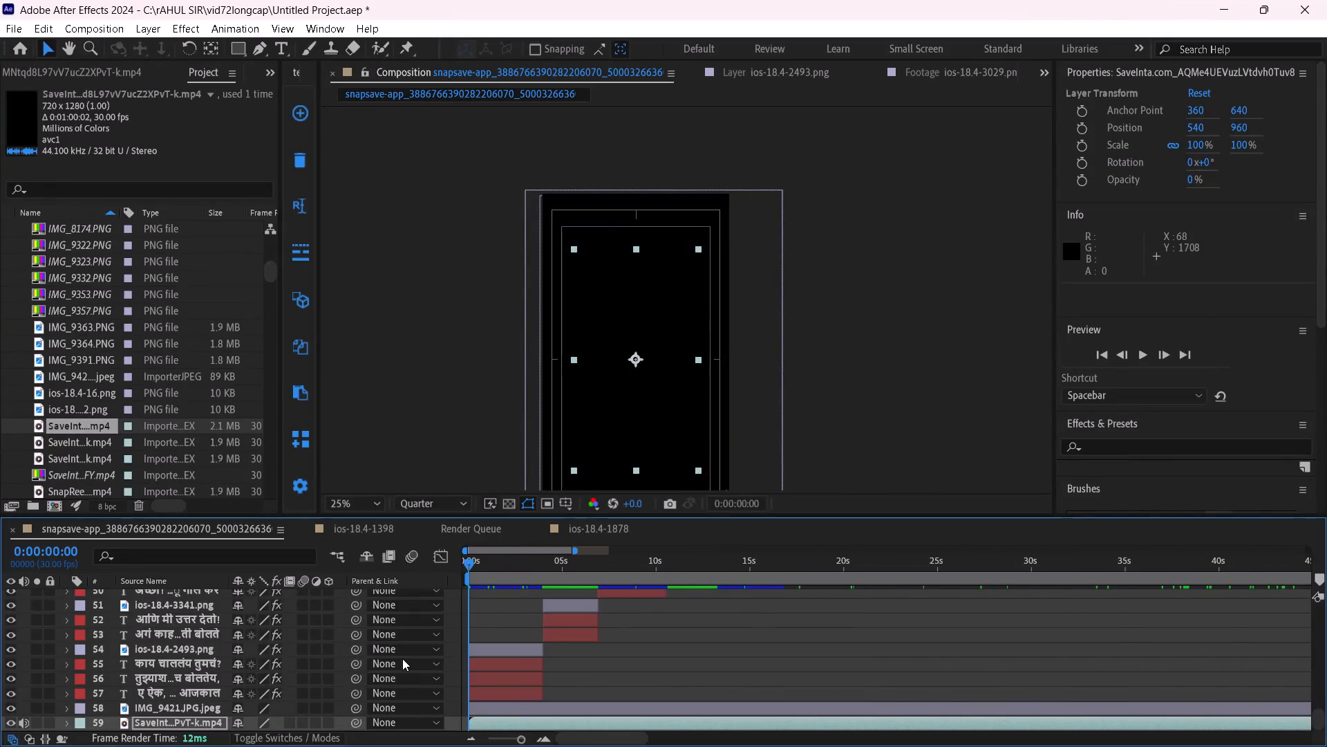
# Select the IMG_9421.JPG.jpeg image layer in the snapsave-app composition's timeline.
pyautogui.click(637, 715)
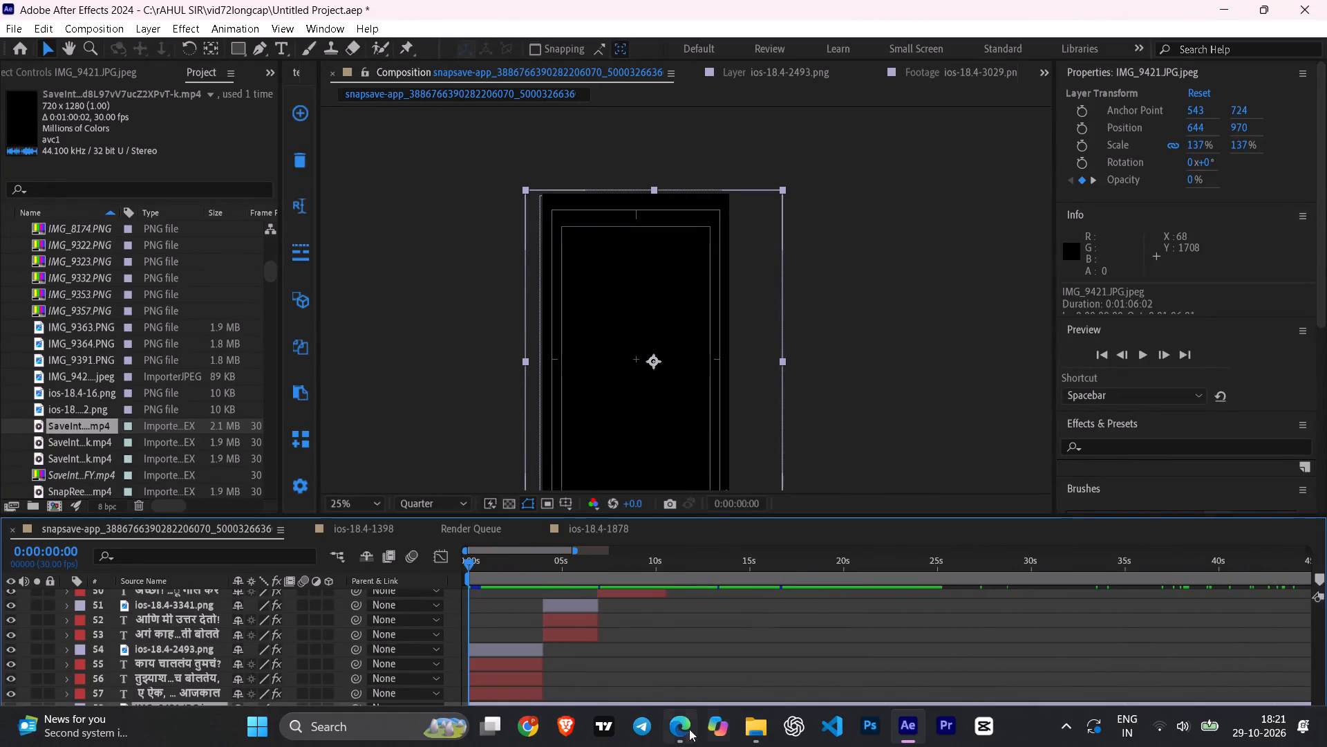
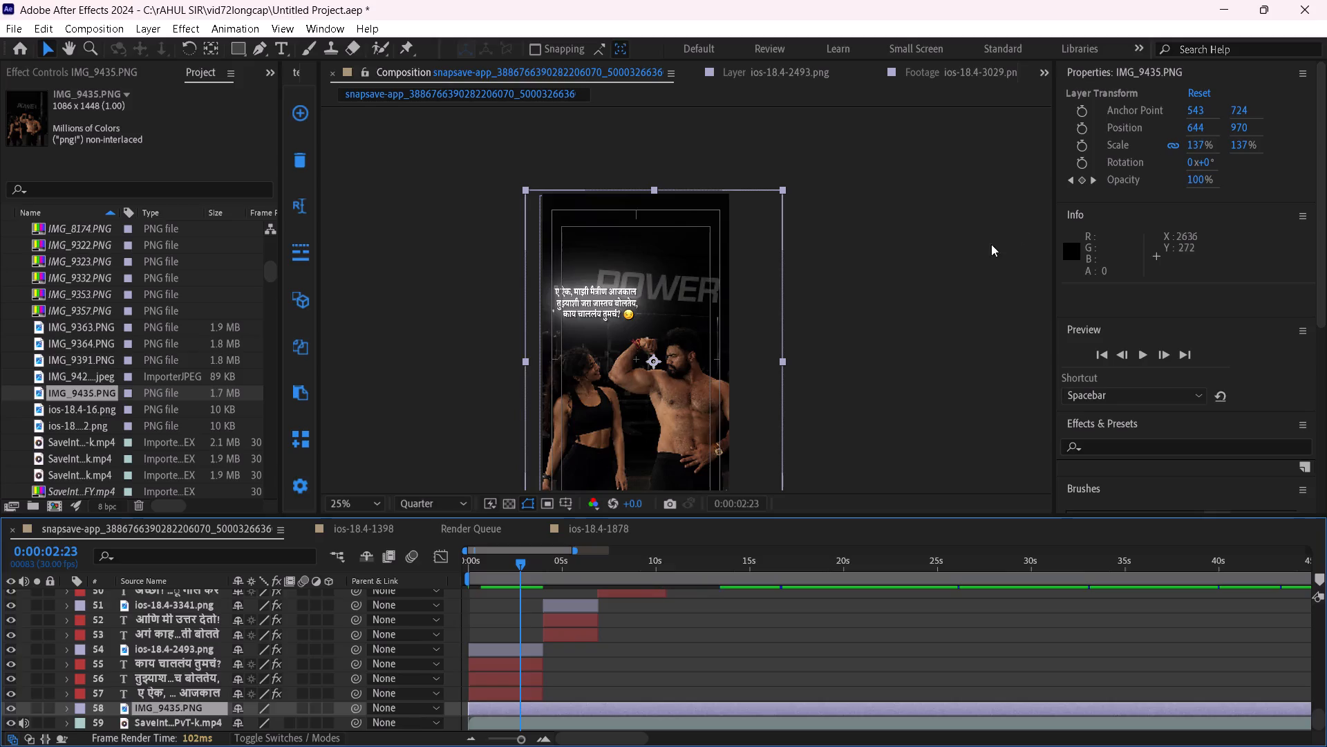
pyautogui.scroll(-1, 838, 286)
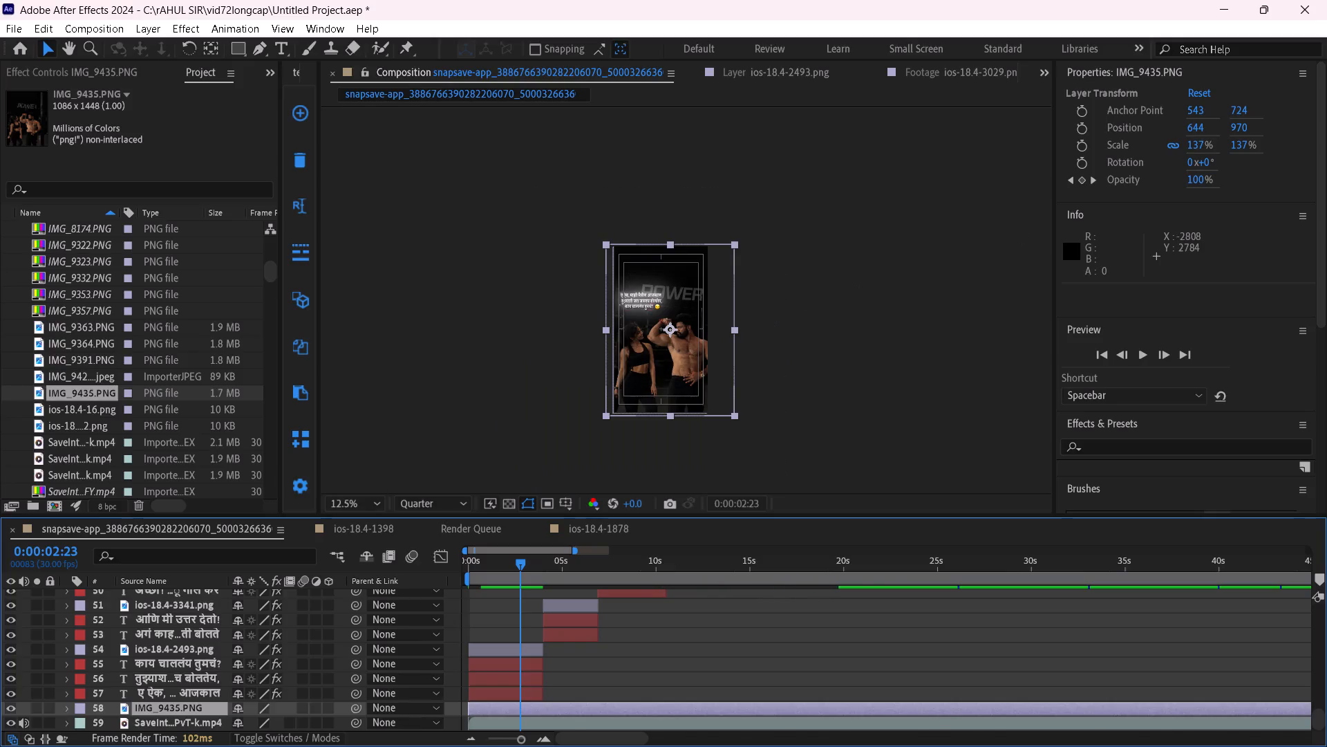
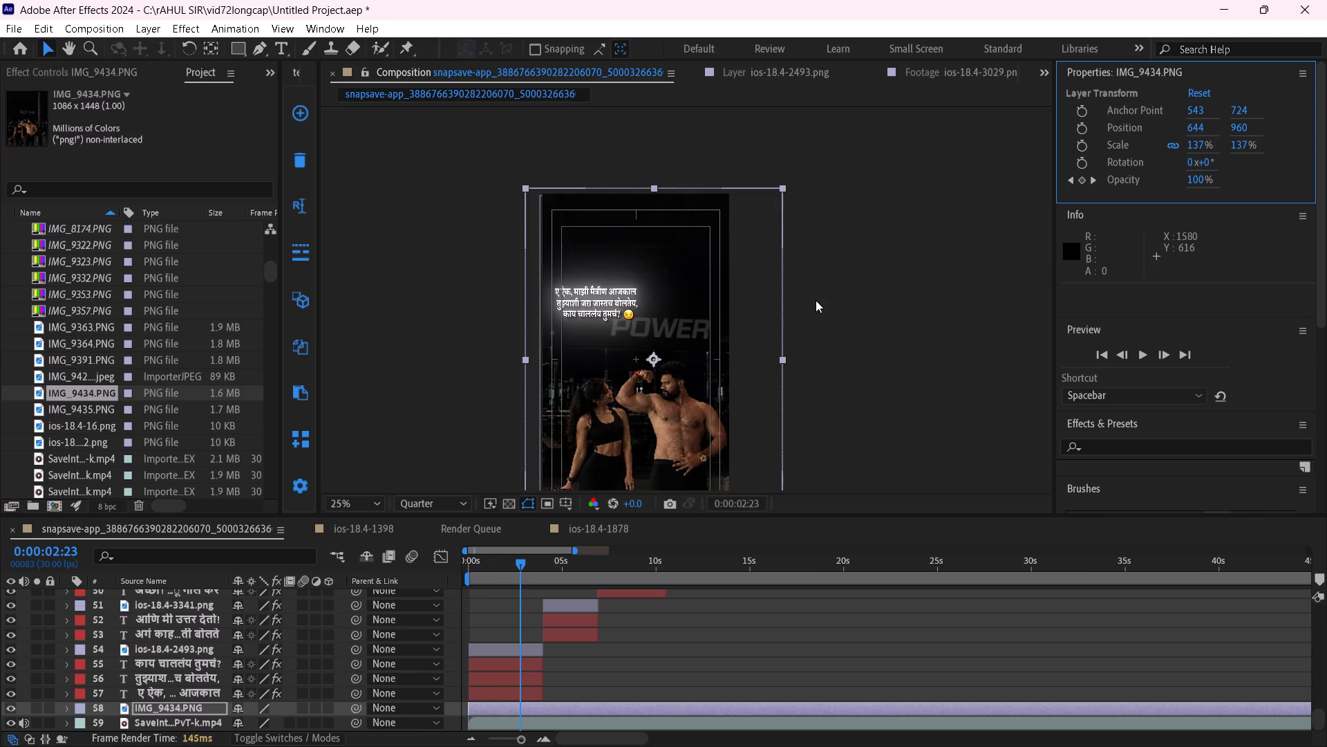
# Scale the IMG_9434.PNG layer to 157% and reposition it with X at 602 and Y moved upward, then deselect it.
pyautogui.scroll(-1, 816, 300)
pyautogui.click(1239, 136)
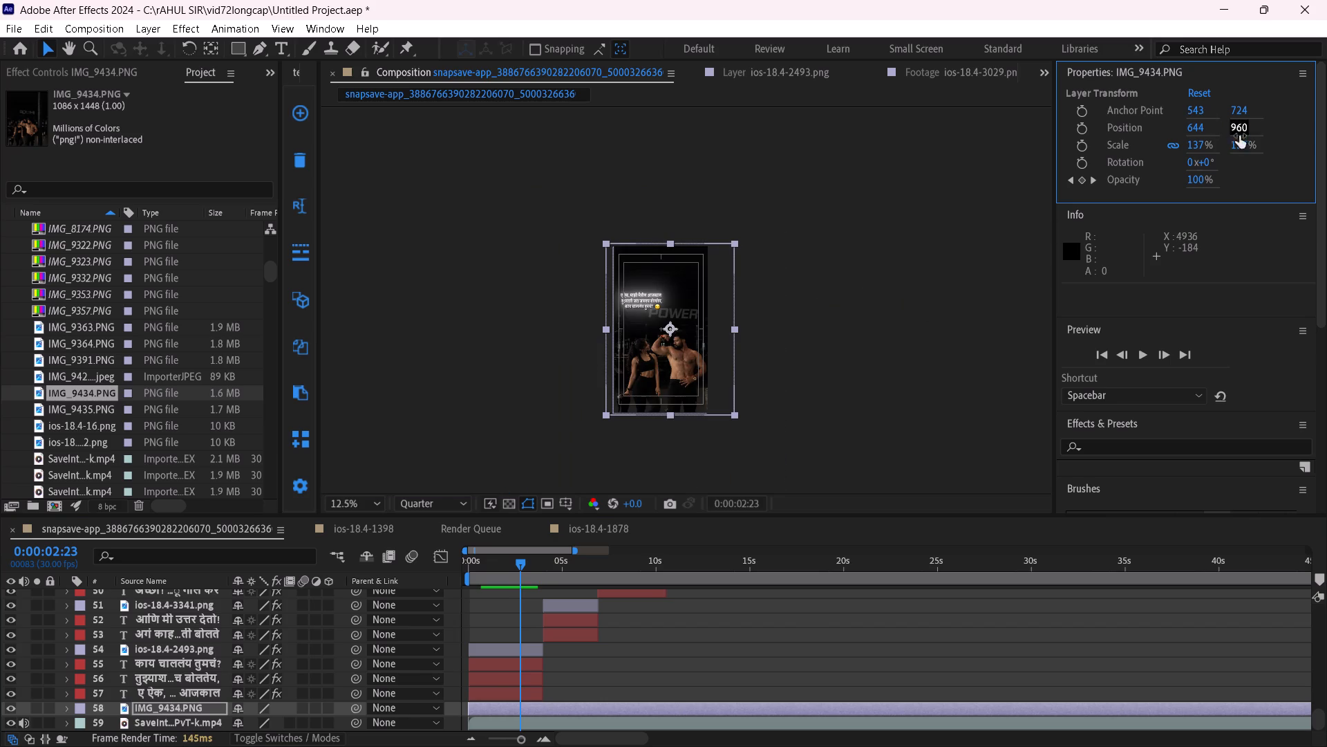
pyautogui.moveTo(1194, 128); pyautogui.dragTo(1156, 136)
pyautogui.moveTo(1242, 148); pyautogui.dragTo(1267, 143)
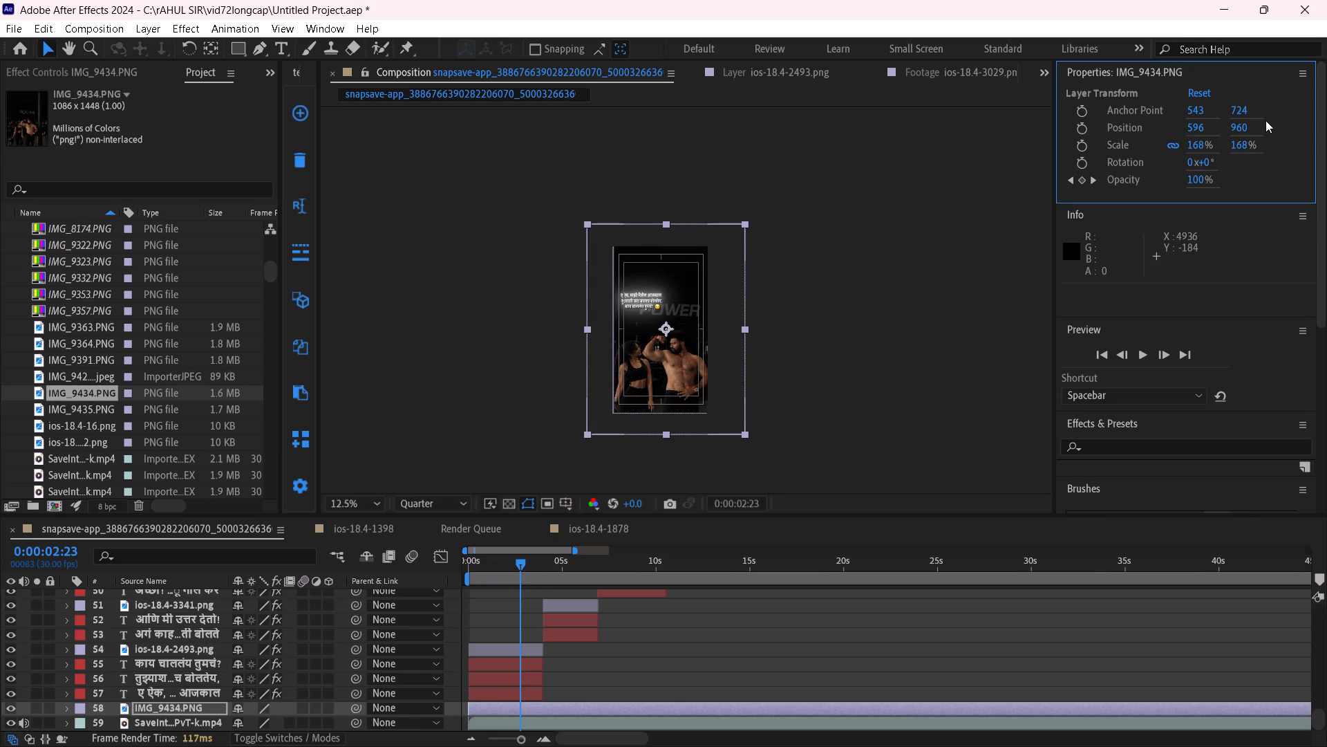
pyautogui.moveTo(1241, 126); pyautogui.dragTo(1177, 113)
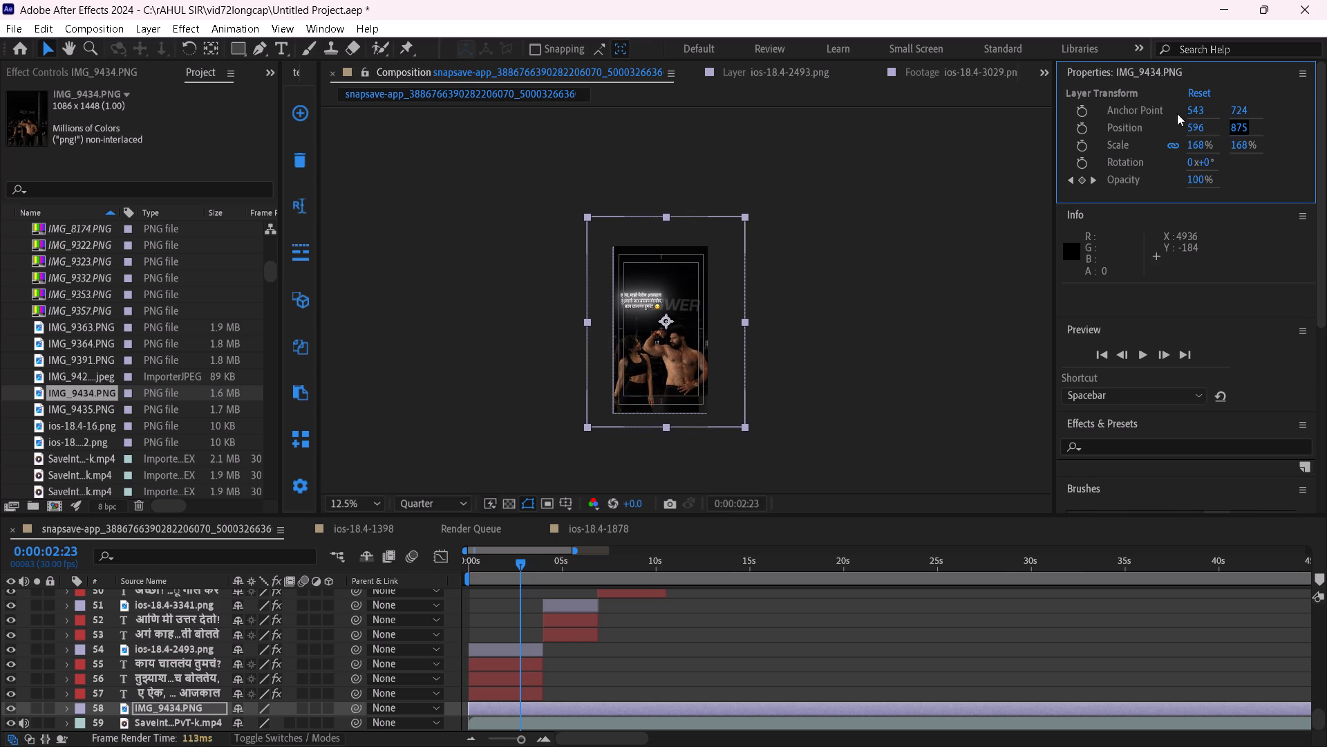
pyautogui.moveTo(1196, 120); pyautogui.dragTo(1221, 120)
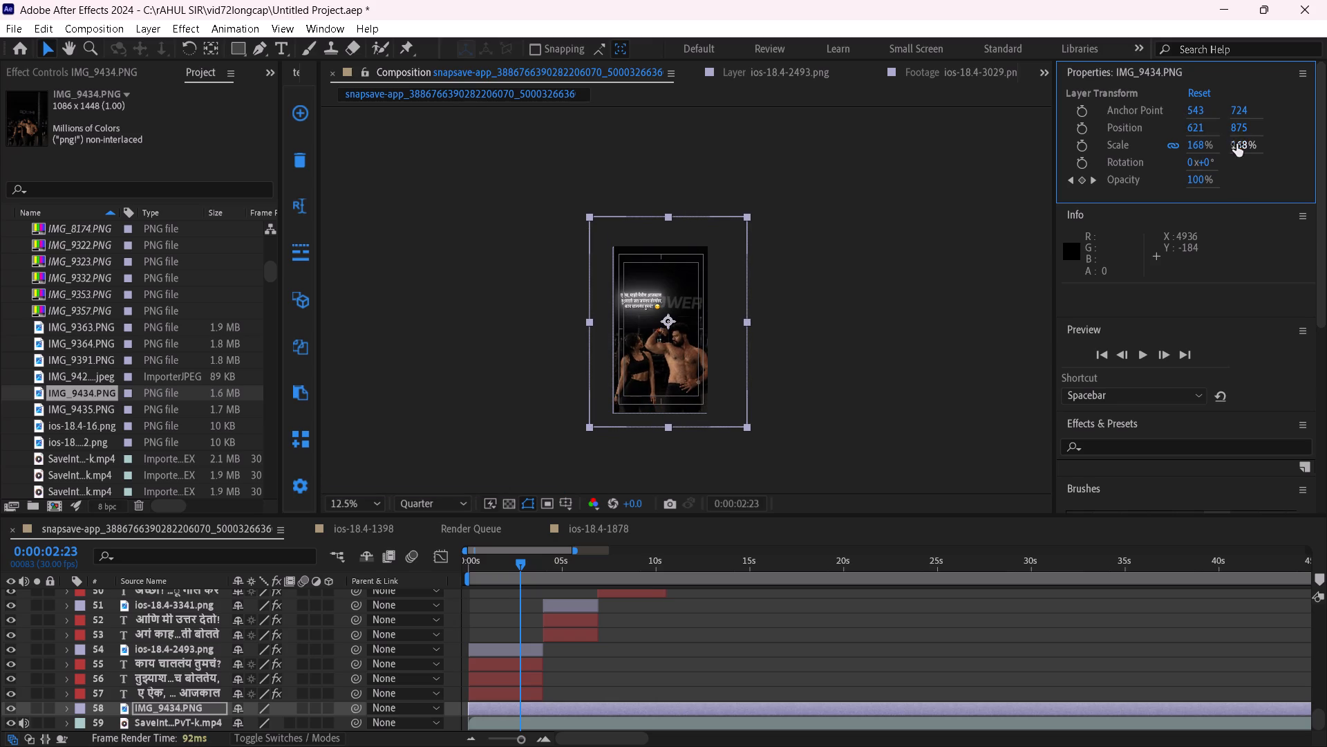
pyautogui.moveTo(1236, 144); pyautogui.dragTo(1213, 133)
pyautogui.moveTo(1192, 128); pyautogui.dragTo(1170, 126)
pyautogui.moveTo(1243, 131); pyautogui.dragTo(1227, 127)
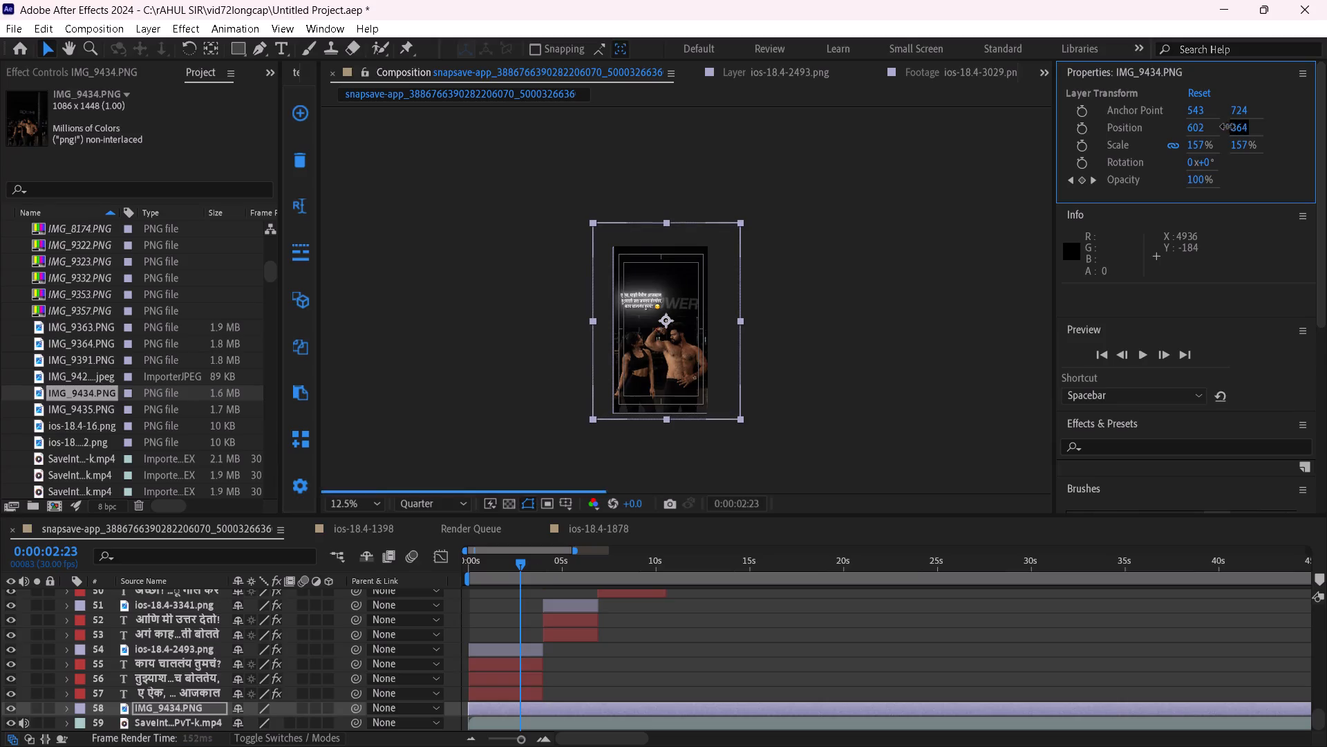
pyautogui.moveTo(1227, 127); pyautogui.dragTo(1205, 126)
pyautogui.click(897, 351)
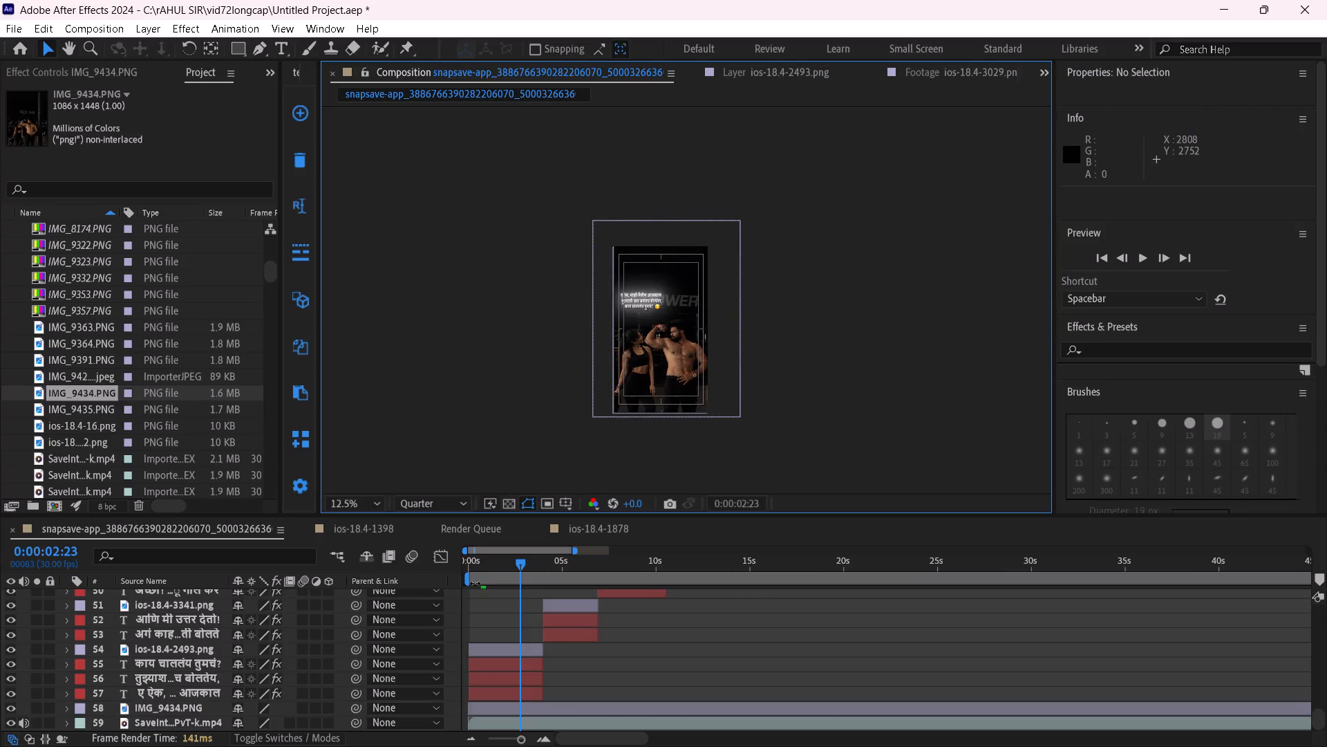
# Move the snapsave-app composition's current time to 0:00:01:24 to preview the resized image.
pyautogui.moveTo(487, 564); pyautogui.dragTo(502, 566)
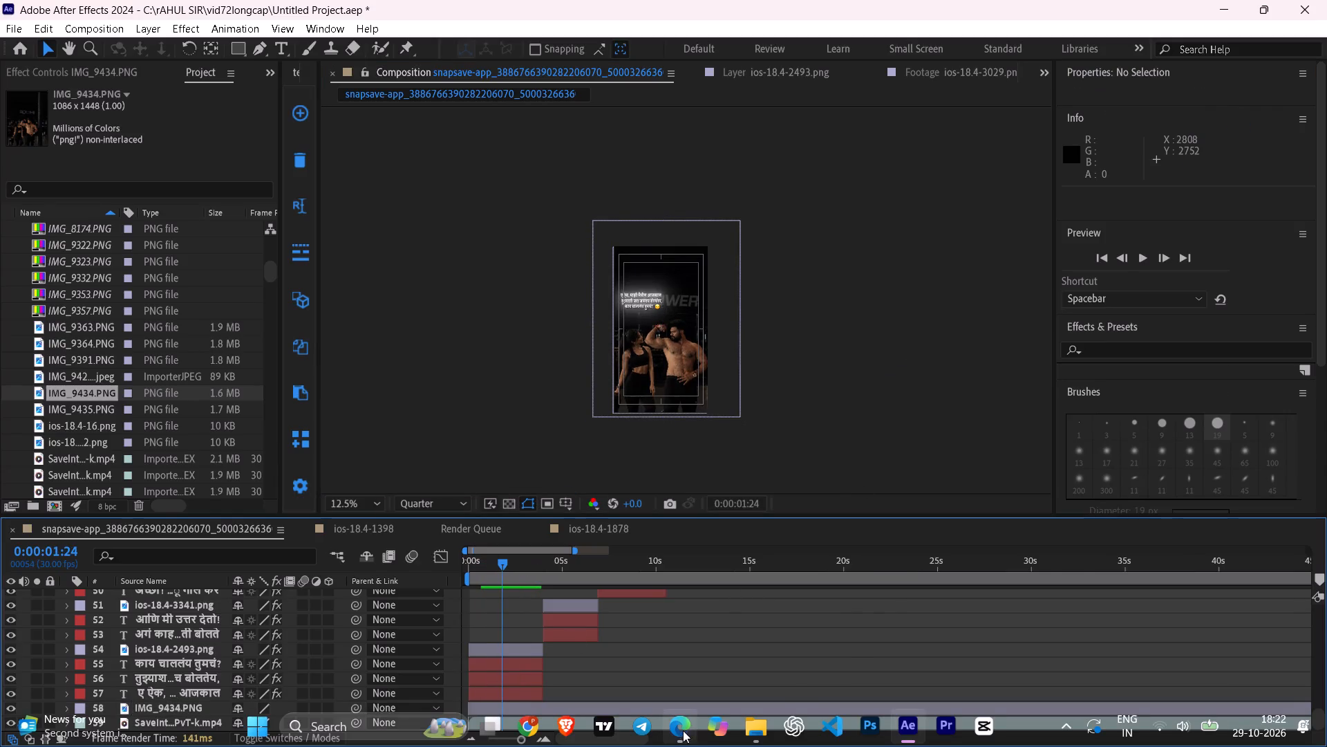
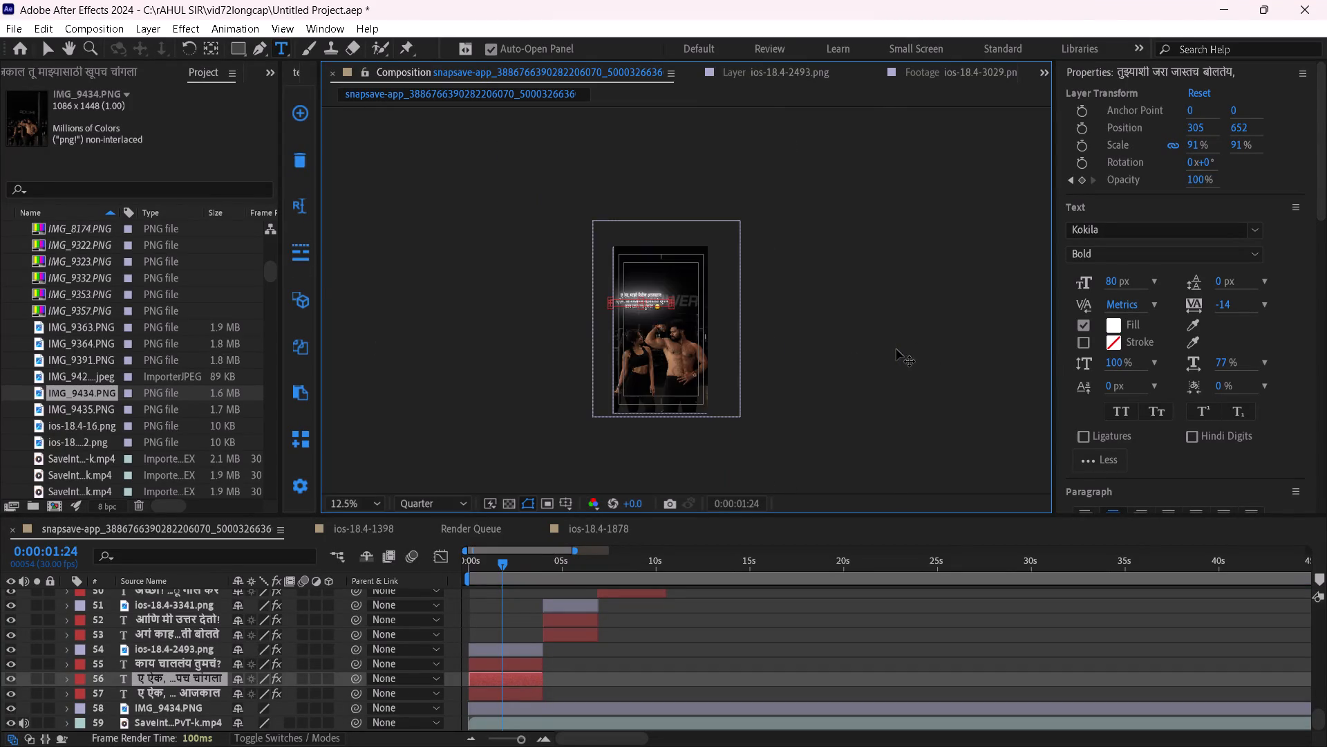
# Shift the selected Marathi caption on layer 56 horizontally to an X position of about 369, keeping its vertical position.
pyautogui.scroll(1, 779, 353)
pyautogui.click(40, 50)
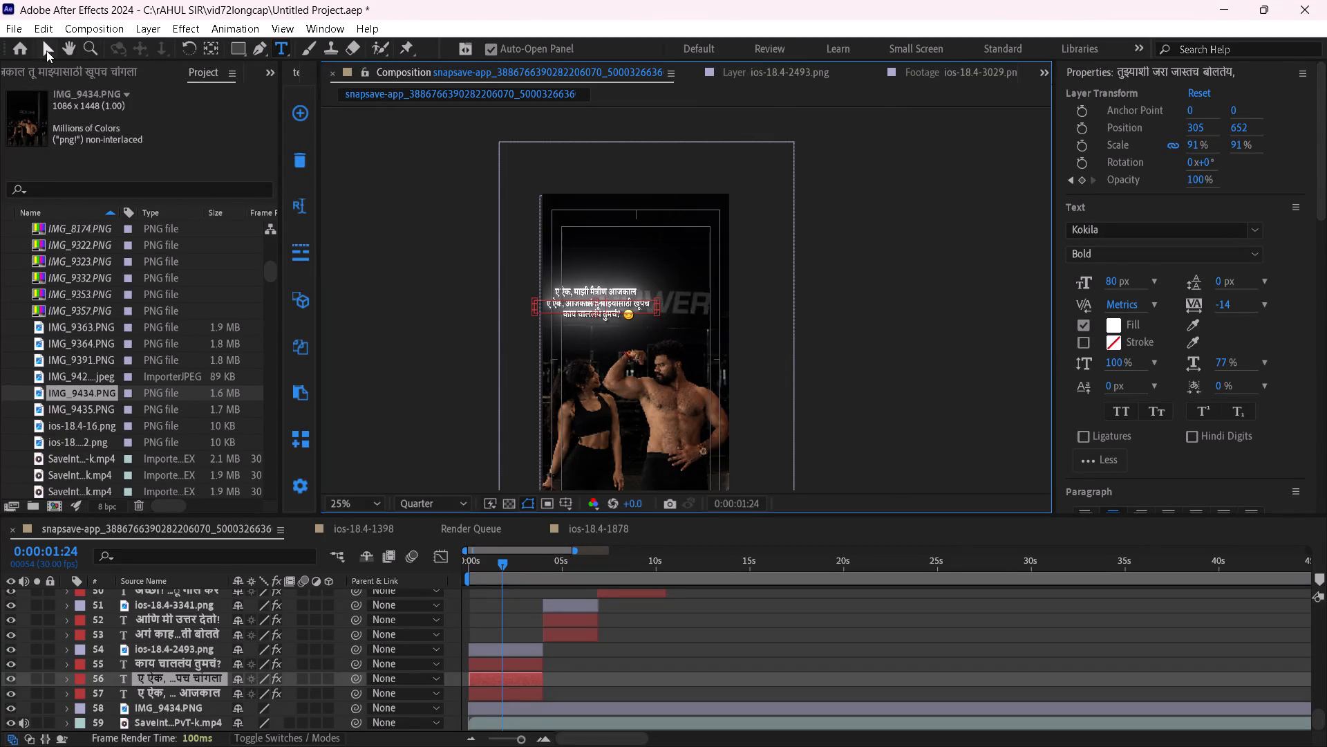
pyautogui.moveTo(1192, 127); pyautogui.dragTo(1252, 128)
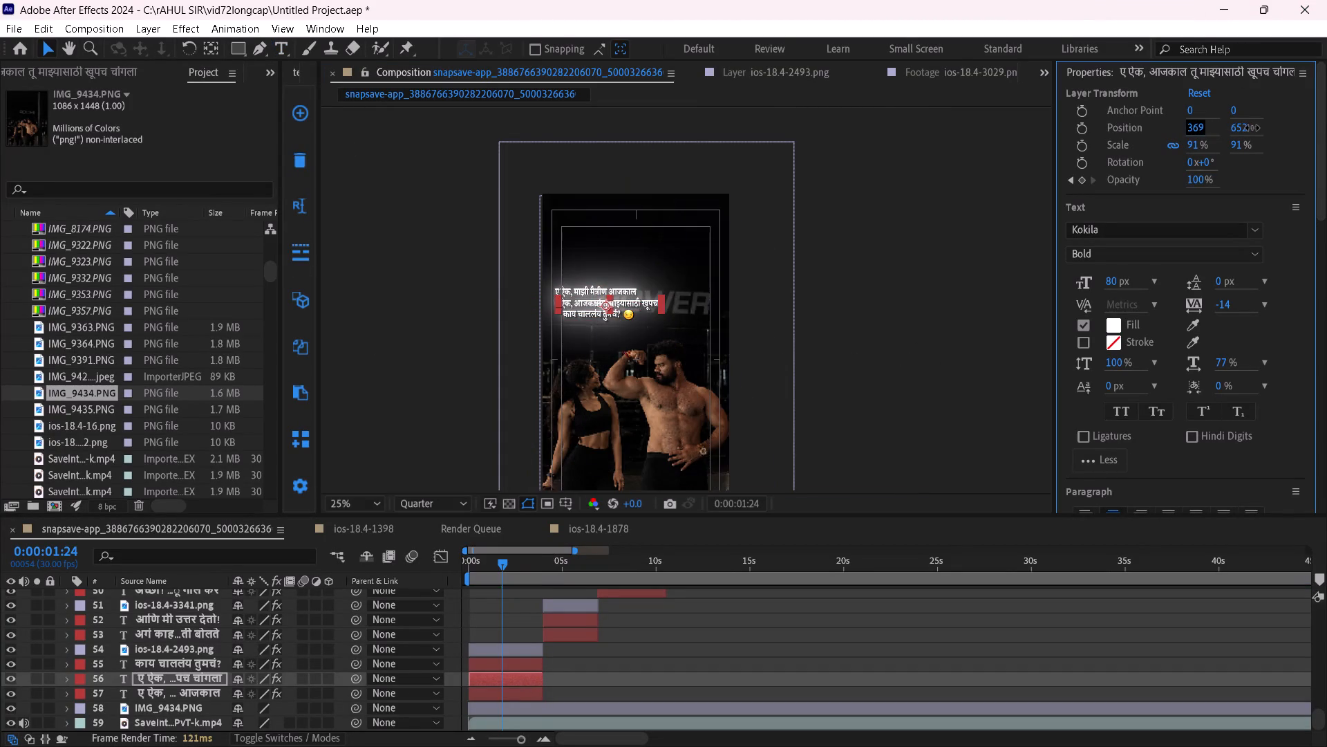
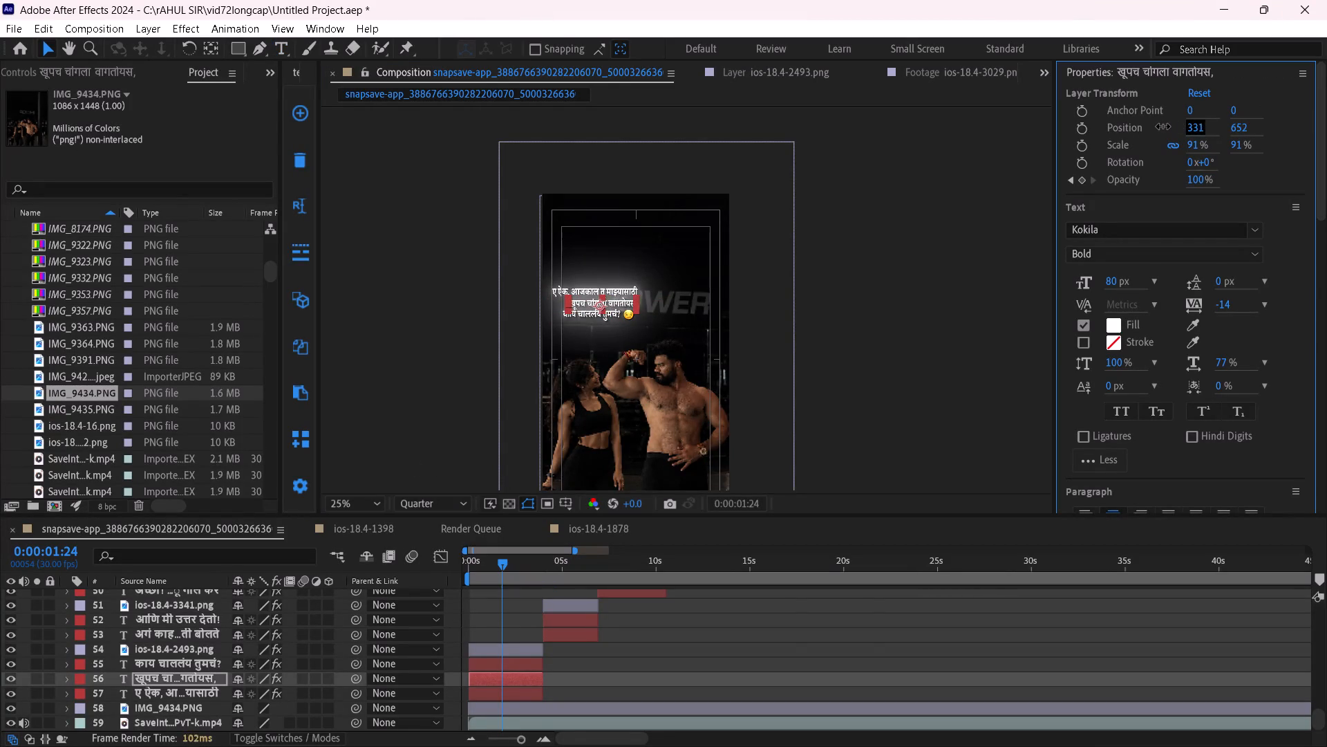
# Set the horizontal position of the text layer "खूपच चांगला वागतोयस," to 293, aligning it with the other caption lines, and deselect it.
pyautogui.moveTo(1163, 127); pyautogui.dragTo(1133, 128)
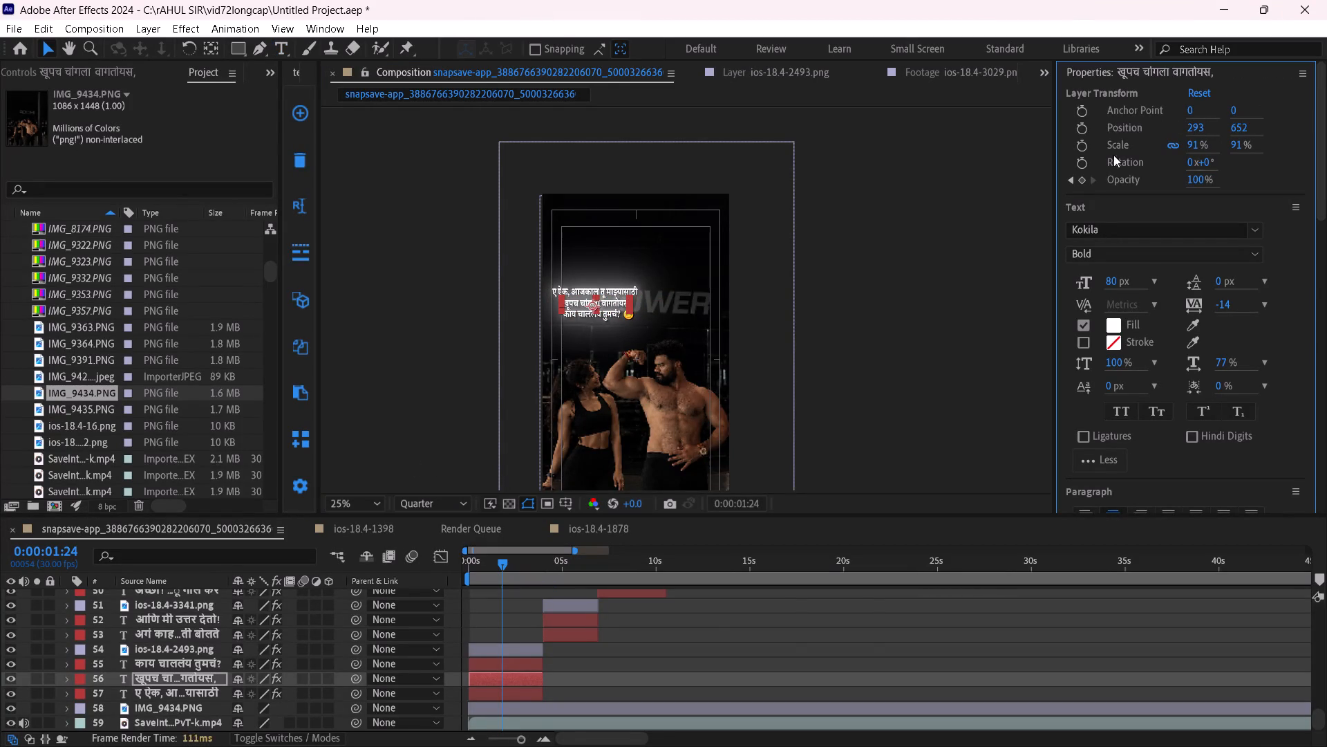
pyautogui.click(916, 354)
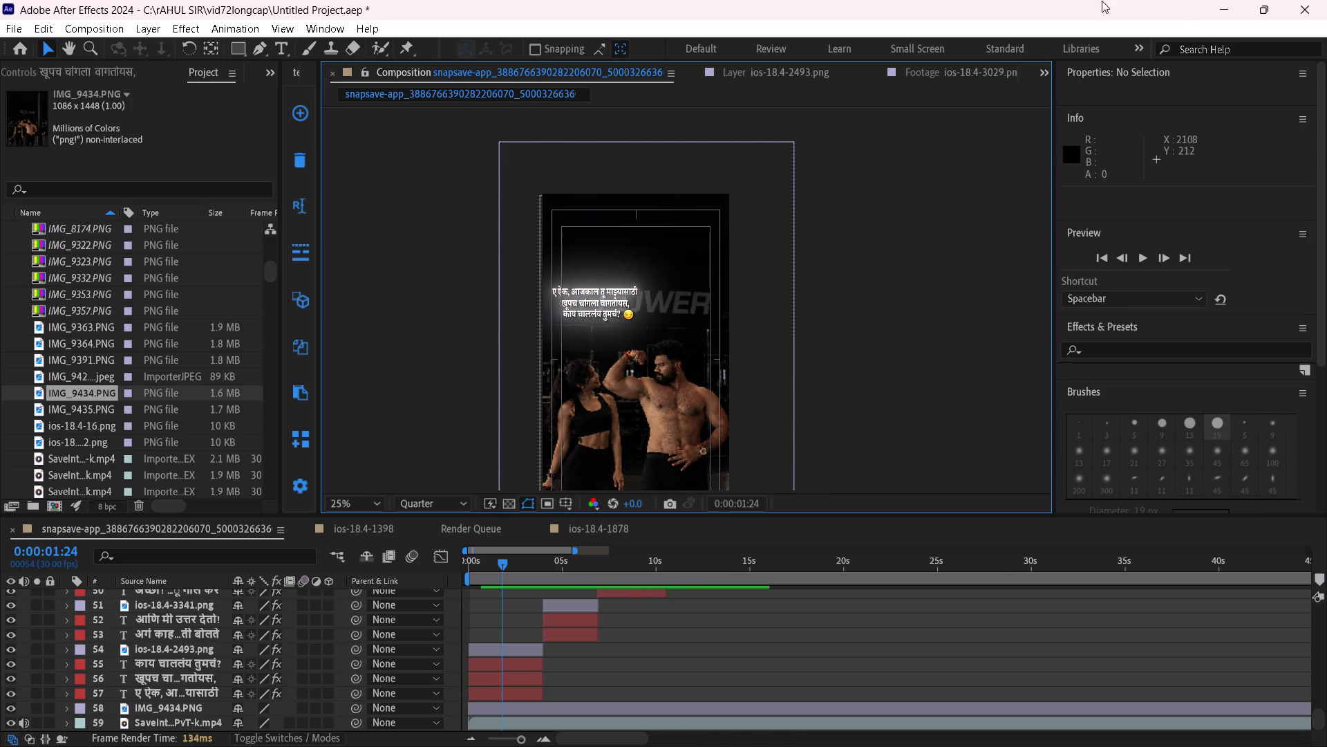
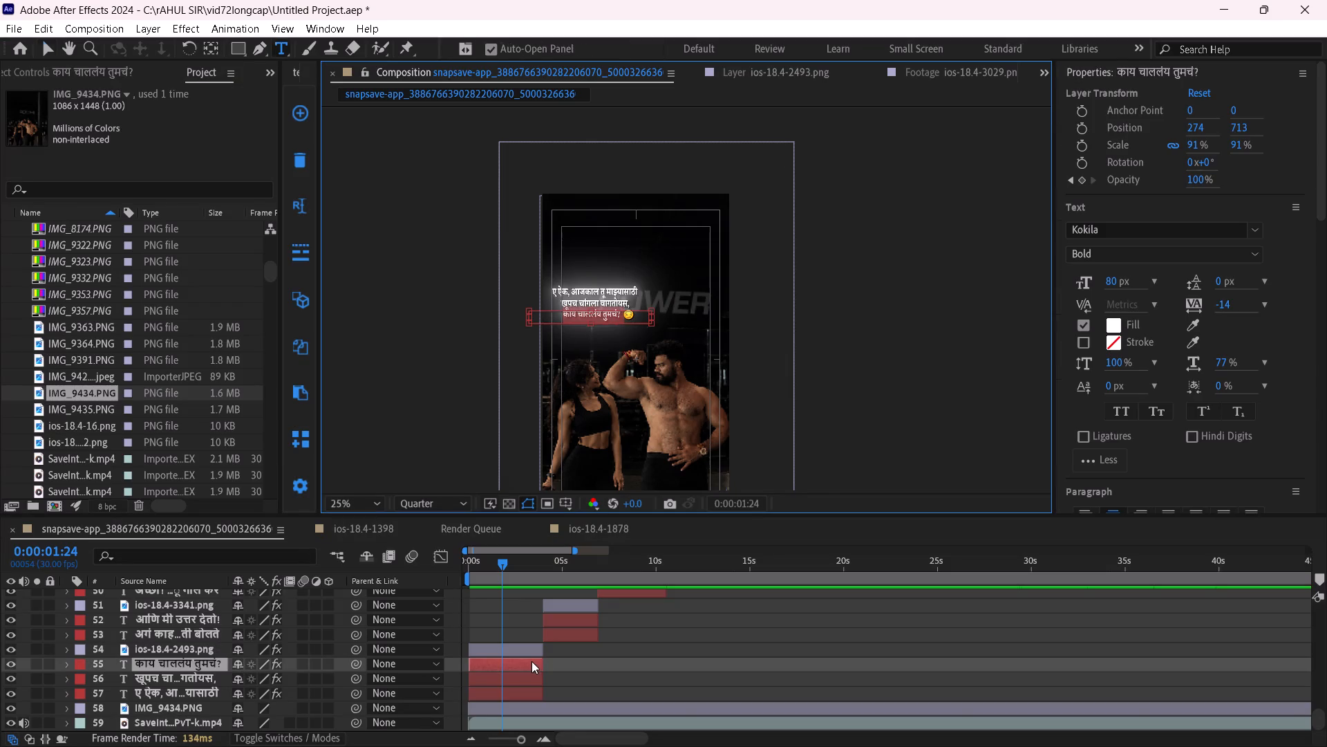
# Replace the third caption line's text with "काय घोटाळा केलायस?" and leave text editing.
pyautogui.press('BackSpace')
pyautogui.hotkey('ctrl', 'v')
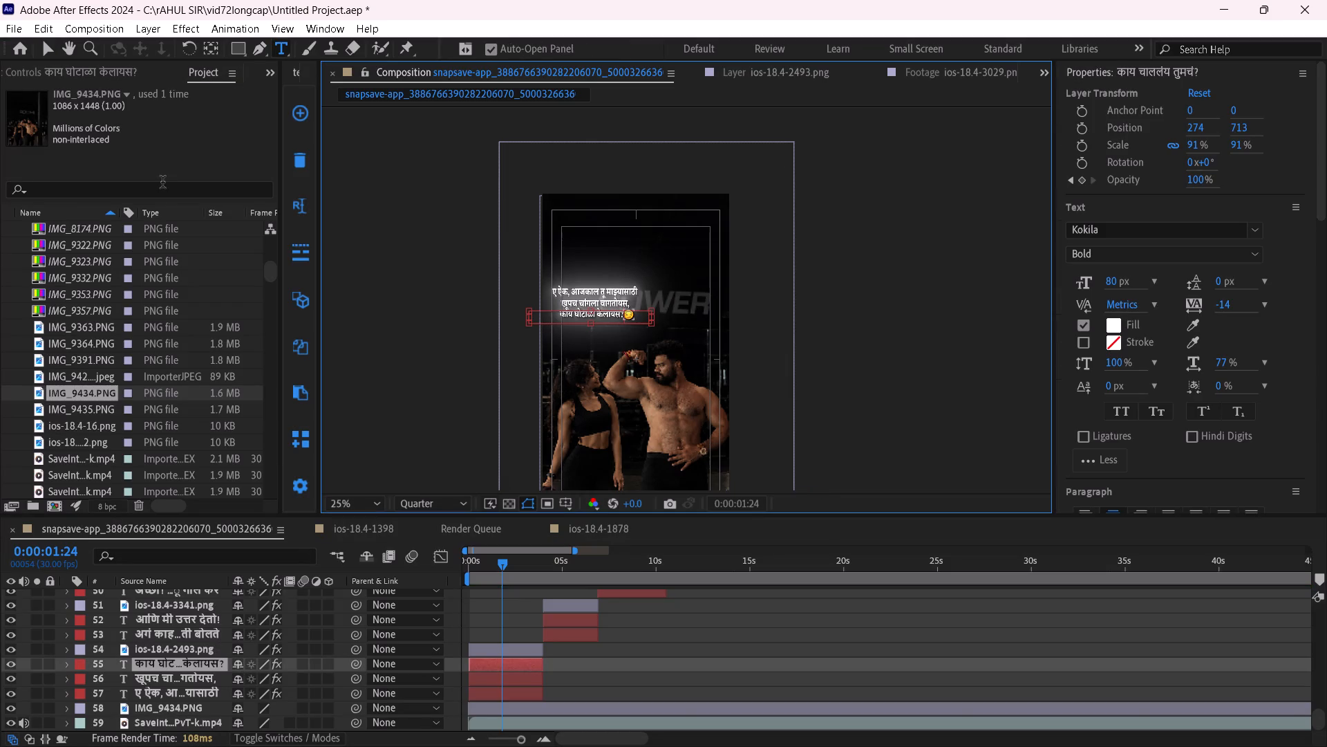
pyautogui.click(50, 46)
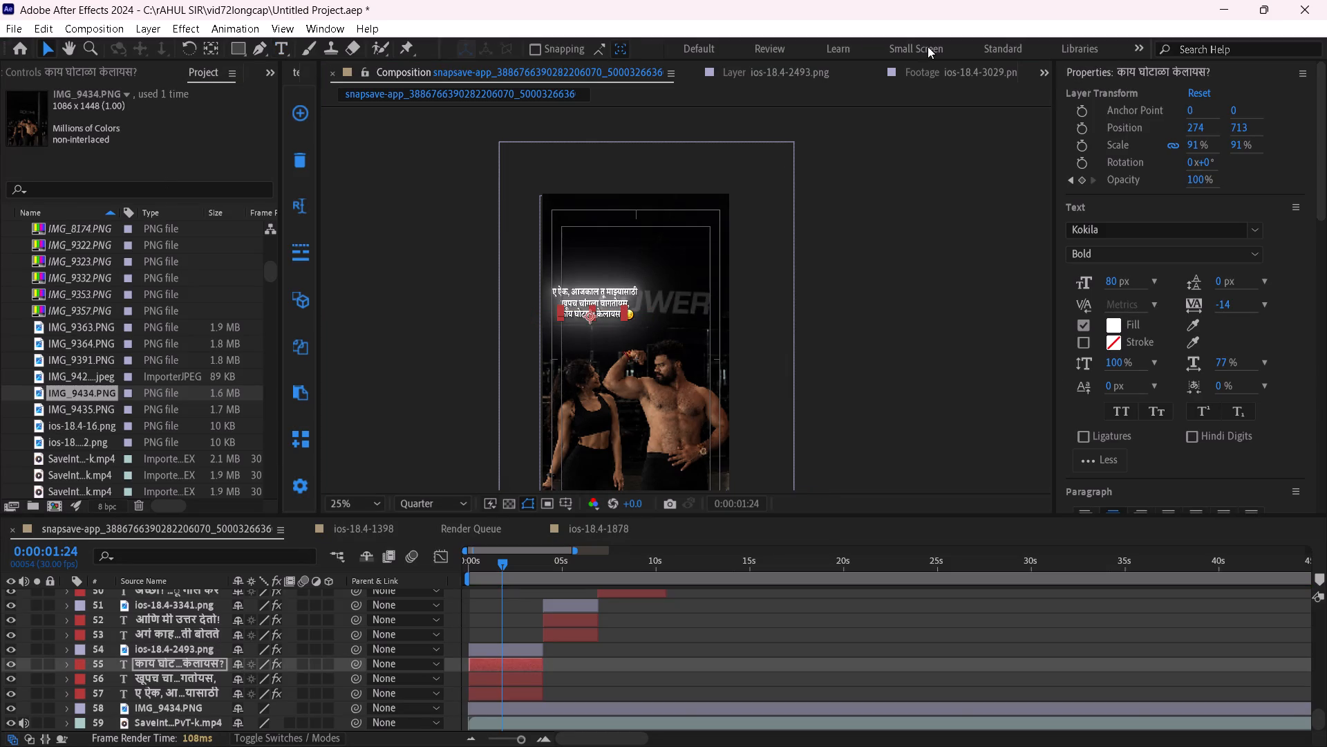
# Left-align the three caption lines by setting their horizontal positions: third about 250, second about 274, first 313.
pyautogui.moveTo(1196, 128); pyautogui.dragTo(1176, 131)
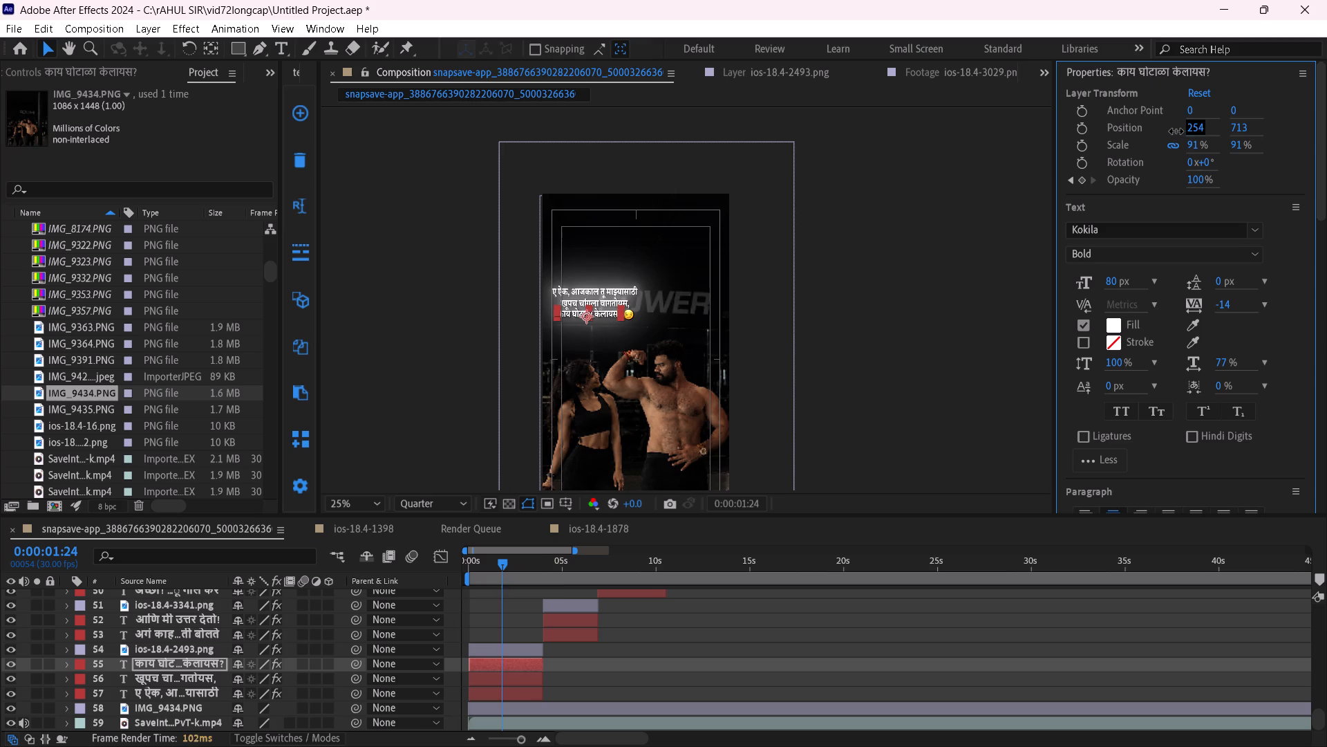
pyautogui.moveTo(1176, 131); pyautogui.dragTo(1176, 131)
pyautogui.click(487, 680)
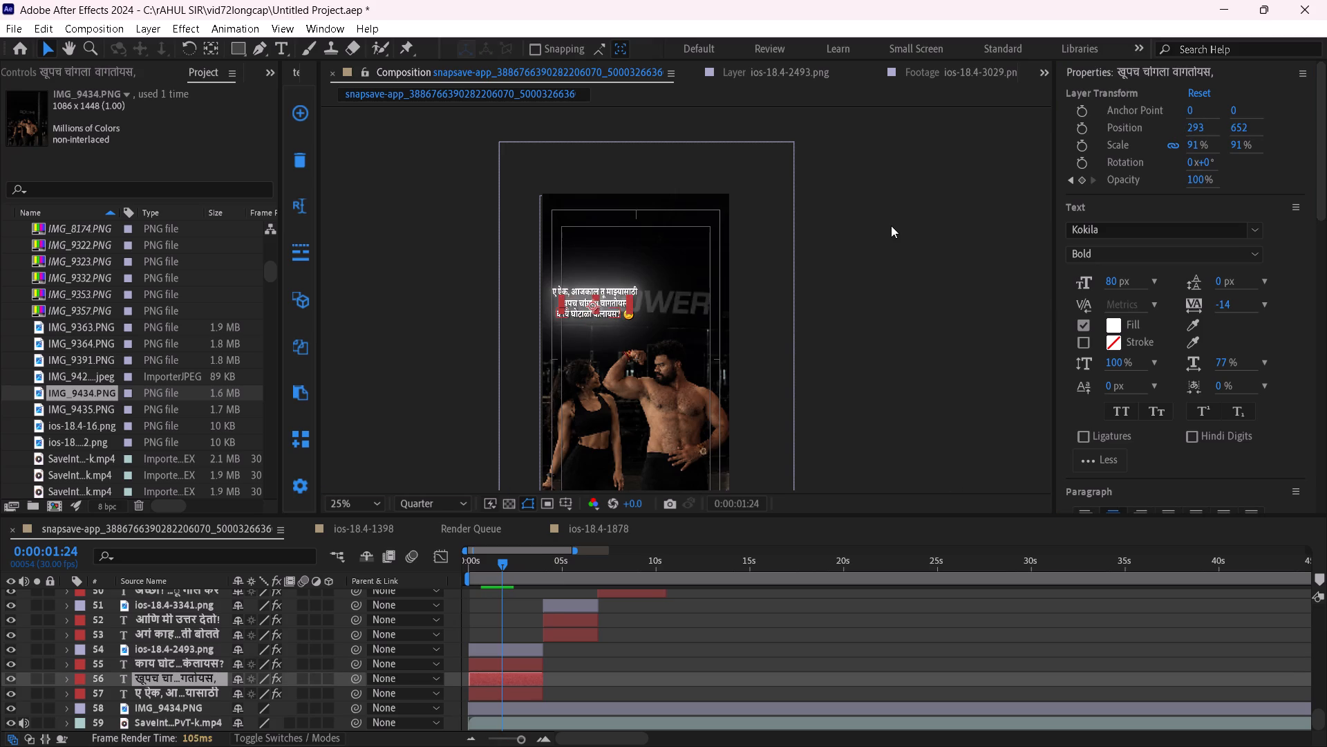
pyautogui.moveTo(1203, 126); pyautogui.dragTo(1180, 125)
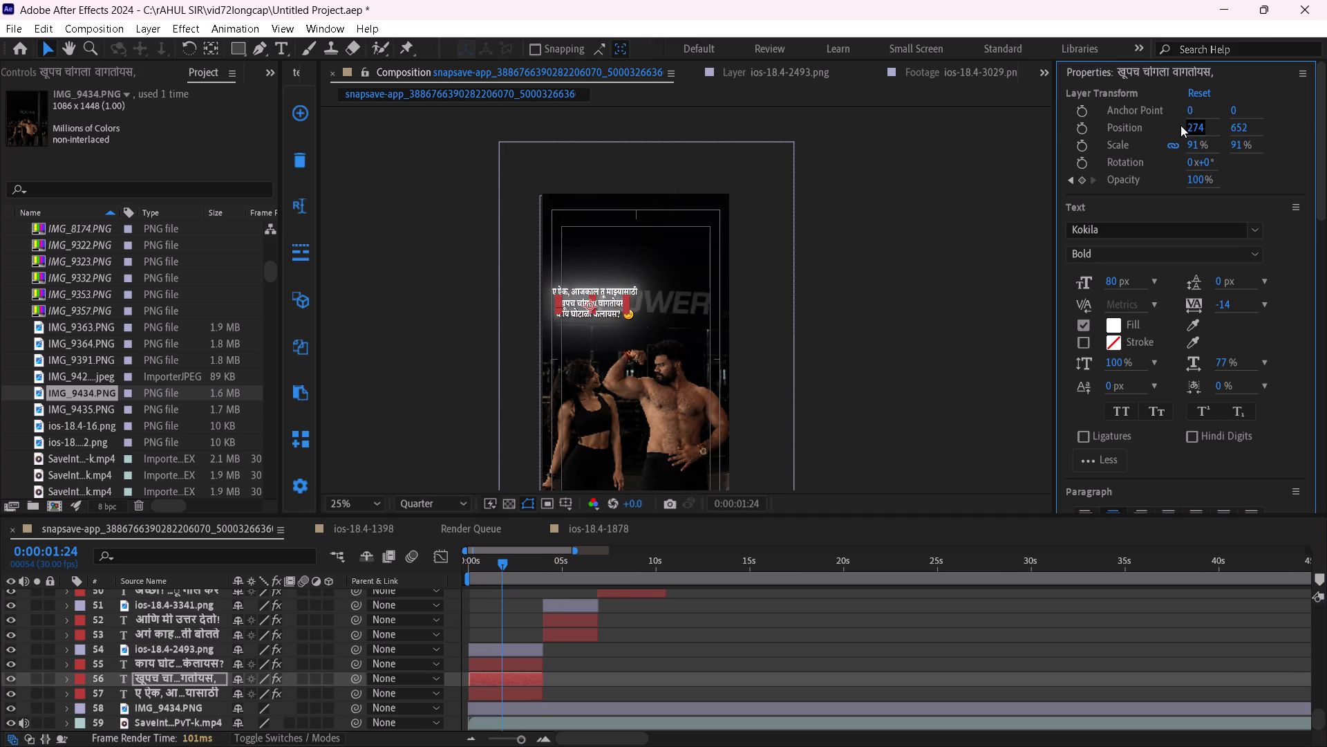
pyautogui.moveTo(1180, 125); pyautogui.dragTo(1182, 125)
pyautogui.click(529, 694)
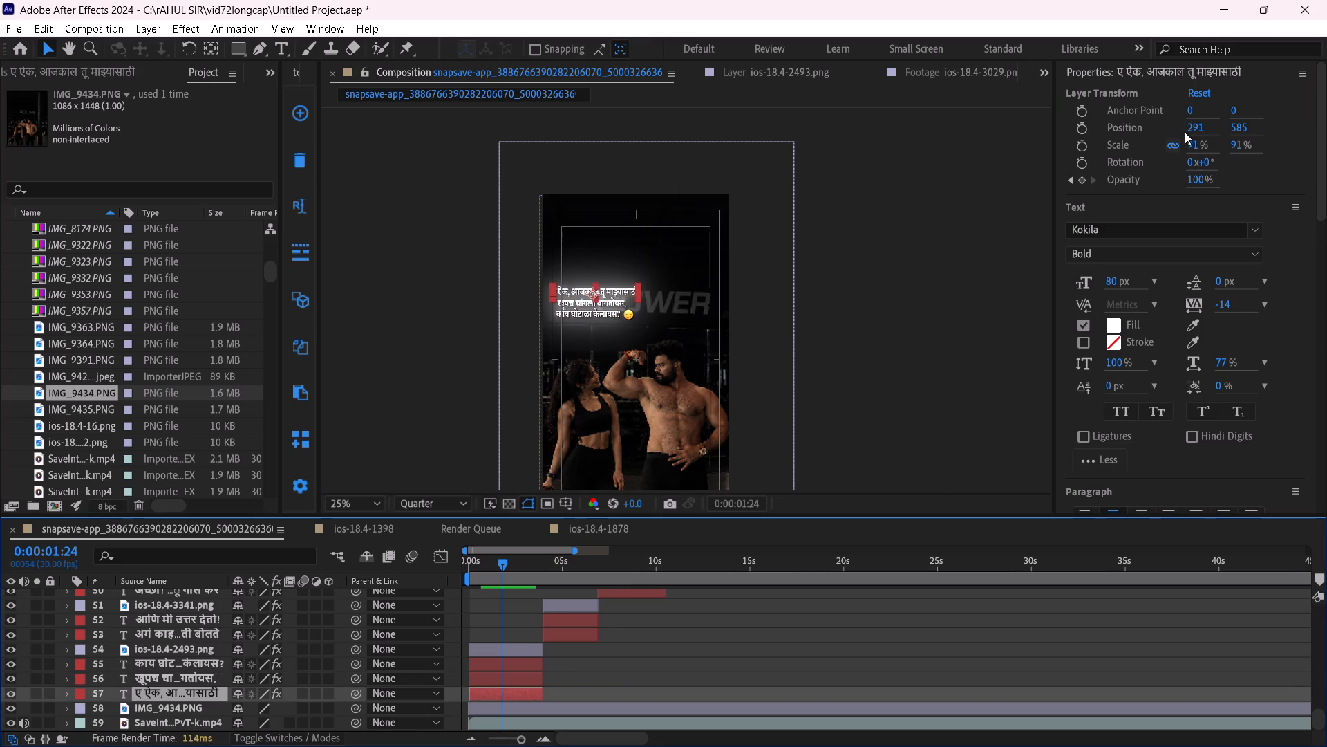
pyautogui.moveTo(1196, 133); pyautogui.dragTo(1221, 136)
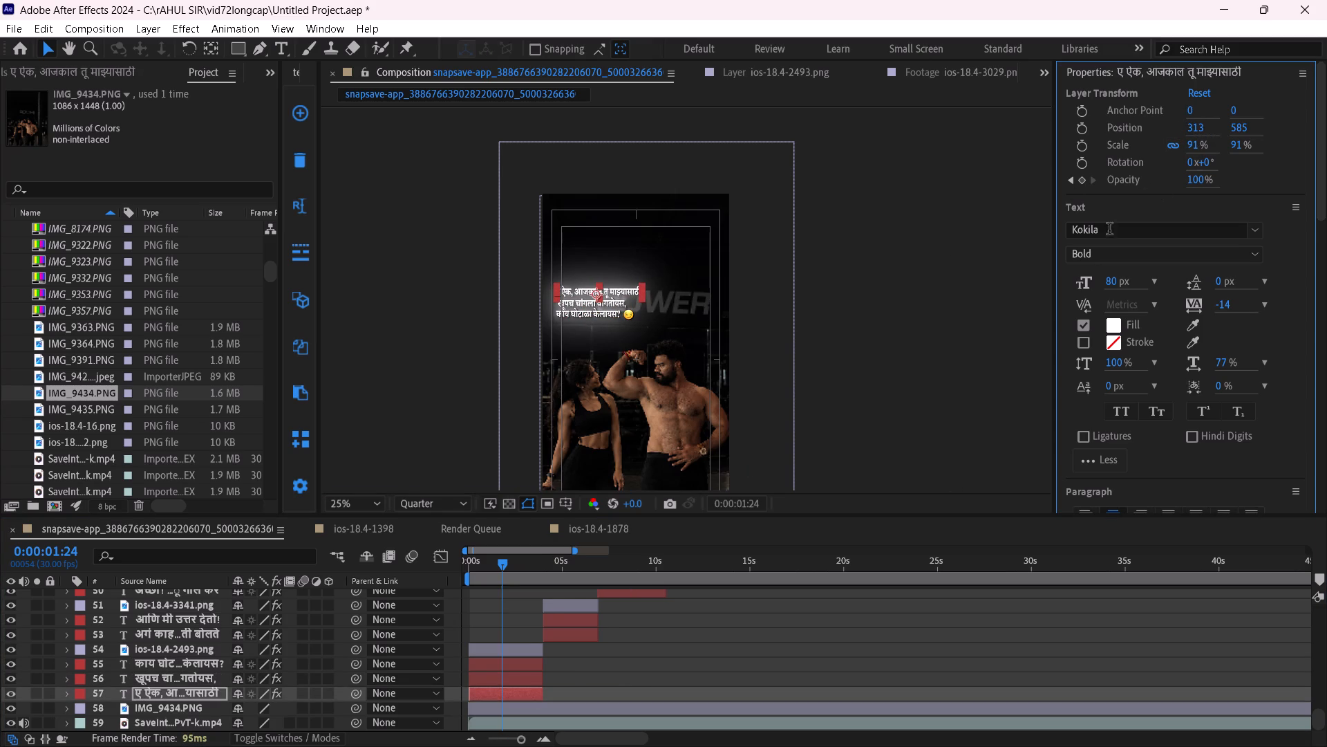
# Move the emoji image ios-18.4-2493.png and the three caption lines together down to just below the POWER lettering, and deselect them.
pyautogui.click(524, 654)
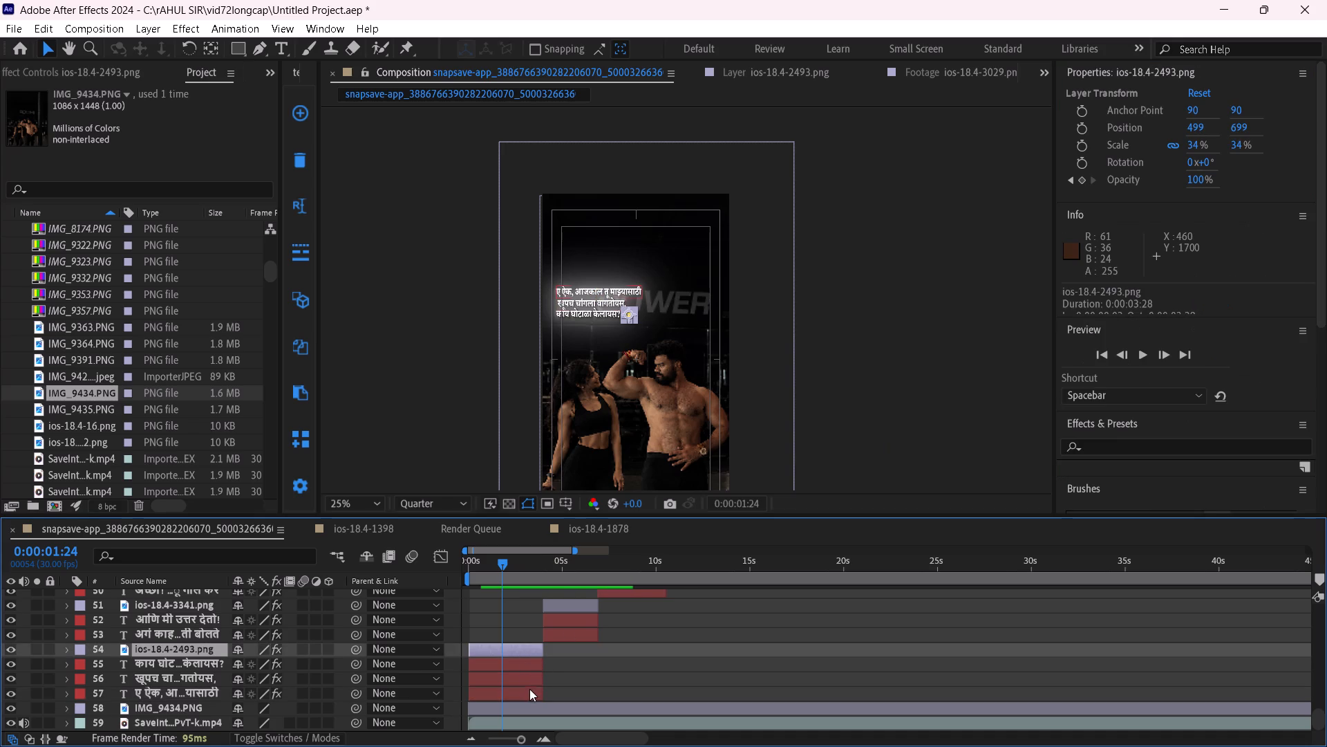
pyautogui.keyDown('shift'); pyautogui.click(529, 696); pyautogui.keyUp('shift')
pyautogui.moveTo(601, 309); pyautogui.dragTo(605, 322)
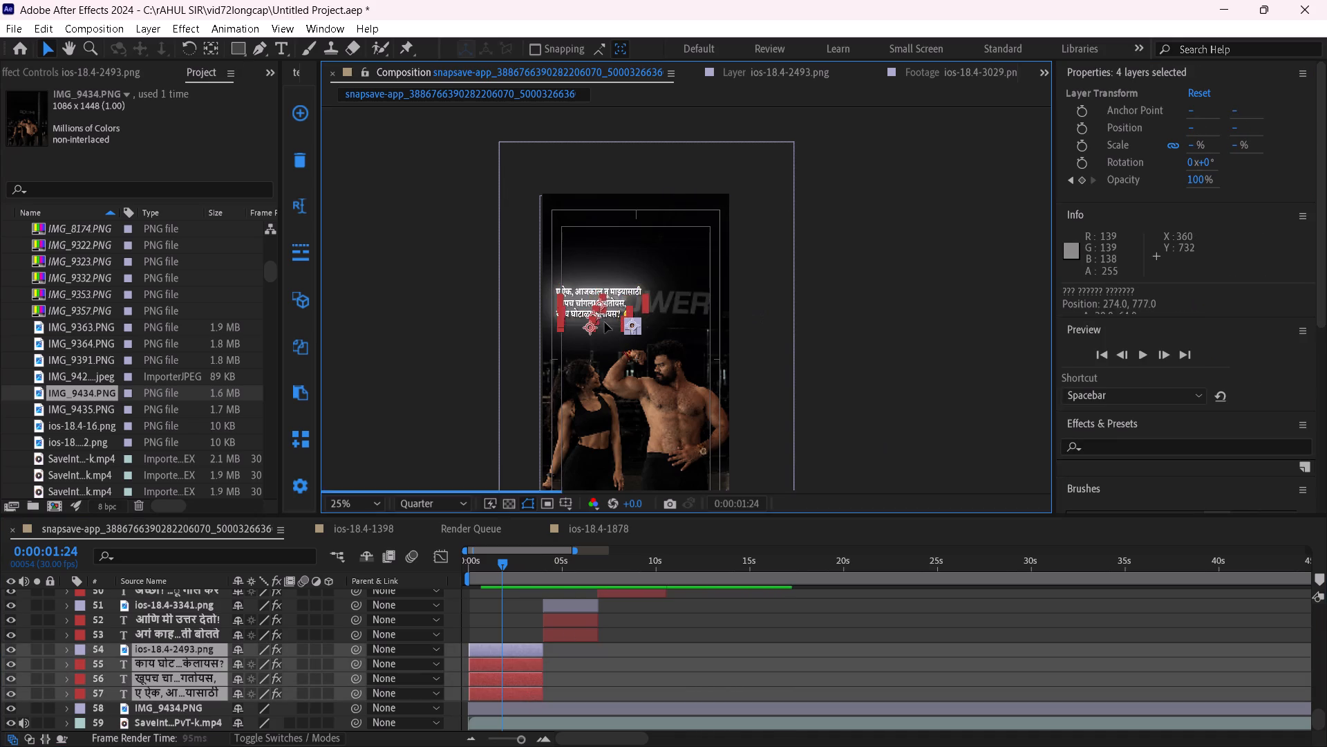
pyautogui.moveTo(605, 322); pyautogui.dragTo(600, 349)
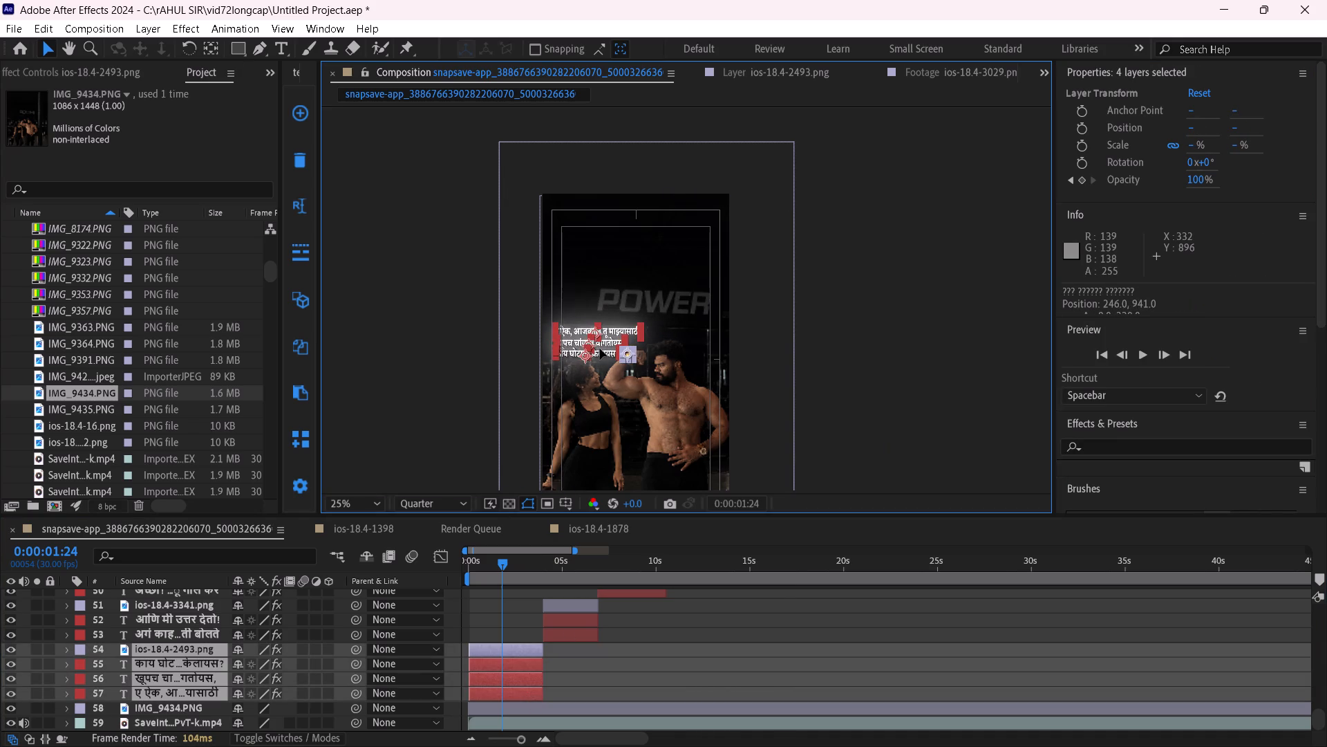
pyautogui.moveTo(600, 349); pyautogui.dragTo(604, 346)
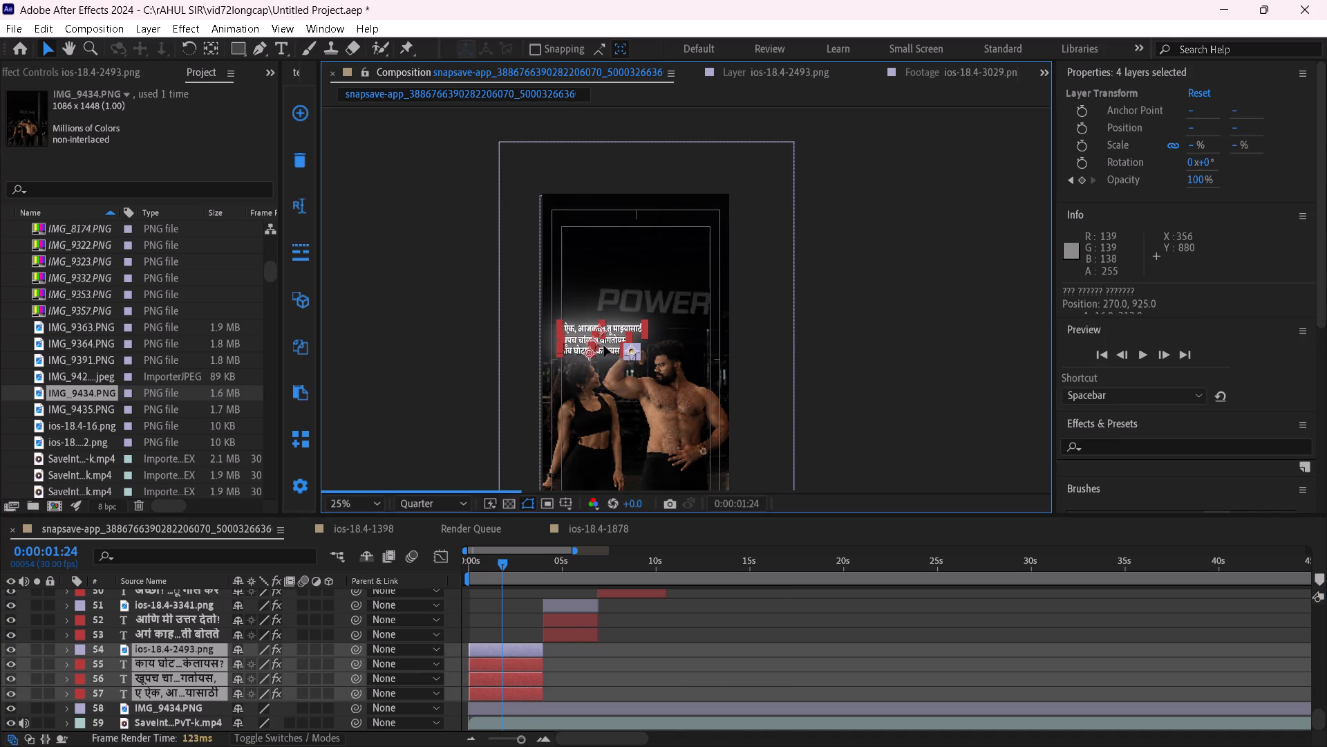
pyautogui.moveTo(604, 346); pyautogui.dragTo(603, 344)
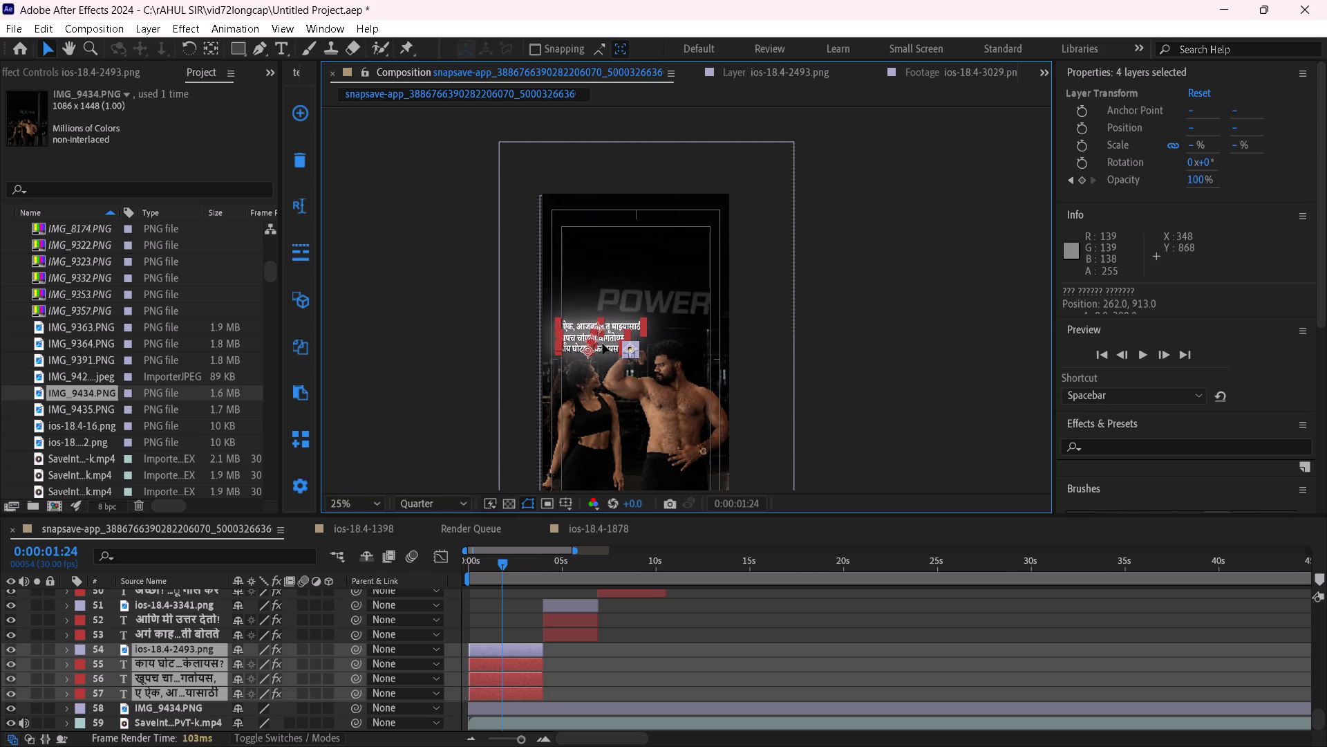
pyautogui.moveTo(603, 344); pyautogui.dragTo(601, 347)
pyautogui.click(912, 338)
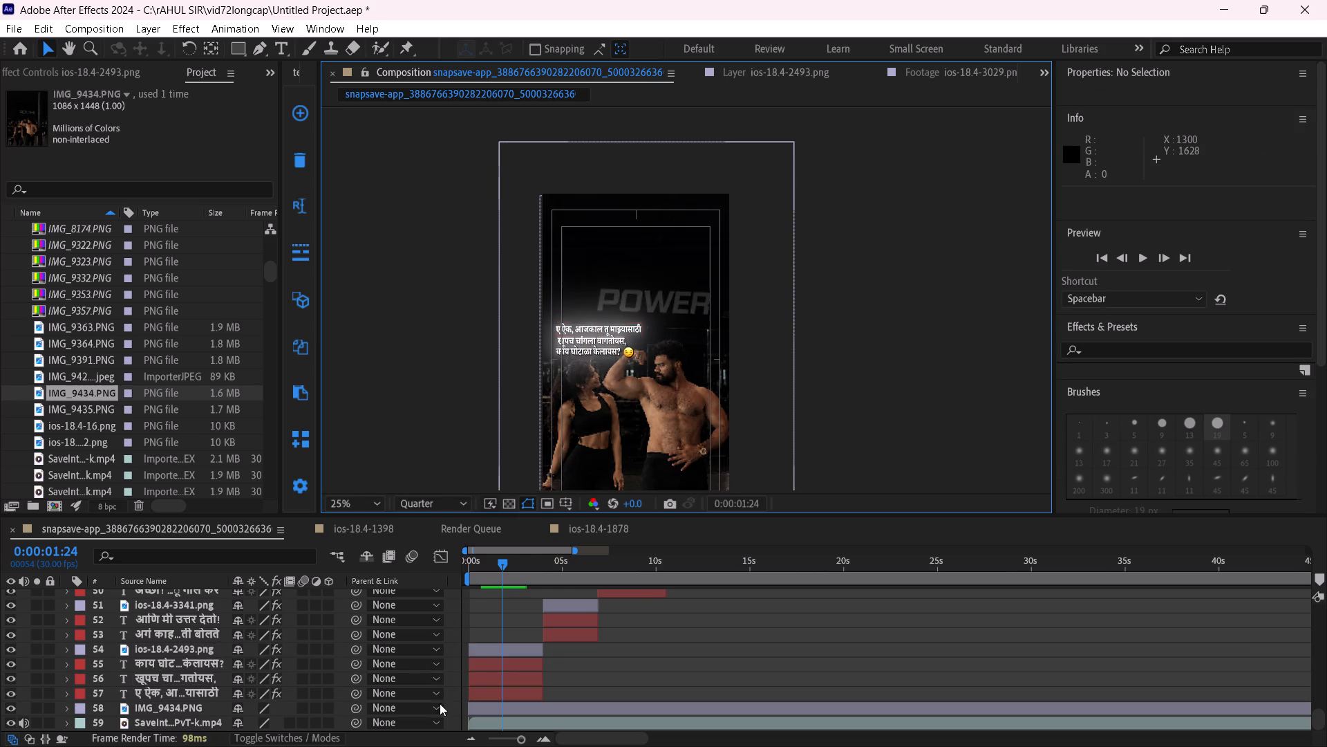
# Move the current time forward toward the second caption group, which includes ios-18.4-3341.png.
pyautogui.moveTo(514, 563); pyautogui.dragTo(547, 572)
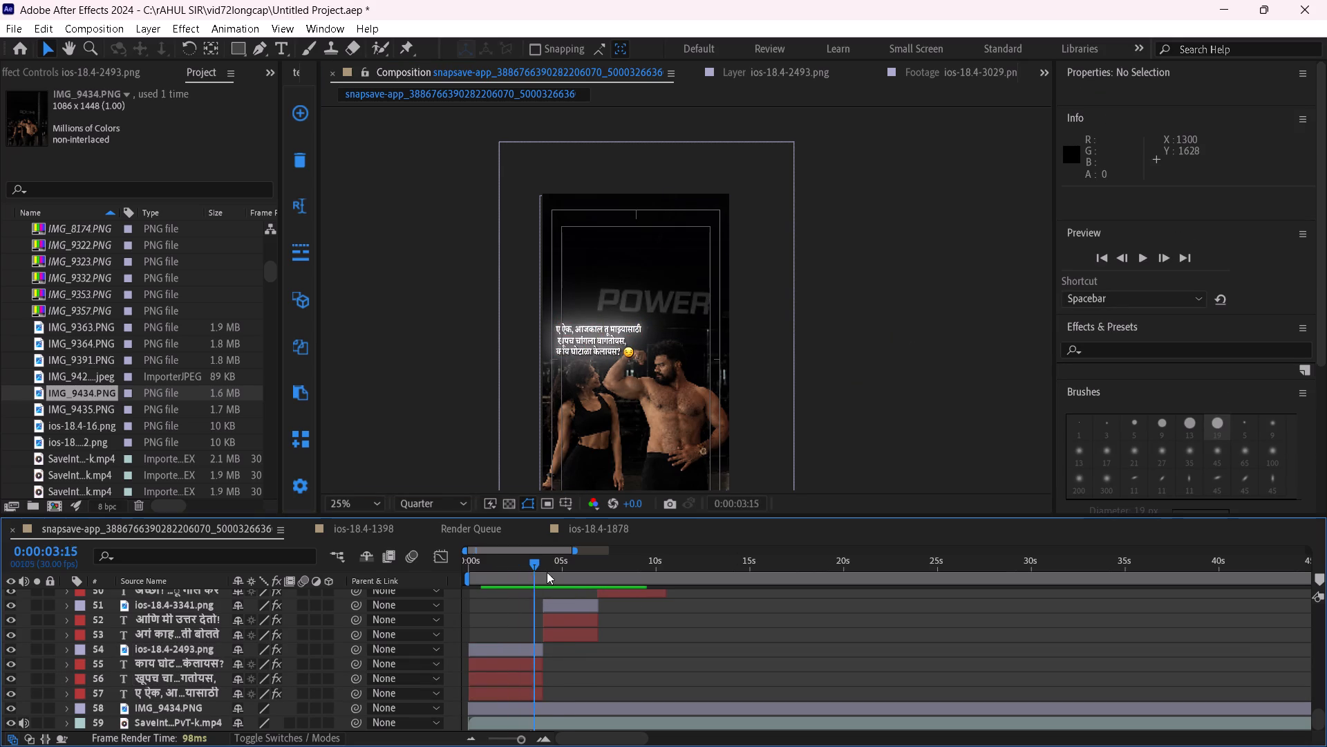
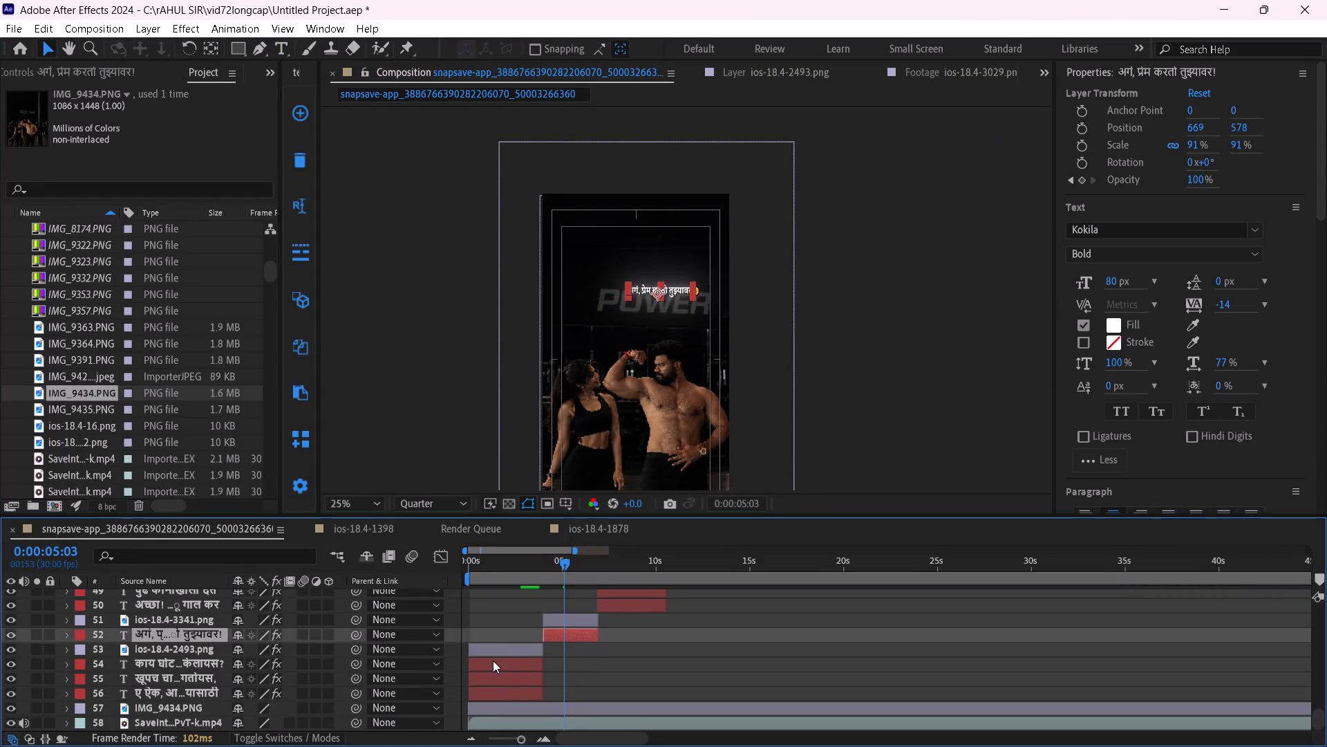
# Shift the emoji image ios-18.4-3341.png to a horizontal position of about 909, just past the end of its caption line, and deselect it.
pyautogui.click(554, 623)
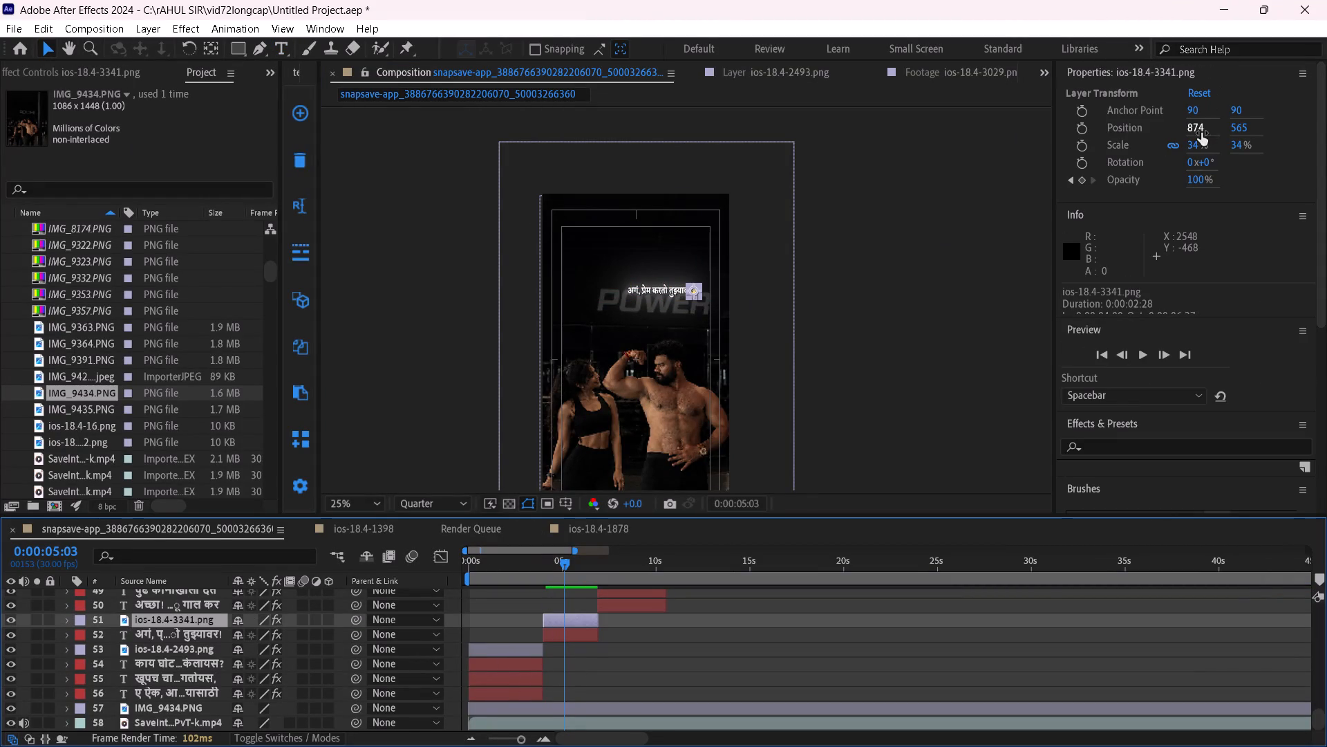
pyautogui.moveTo(1199, 131); pyautogui.dragTo(1243, 133)
pyautogui.click(923, 299)
pyautogui.click(581, 621)
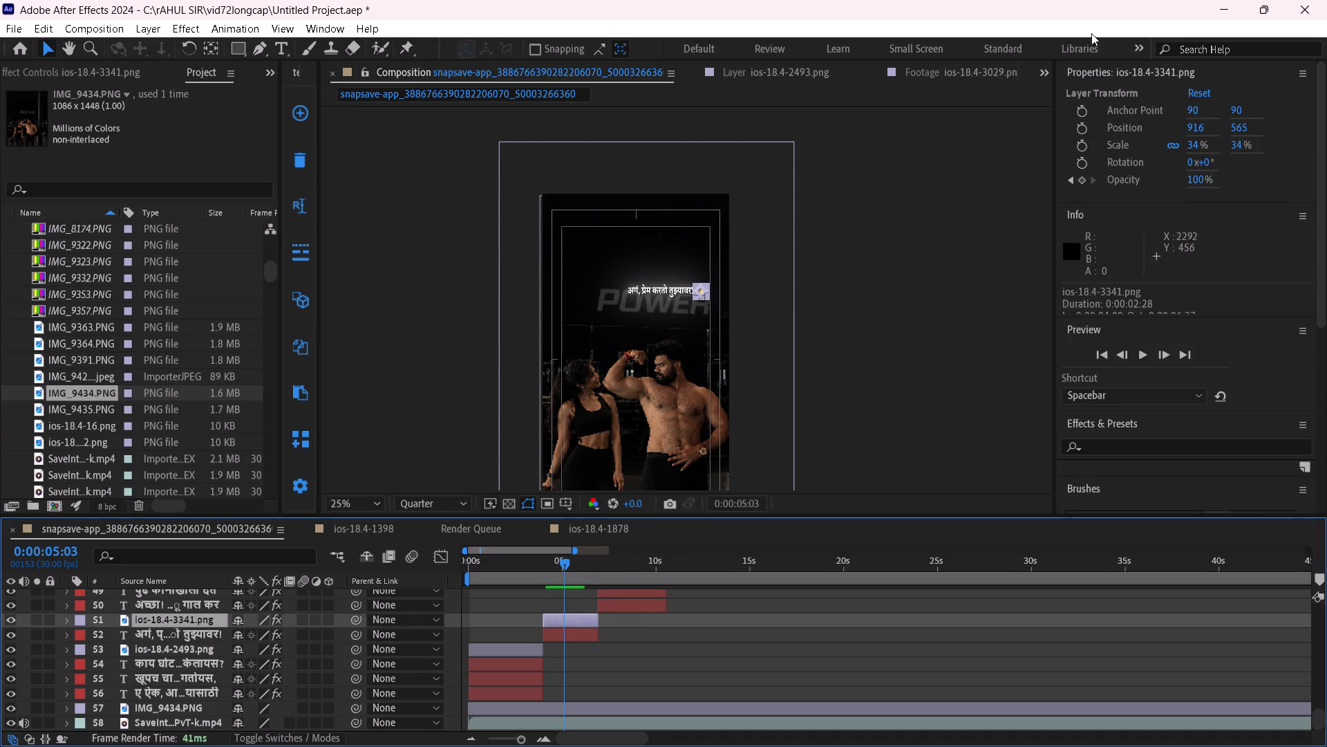
pyautogui.moveTo(1201, 128); pyautogui.dragTo(1192, 129)
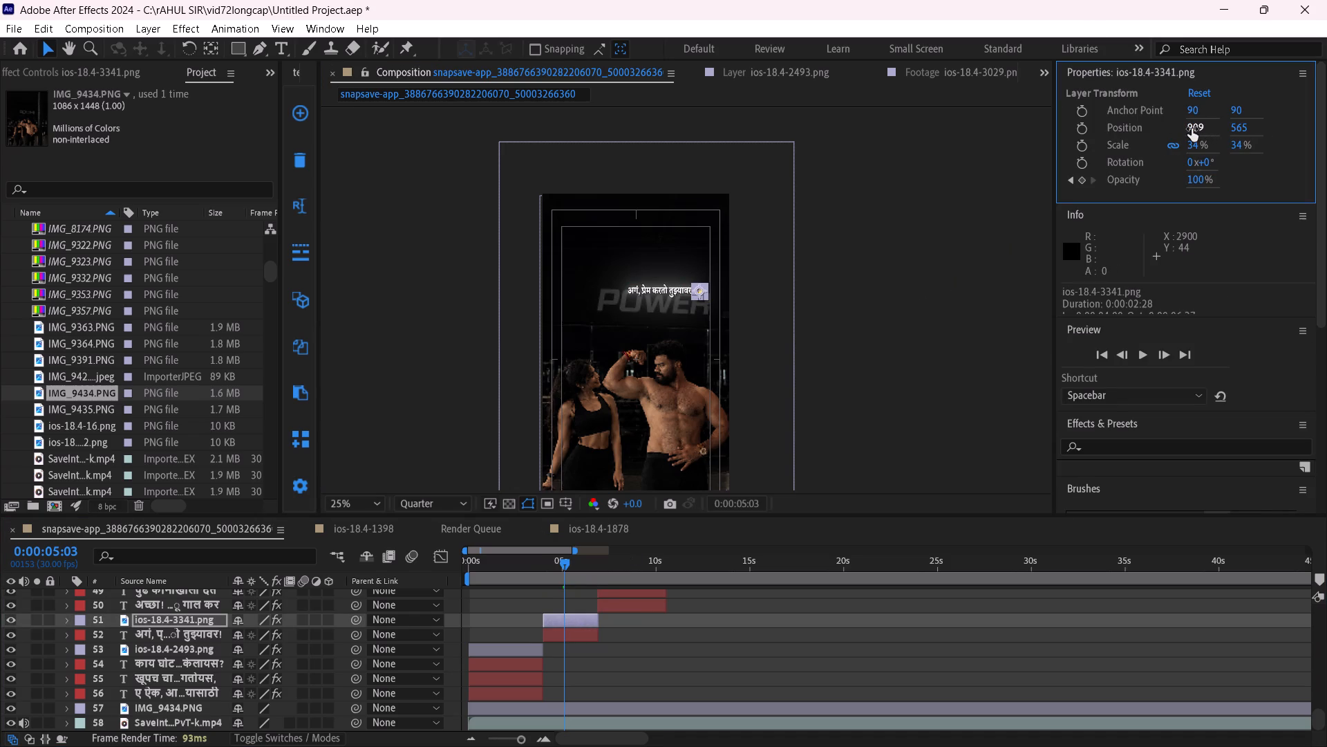
pyautogui.click(917, 273)
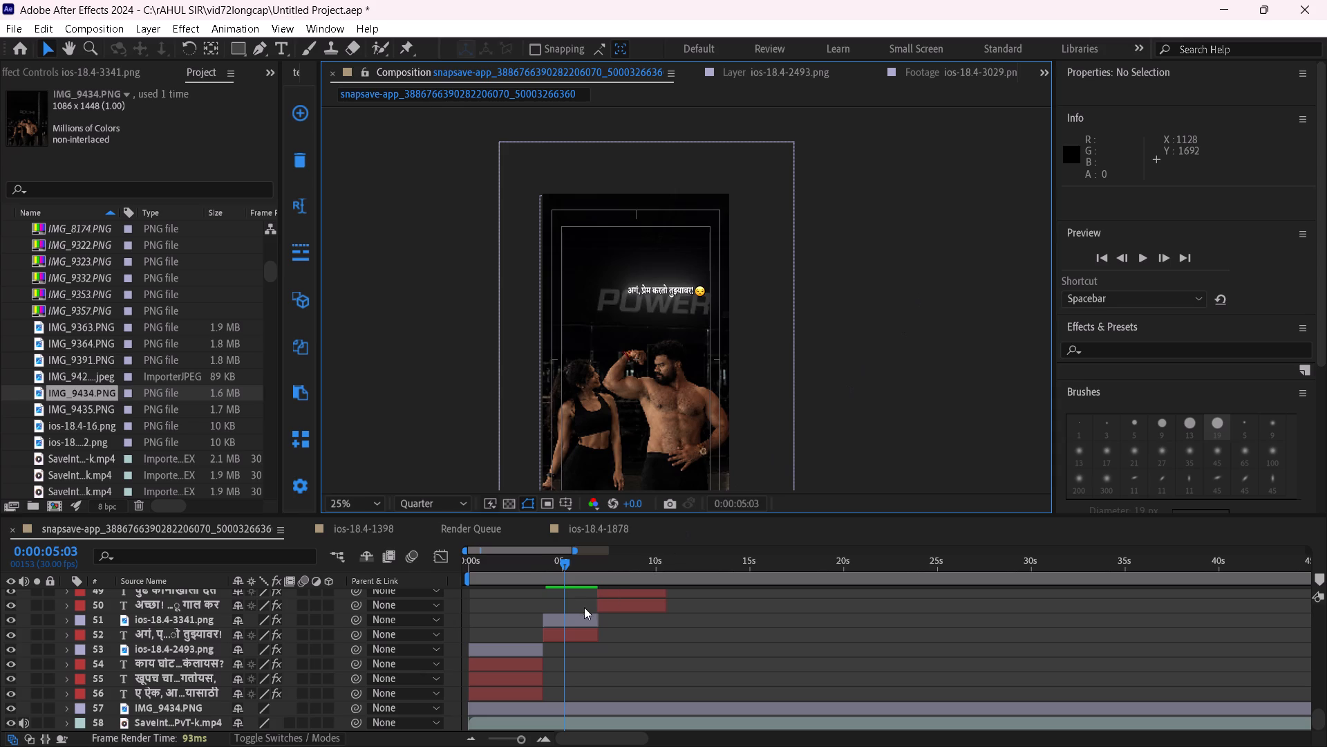
# Move the caption line "अगं, प्रेम करतो तुझ्यावर!" and the emoji ios-18.4-3341.png together down to just below the POWER lettering, and deselect them.
pyautogui.click(581, 614)
pyautogui.click(581, 634)
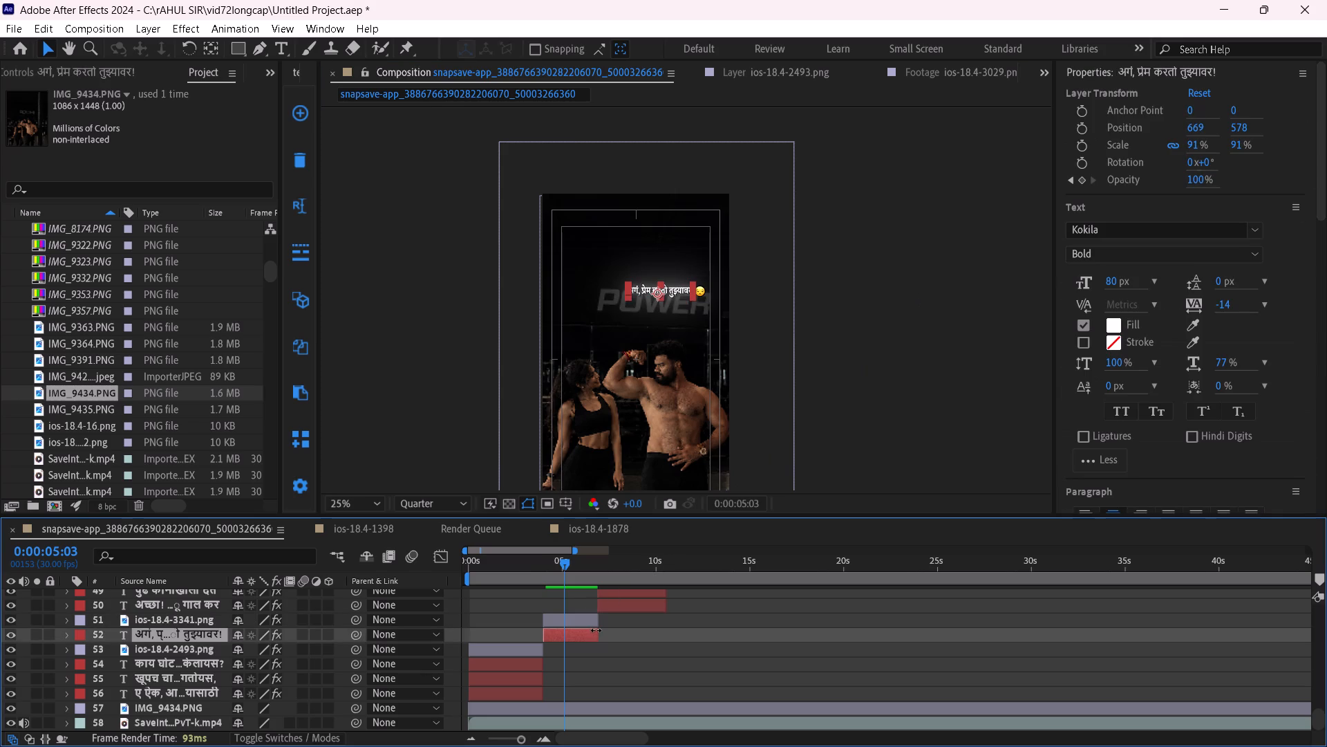
pyautogui.keyDown('ctrl'); pyautogui.click(587, 621); pyautogui.keyUp('ctrl')
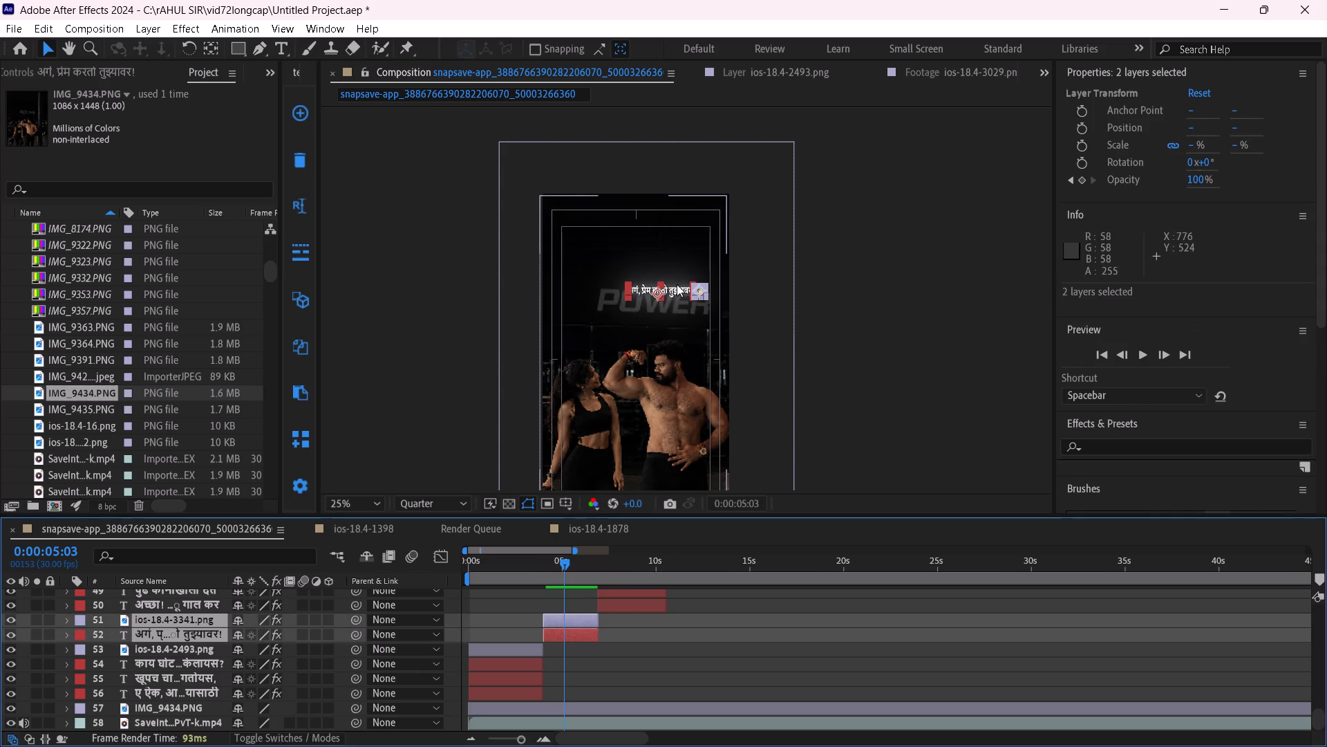
pyautogui.moveTo(677, 288); pyautogui.dragTo(673, 331)
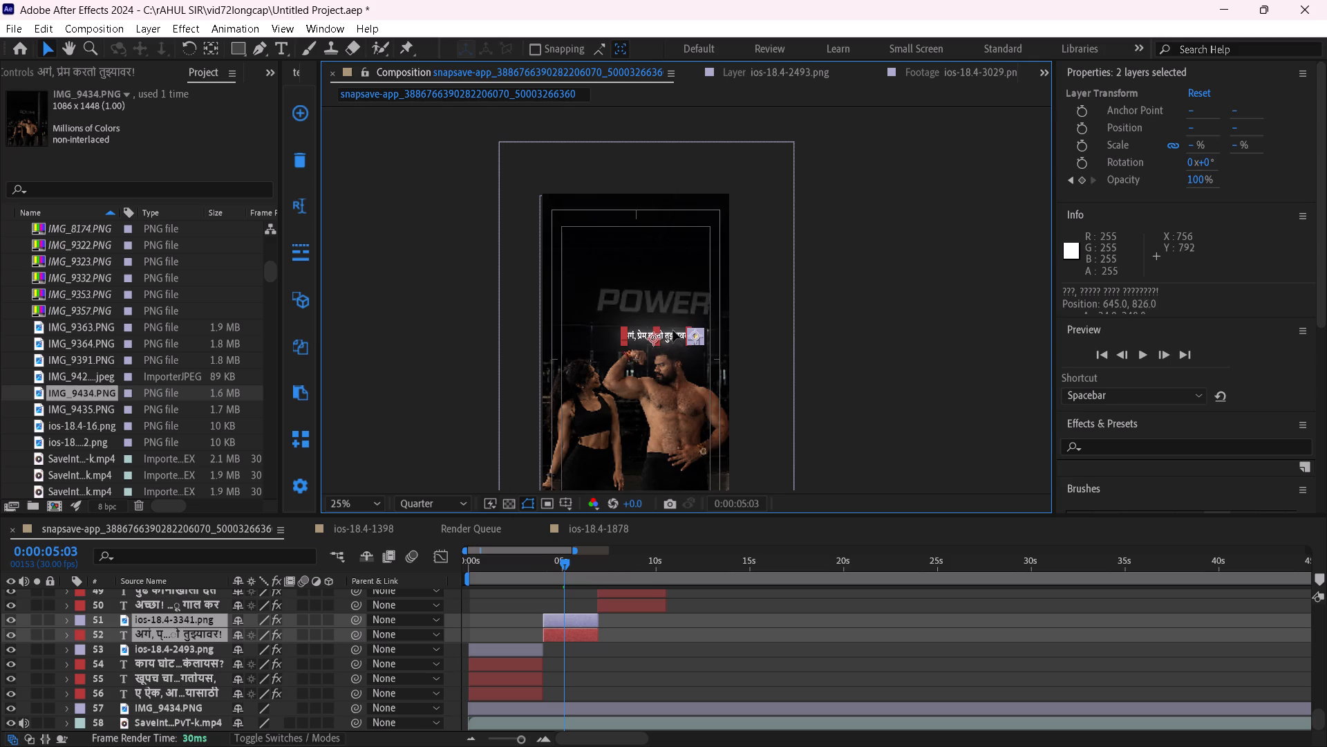
pyautogui.moveTo(673, 331); pyautogui.dragTo(673, 328)
pyautogui.click(955, 337)
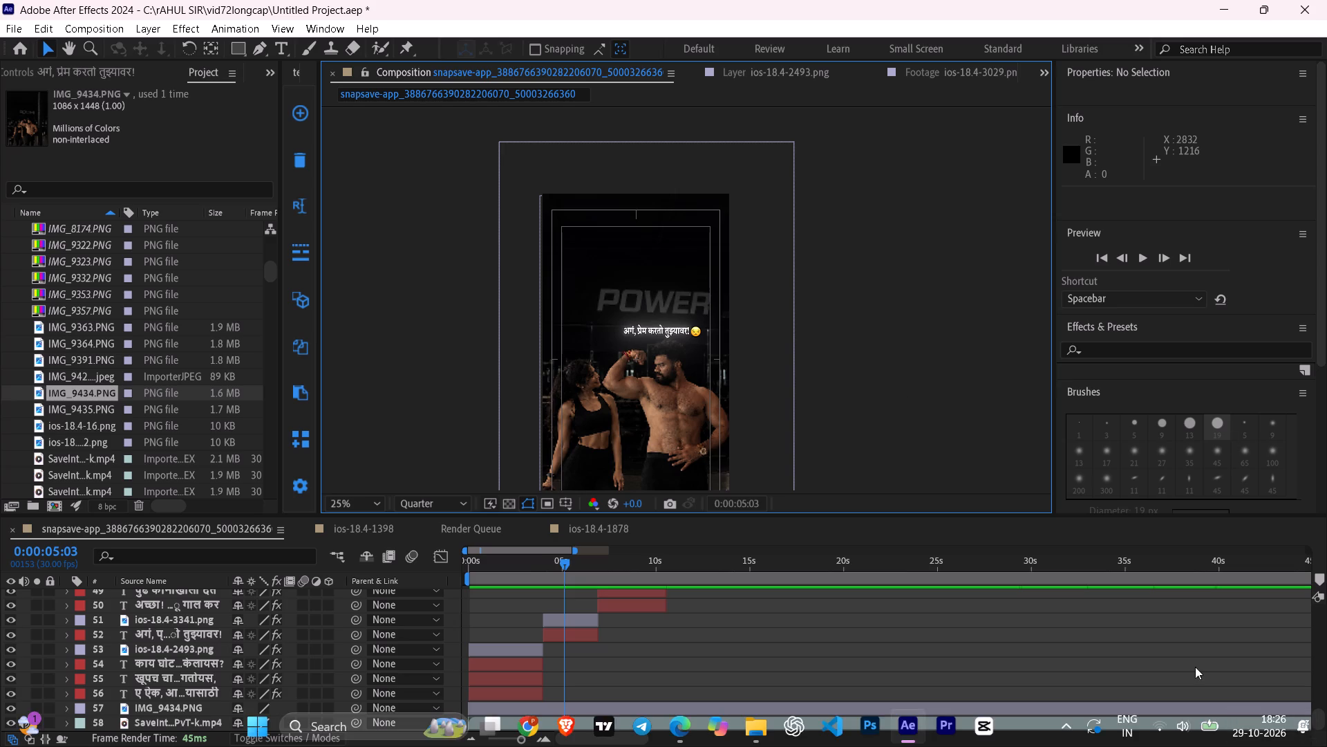
# Switch off Bluetooth in the Windows quick settings and return to the After Effects composition.
pyautogui.click(1186, 739)
pyautogui.click(1139, 405)
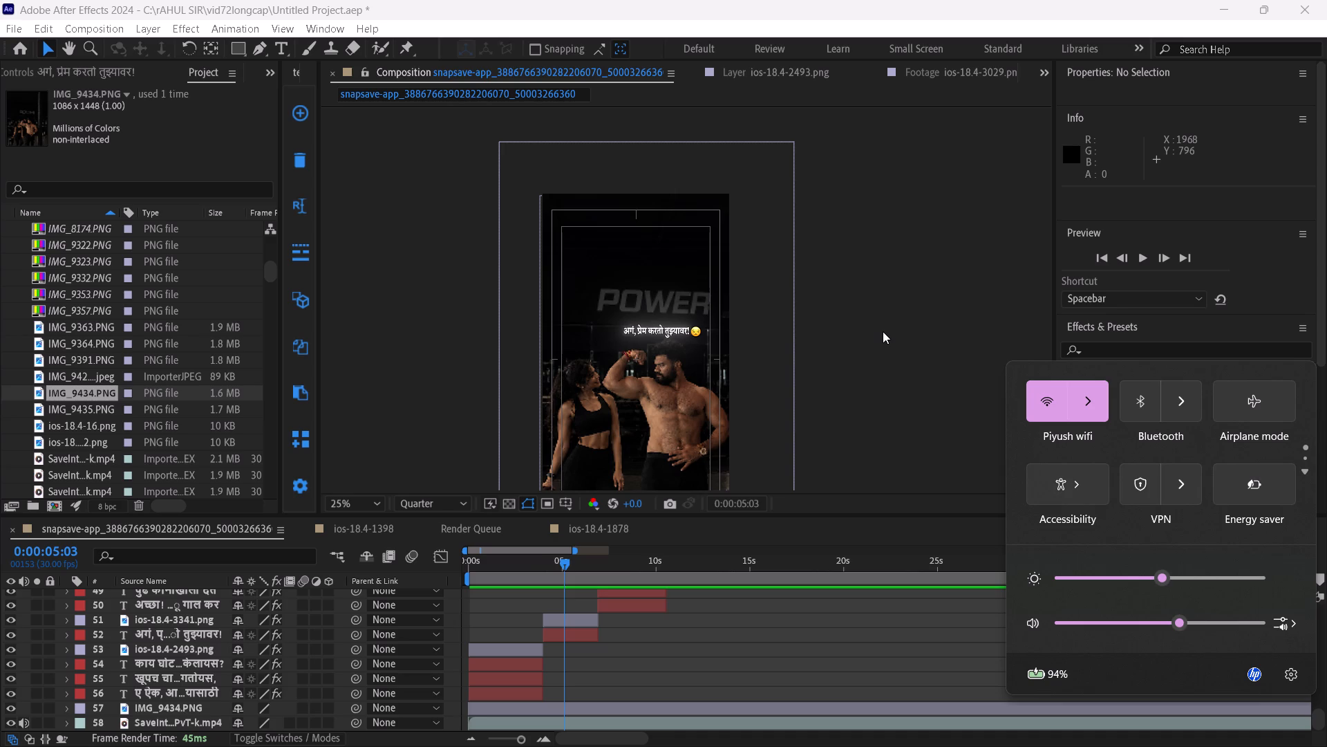
pyautogui.click(861, 302)
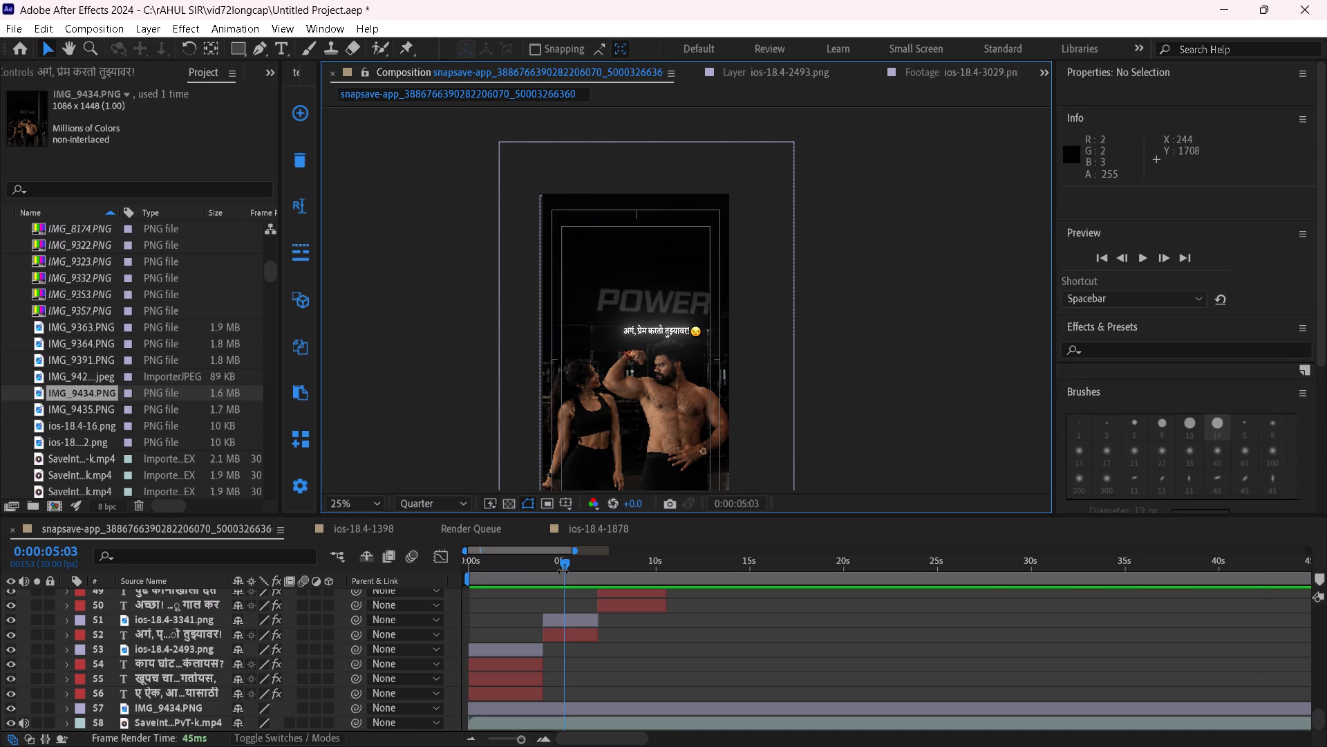
# Move the current time forward toward the third caption group.
pyautogui.click(563, 571)
pyautogui.moveTo(566, 566); pyautogui.dragTo(587, 565)
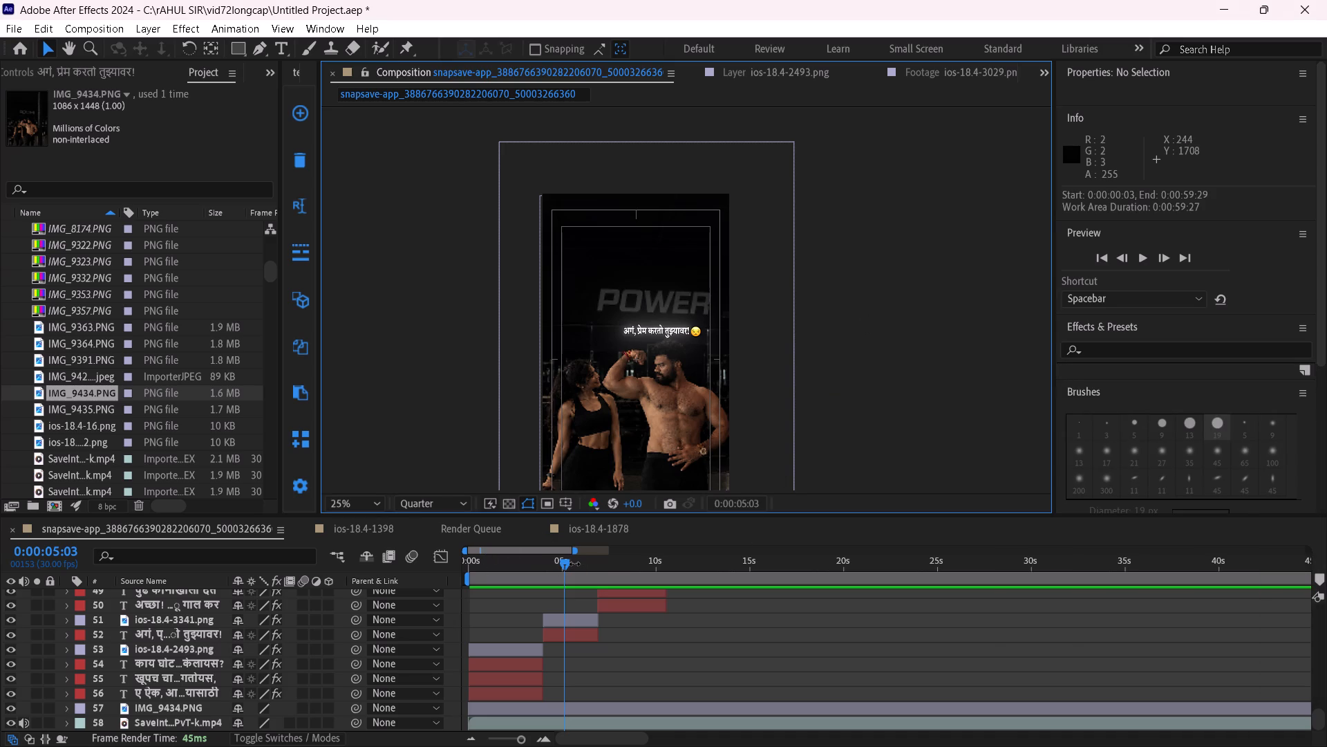
pyautogui.tripleClick(574, 562)
pyautogui.doubleClick(574, 562)
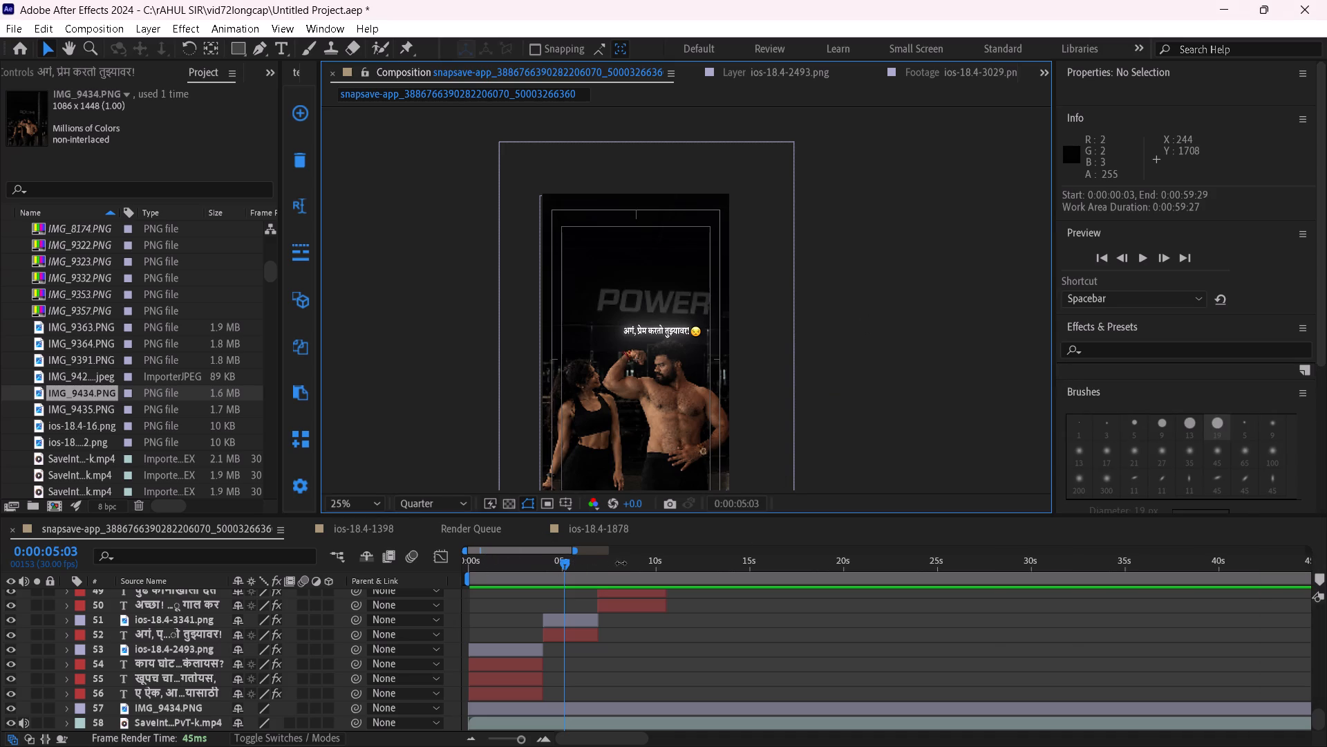
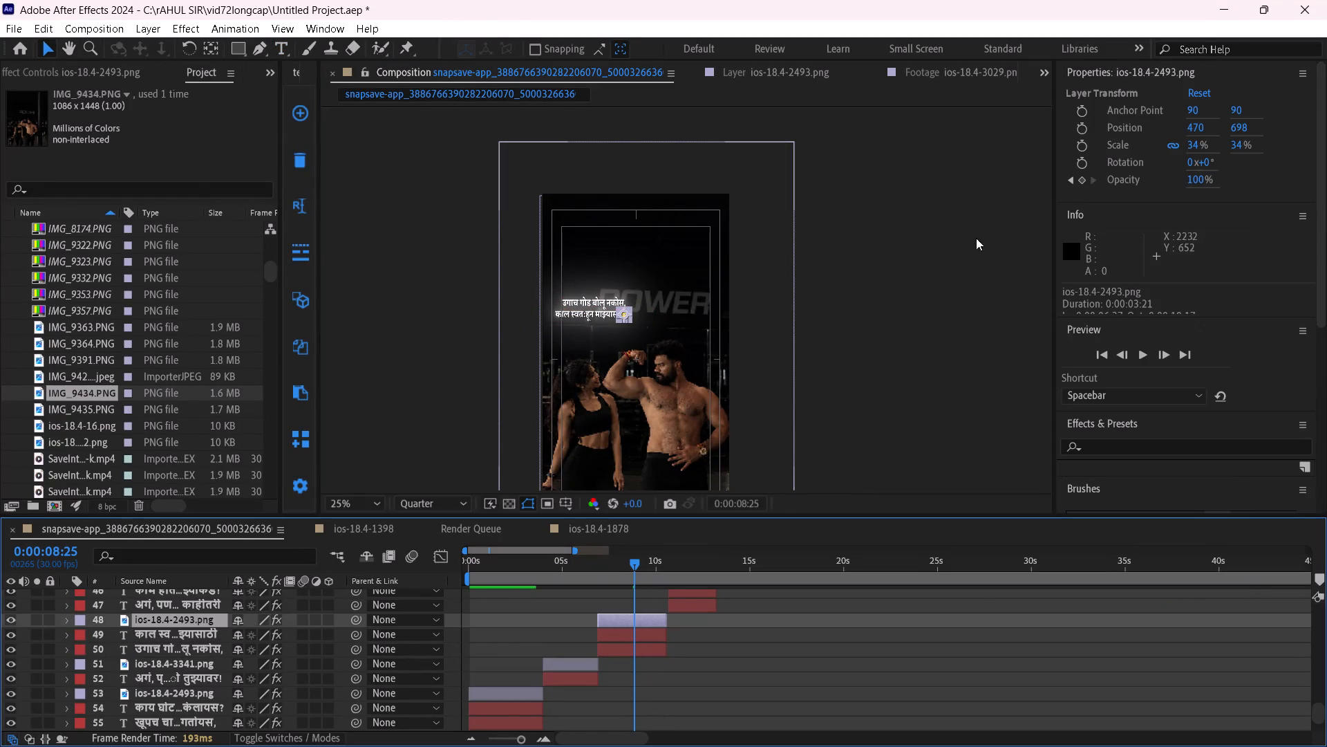
# Shift the third group's emoji image ios-18.4-2493.png horizontally to just past the end of the lower caption line, and deselect it.
pyautogui.moveTo(1196, 124); pyautogui.dragTo(1288, 138)
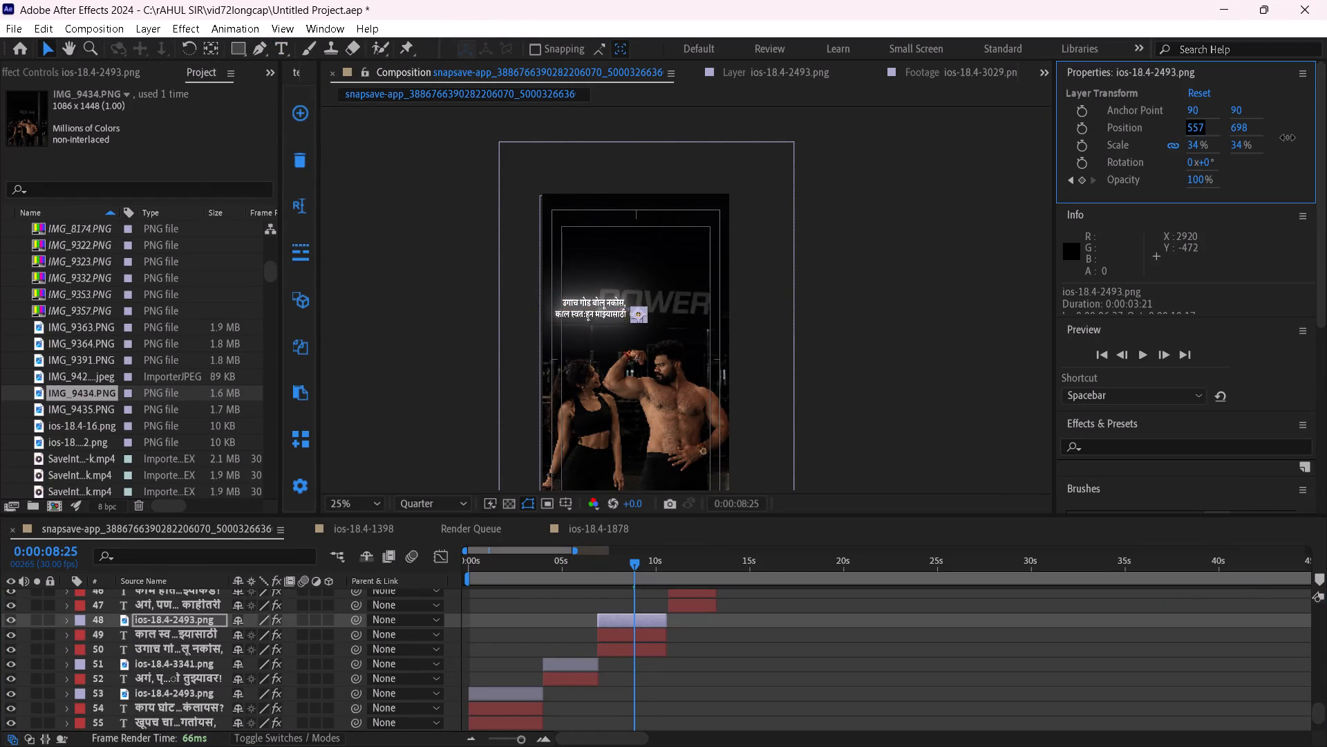
pyautogui.moveTo(1288, 138); pyautogui.dragTo(1261, 140)
pyautogui.click(964, 338)
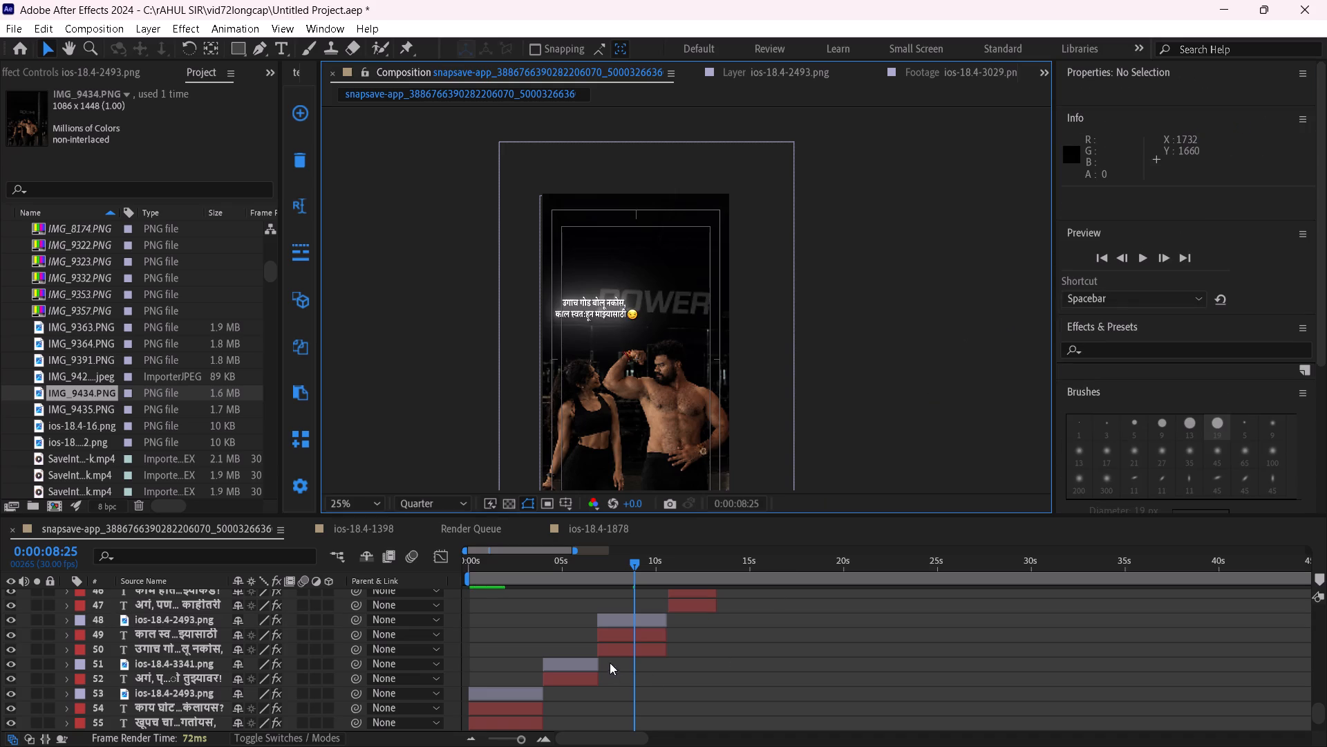
# Shift the third group's upper caption line "उगाच गोड बोलू नकोस," to a horizontal position of 279.
pyautogui.click(646, 649)
pyautogui.moveTo(1195, 128); pyautogui.dragTo(1192, 128)
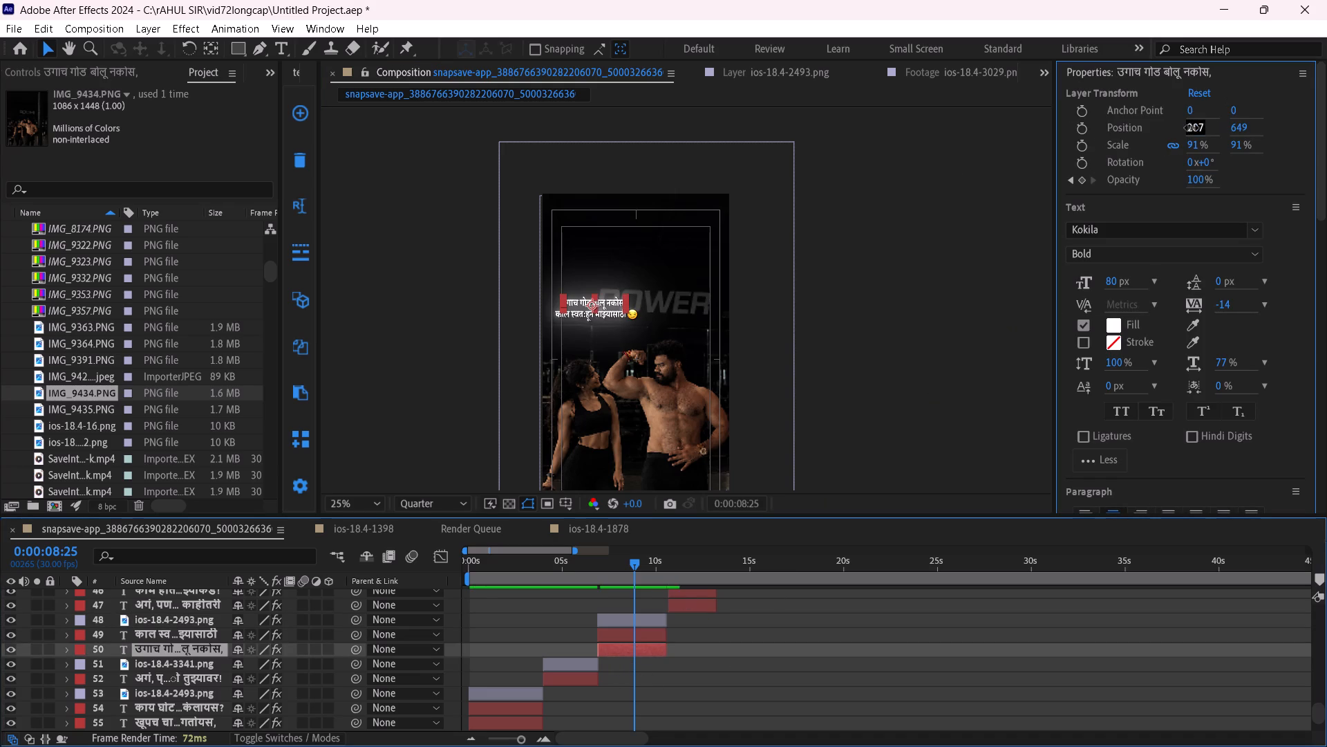
pyautogui.moveTo(1192, 128); pyautogui.dragTo(1185, 130)
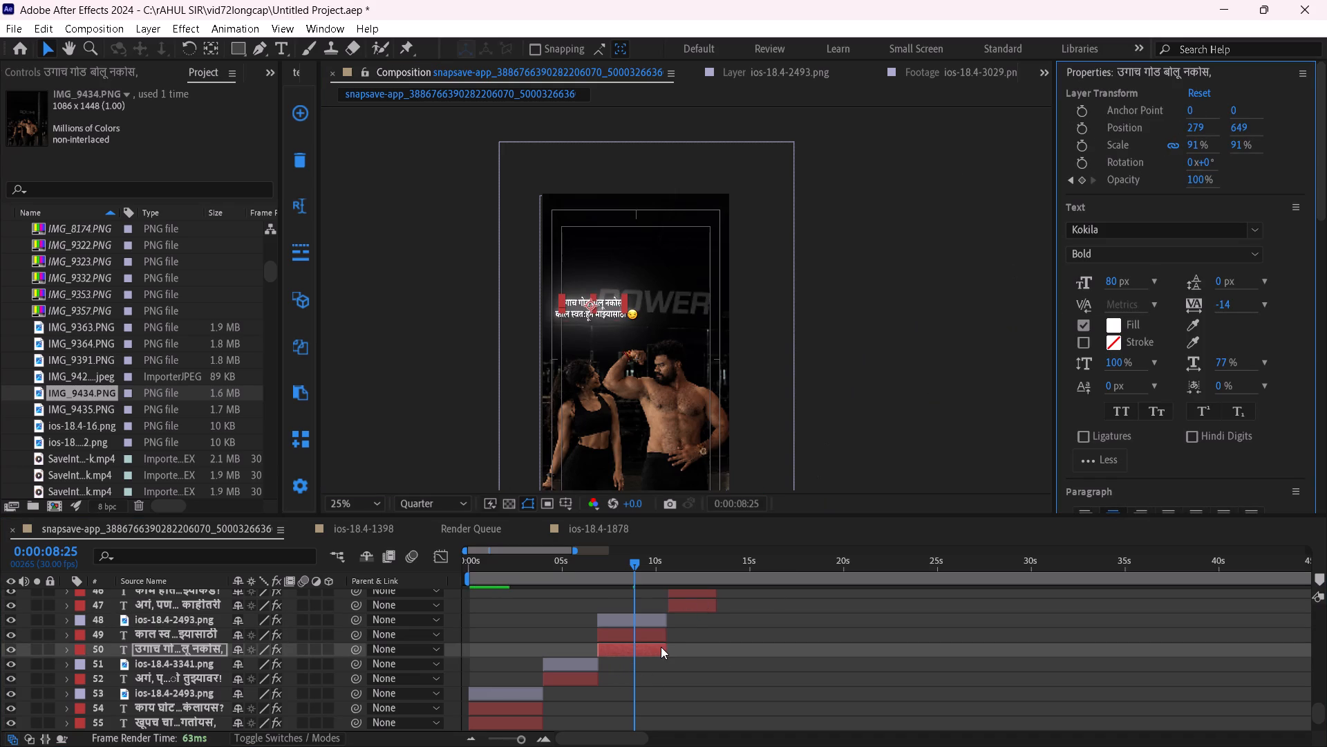
# Duplicate the upper caption line layer "उगाच गोड बोलू नकोस,".
pyautogui.hotkey('ctrl', 'd')
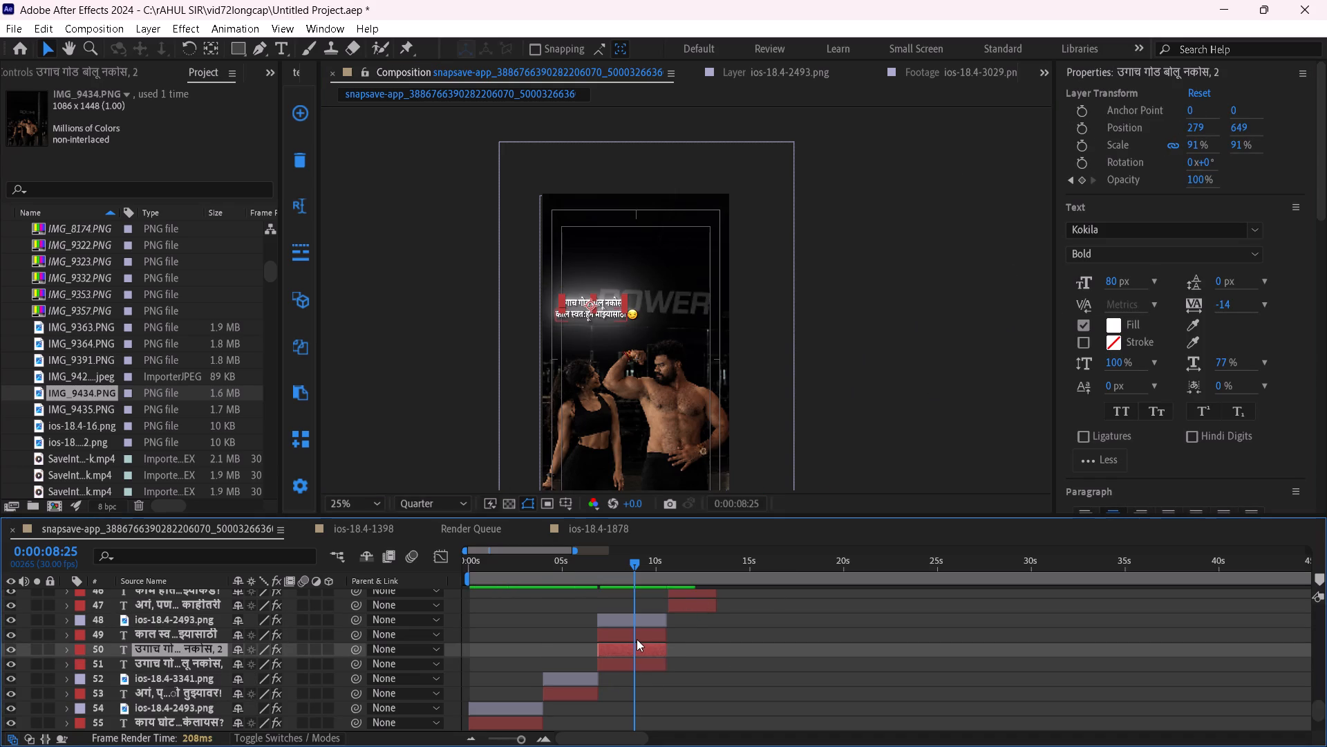
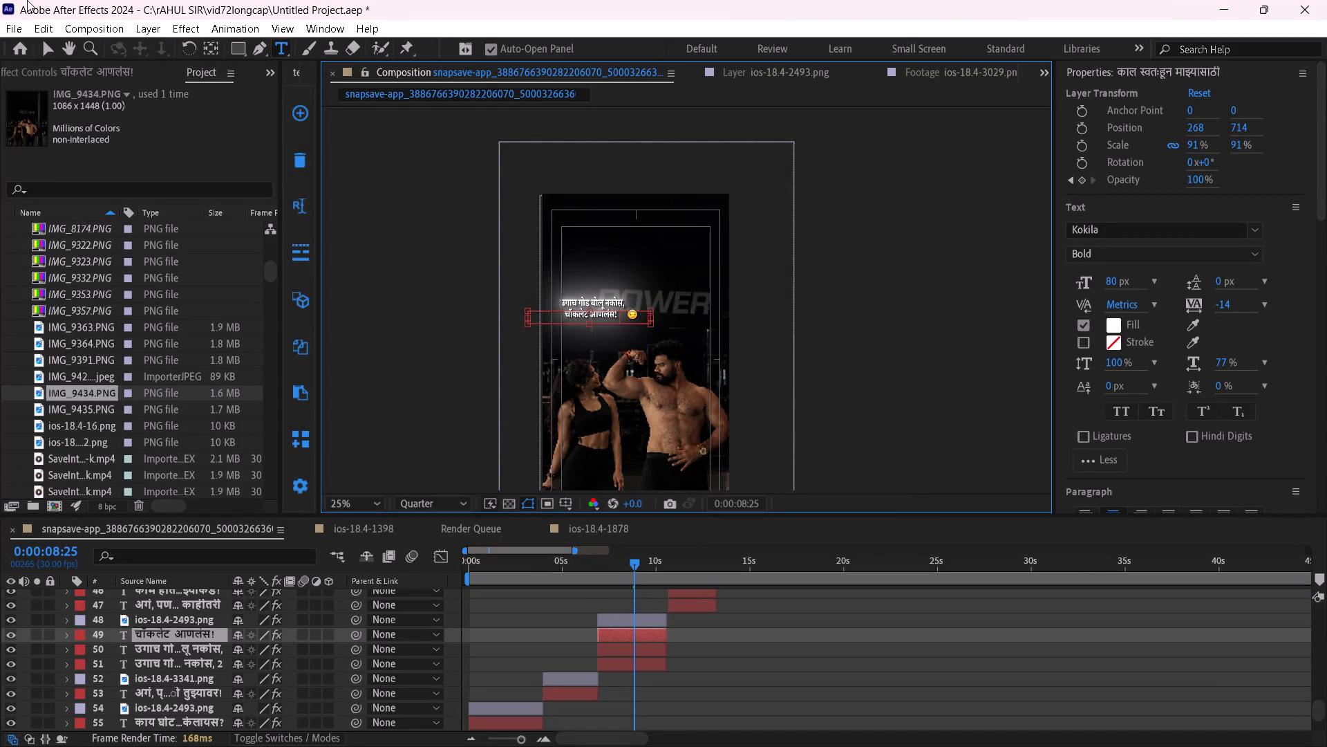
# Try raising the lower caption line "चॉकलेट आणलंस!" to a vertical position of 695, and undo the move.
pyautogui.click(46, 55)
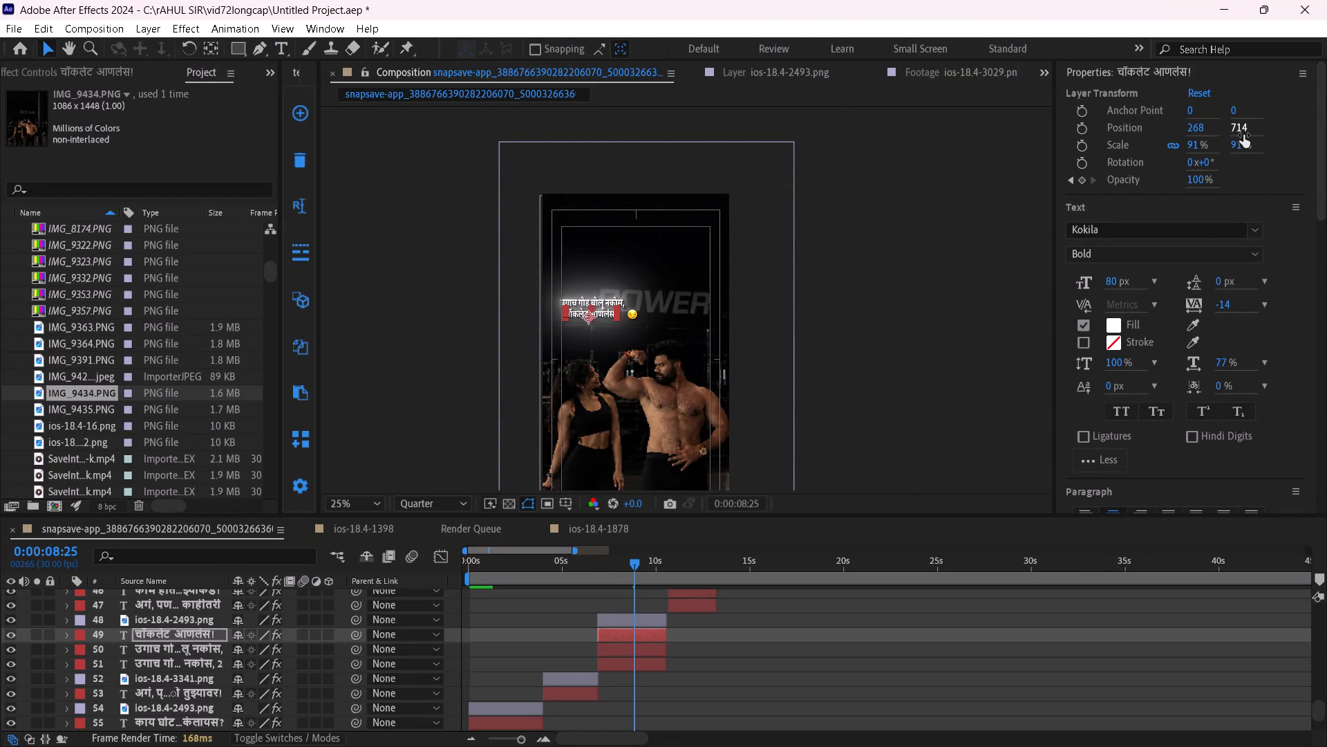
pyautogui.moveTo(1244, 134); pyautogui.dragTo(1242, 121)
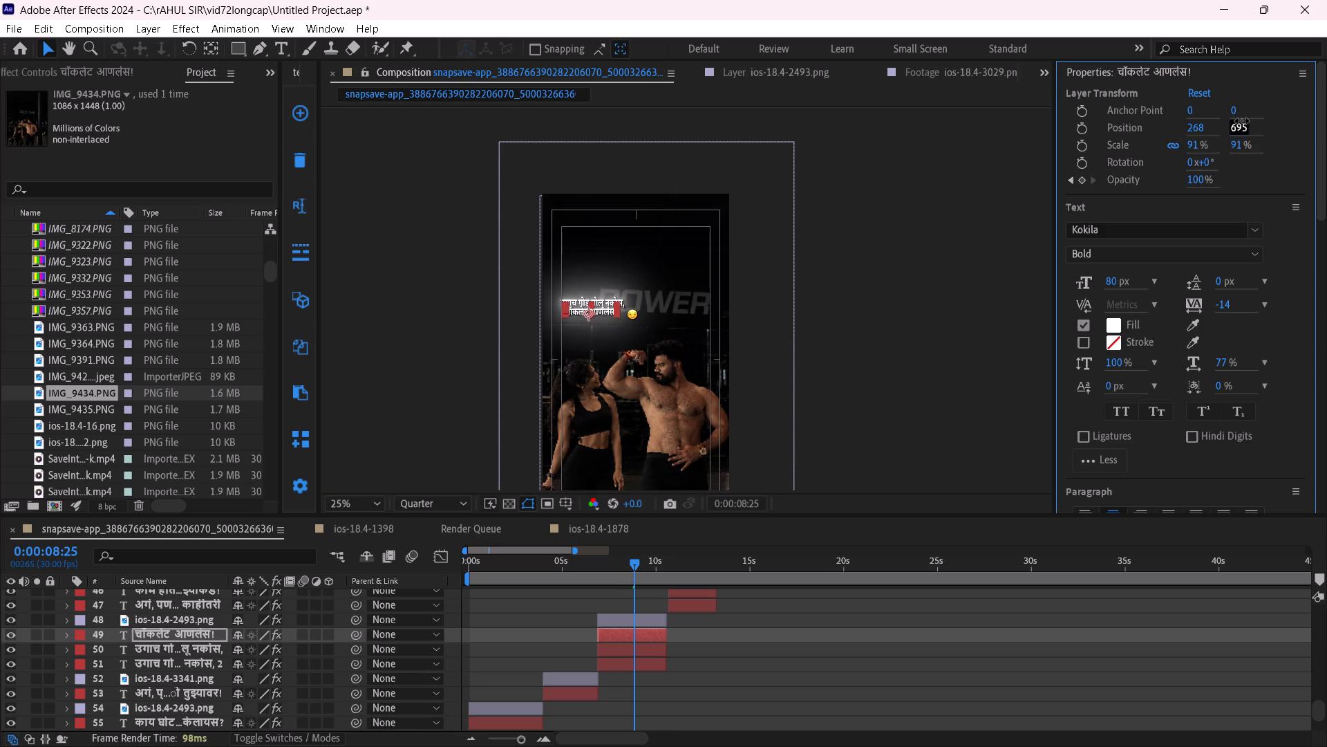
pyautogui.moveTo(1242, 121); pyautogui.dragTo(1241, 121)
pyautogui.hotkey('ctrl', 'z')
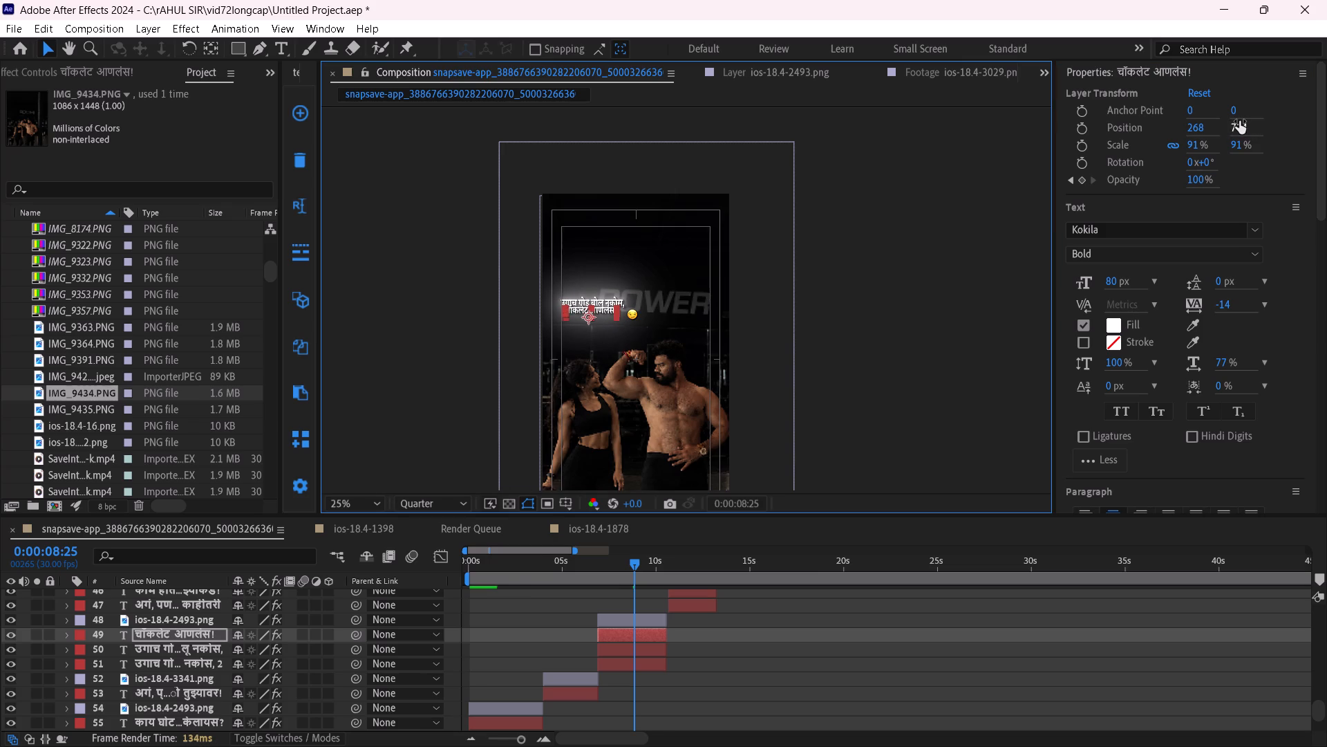
# Undo the replacement of the lower caption line's text and the reordering of the duplicated upper caption layer.
pyautogui.hotkey('ctrl', 'z')
pyautogui.hotkey('ctrl', 'z')
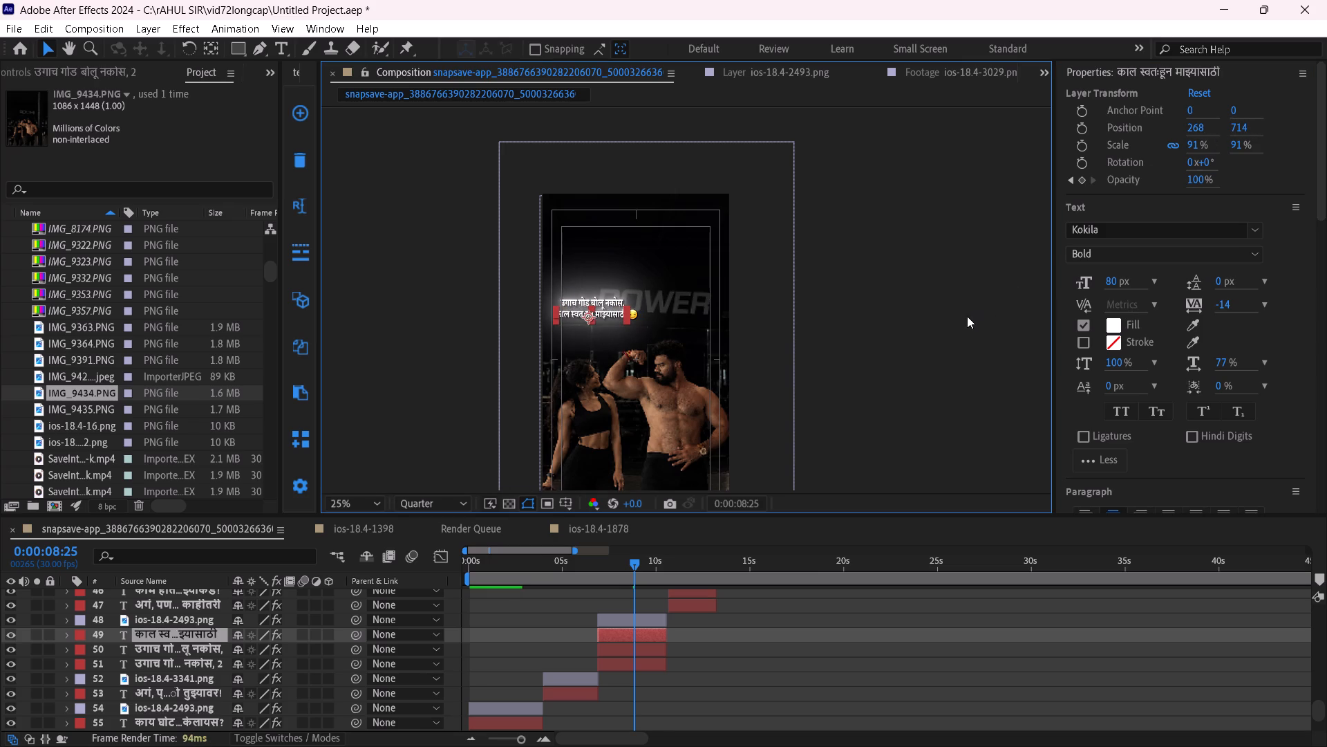
pyautogui.hotkey('ctrl', 'z')
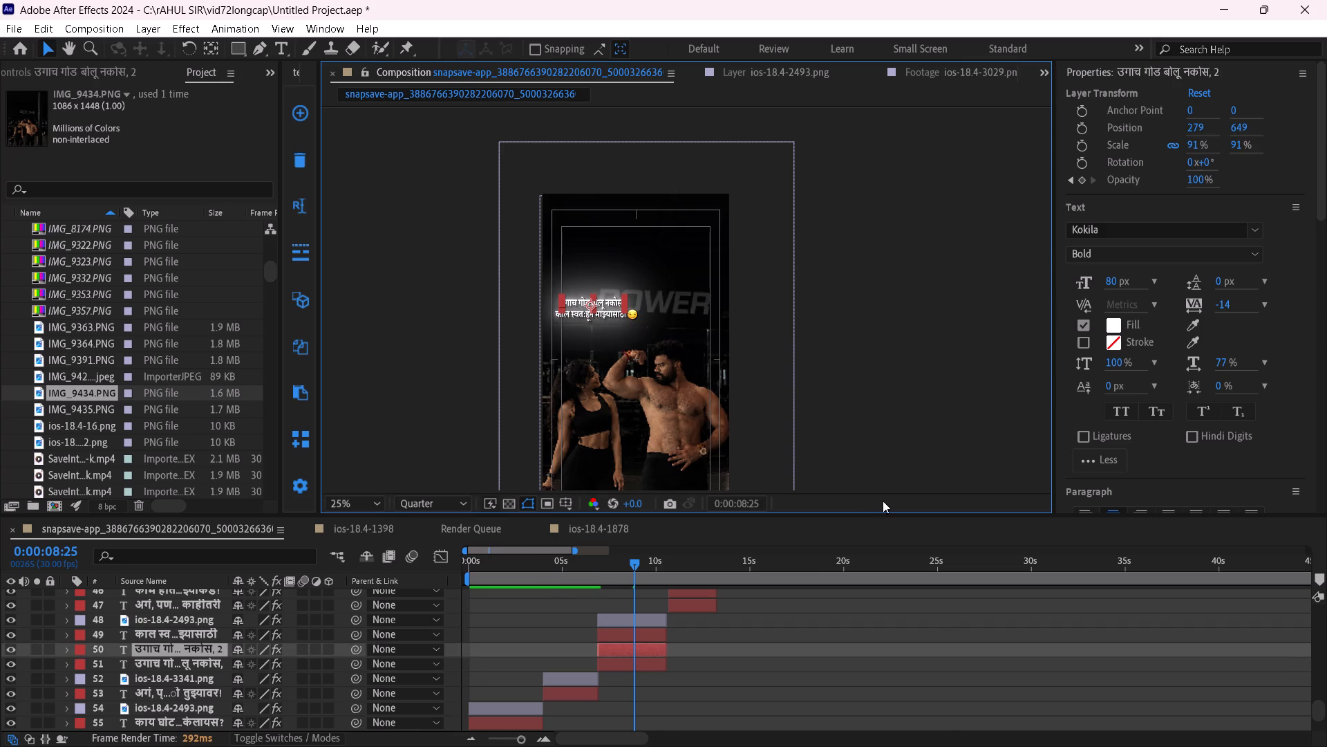
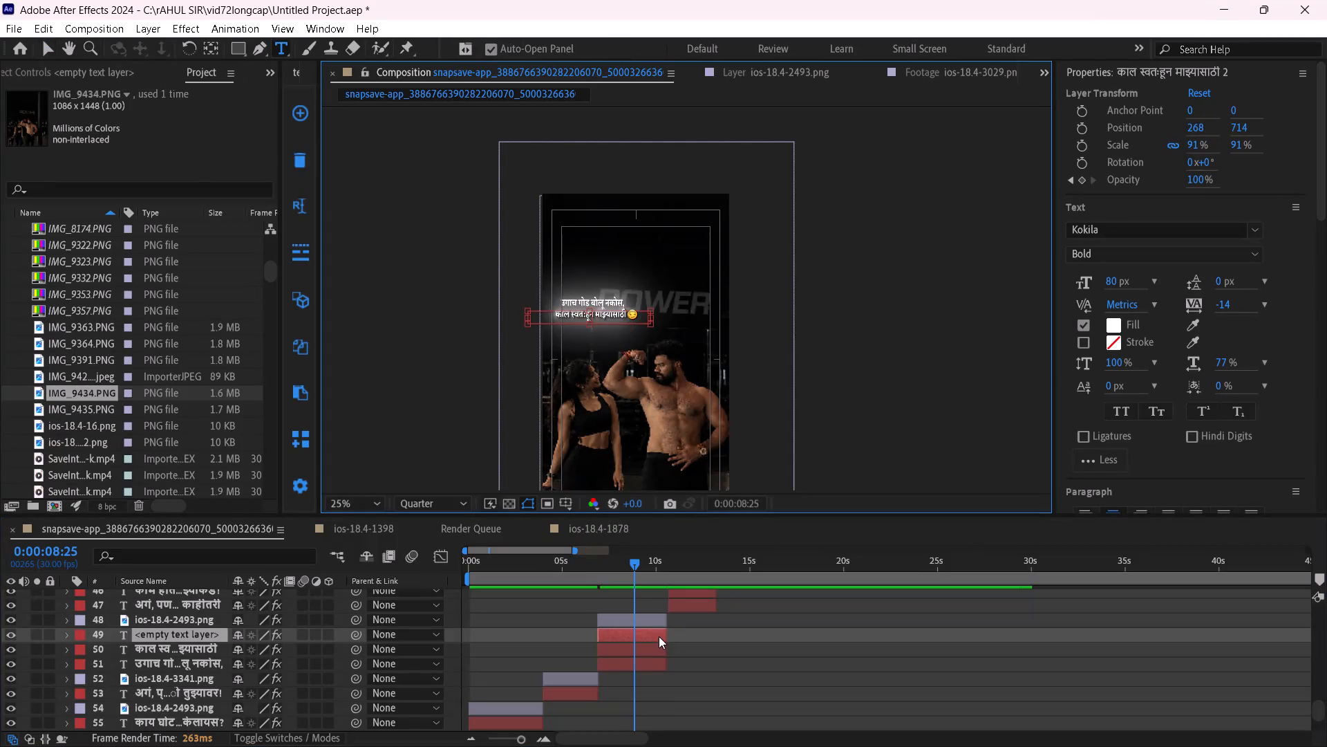
# Paste "चॉकलेट आणलंस!" as the text of the empty duplicated caption layer.
pyautogui.hotkey('ctrl', 'c')
pyautogui.hotkey('ctrl', 'v')
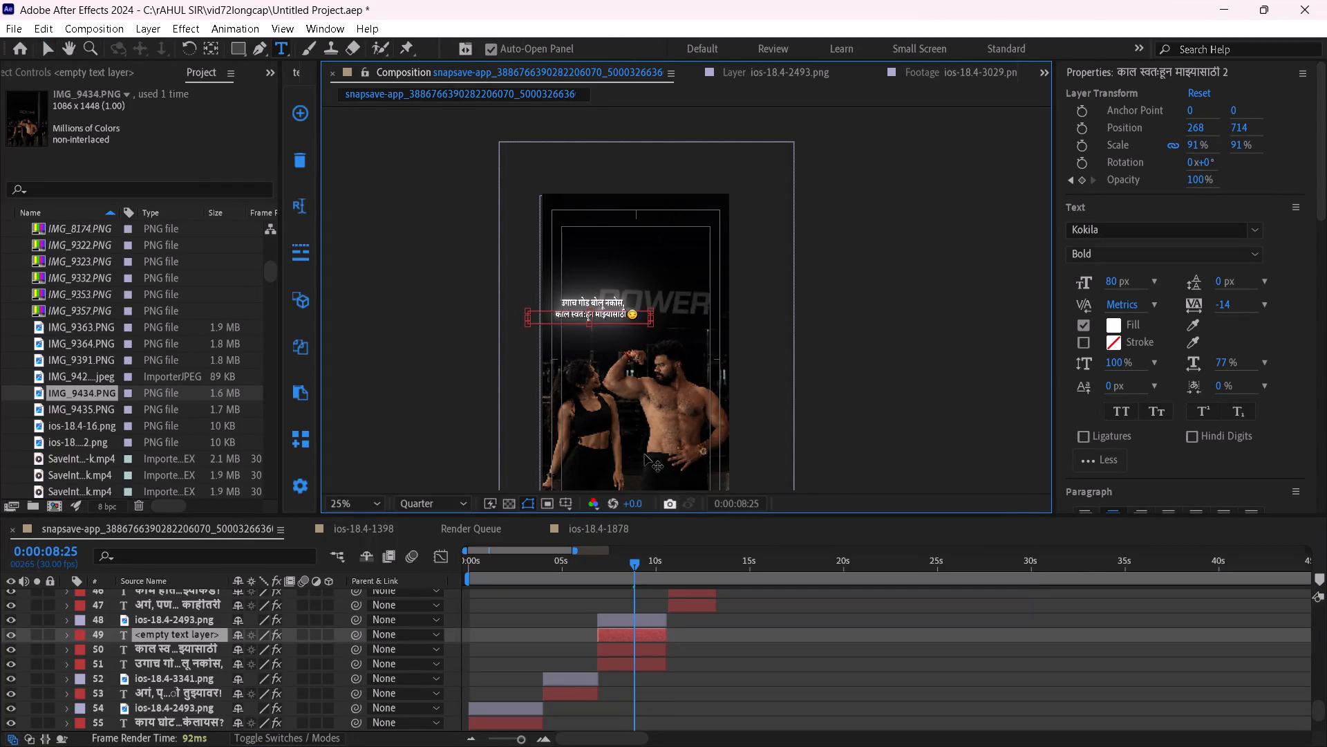
pyautogui.click(46, 48)
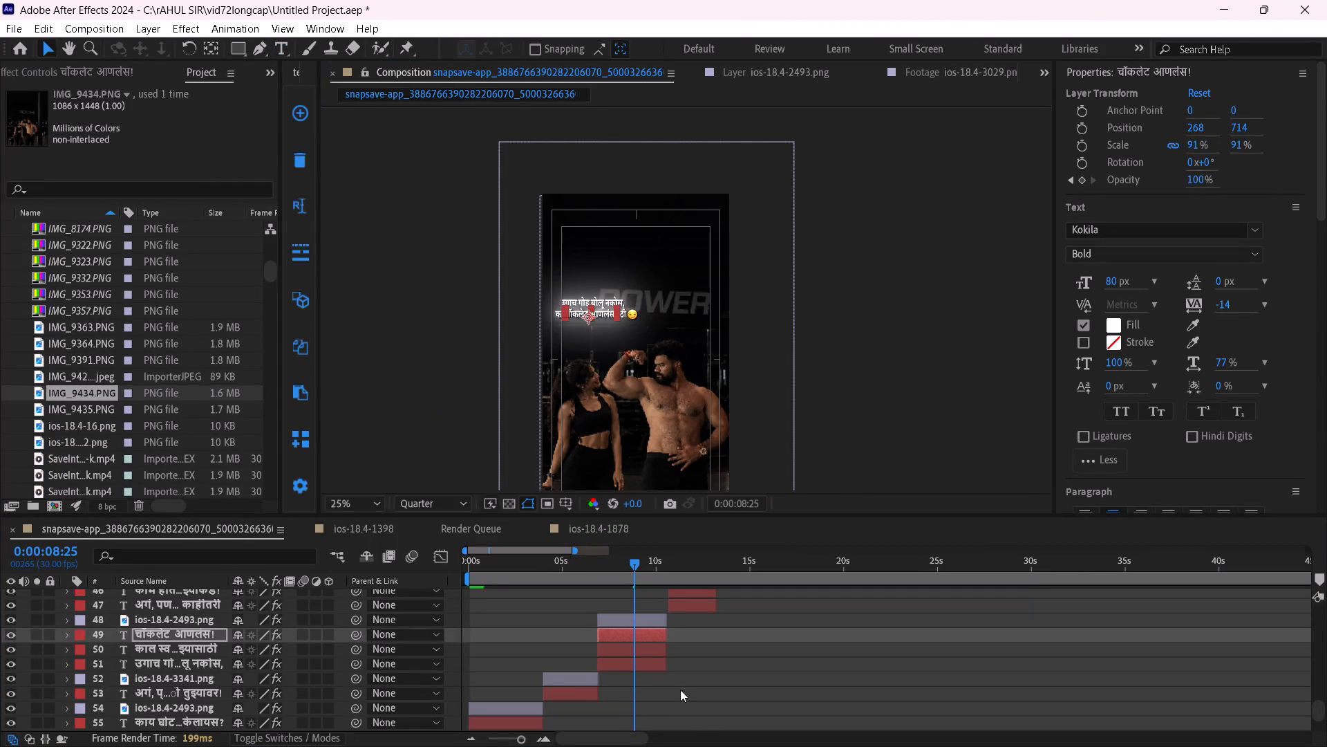
# Raise the caption lines "उगाच गोड बोलू नकोस," and "काल स्वतःहून माझ्यासाठी" together, placing the latter at vertical position 650, above "चॉकलेट आणलंस!".
pyautogui.click(649, 656)
pyautogui.keyDown('shift'); pyautogui.click(649, 666); pyautogui.keyUp('shift')
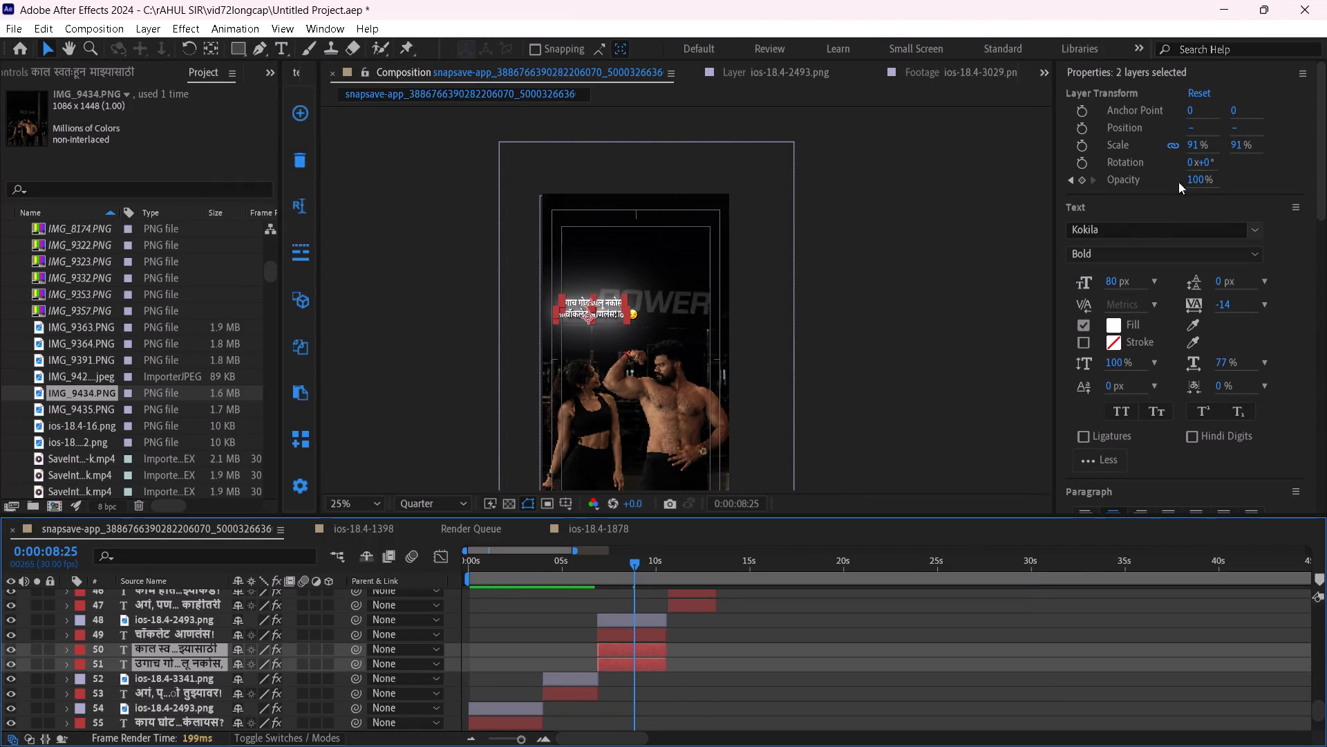
pyautogui.moveTo(1233, 125); pyautogui.dragTo(1201, 127)
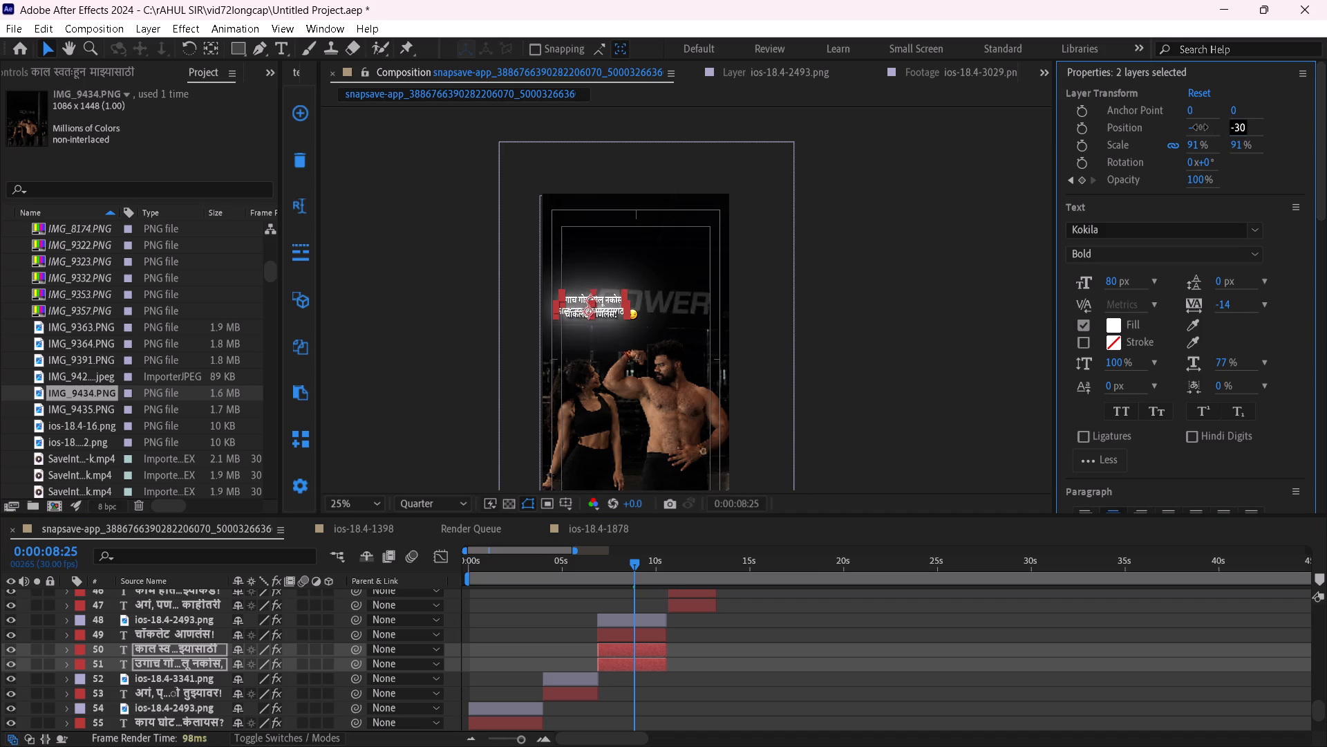
pyautogui.moveTo(1201, 127); pyautogui.dragTo(1178, 121)
pyautogui.click(947, 376)
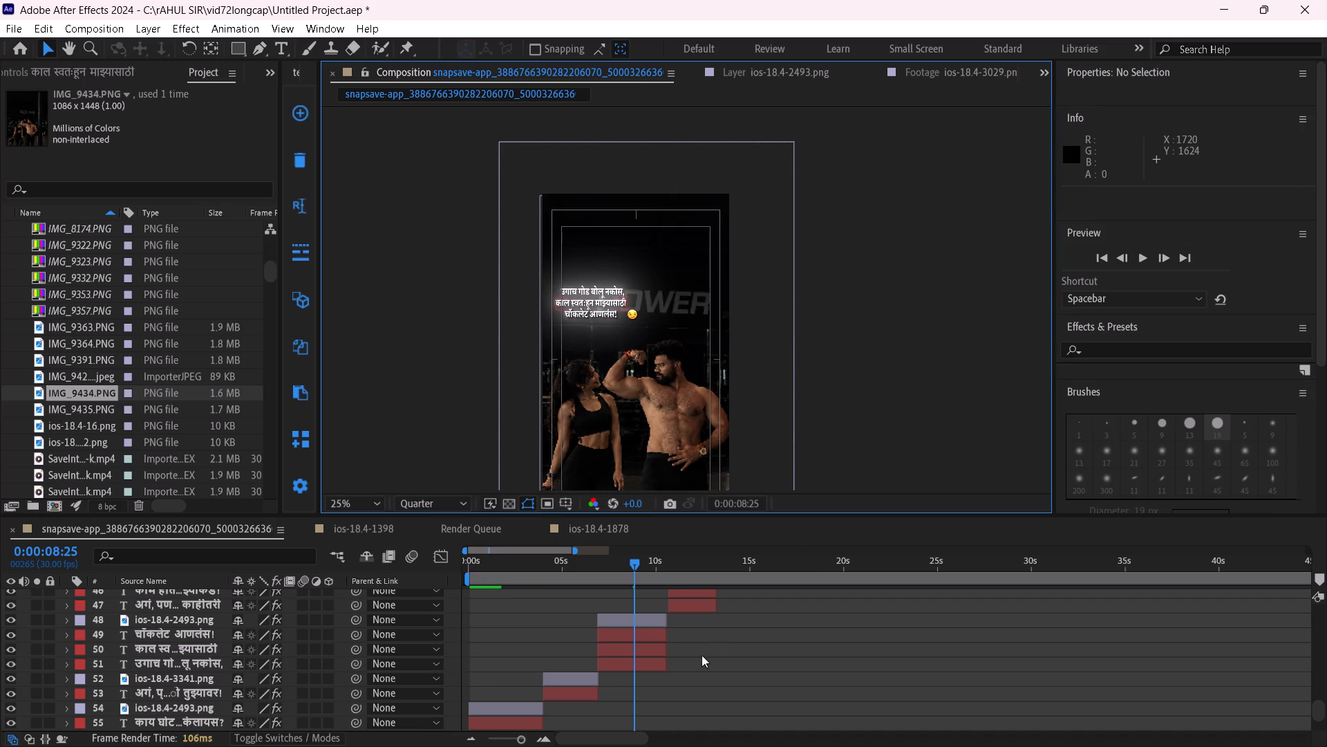
# Shift the emoji layer ios-18.4-2493.png horizontally to position 474, beside the end of "चॉकलेट आणलंस!".
pyautogui.click(637, 636)
pyautogui.click(652, 620)
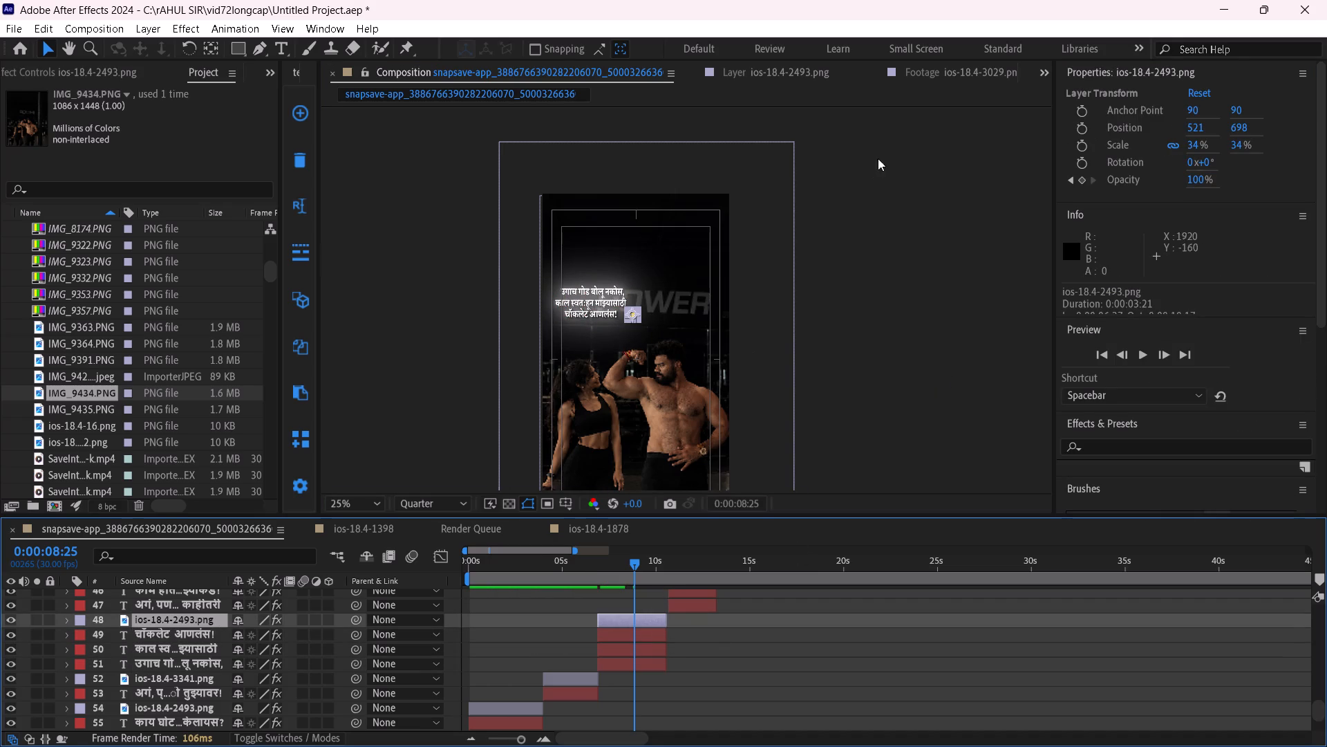
pyautogui.moveTo(1194, 129); pyautogui.dragTo(1158, 128)
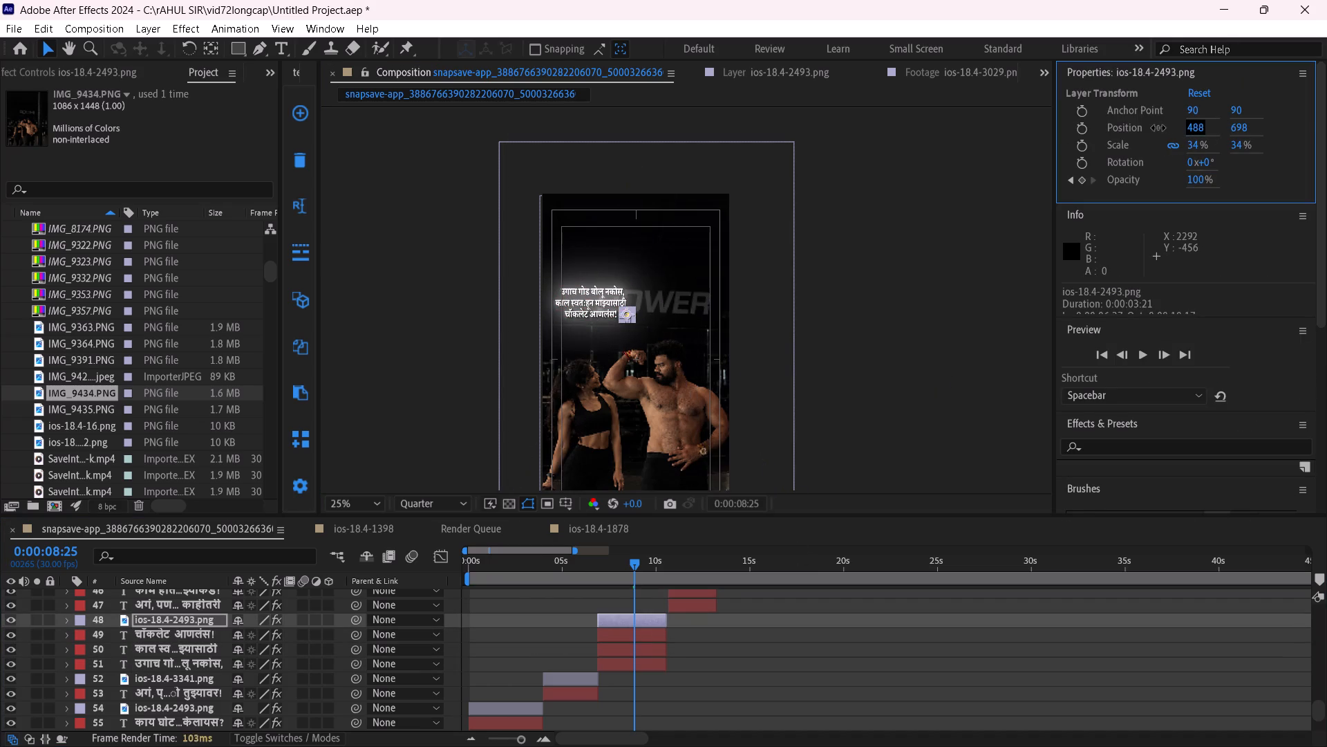
pyautogui.moveTo(1158, 128); pyautogui.dragTo(1148, 129)
# Shift the middle caption line "काल स्वतःहून माझ्यासाठी" horizontally to position 305.
pyautogui.click(656, 655)
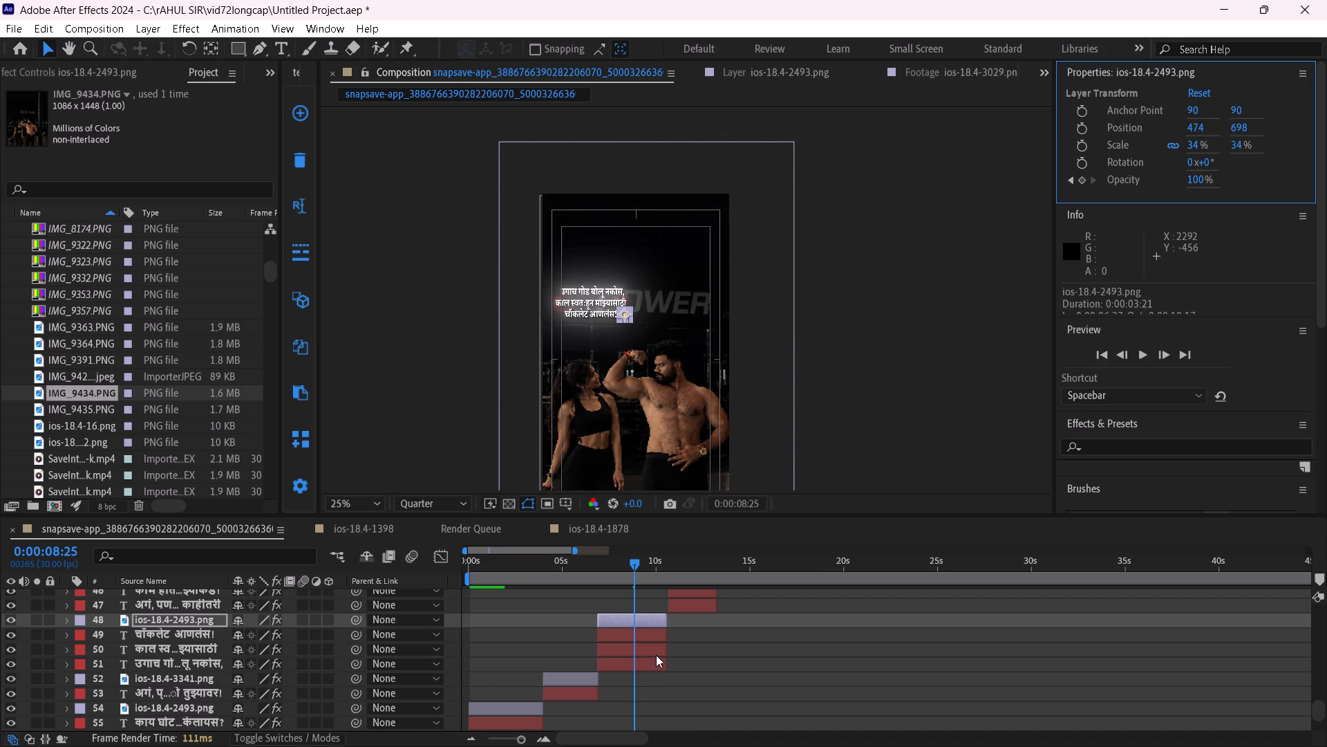
pyautogui.moveTo(1193, 132); pyautogui.dragTo(1239, 129)
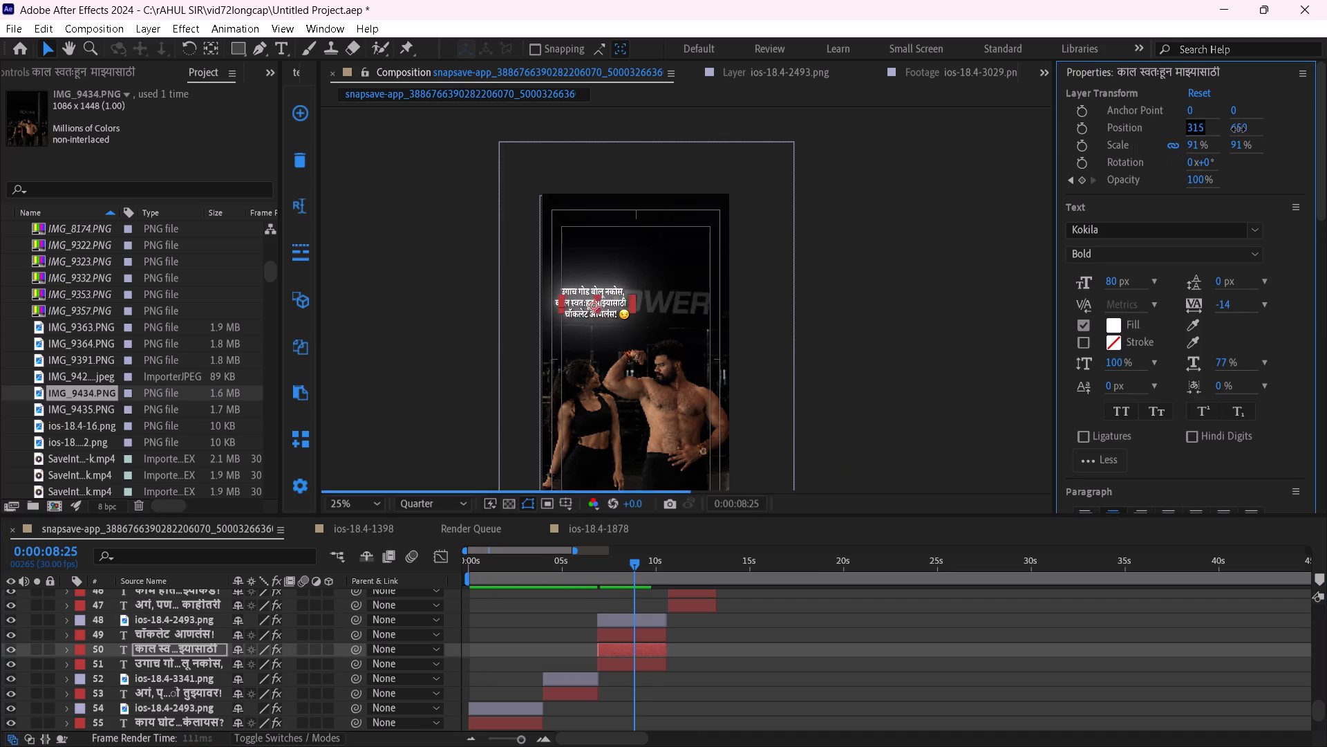
pyautogui.moveTo(1239, 129); pyautogui.dragTo(1229, 133)
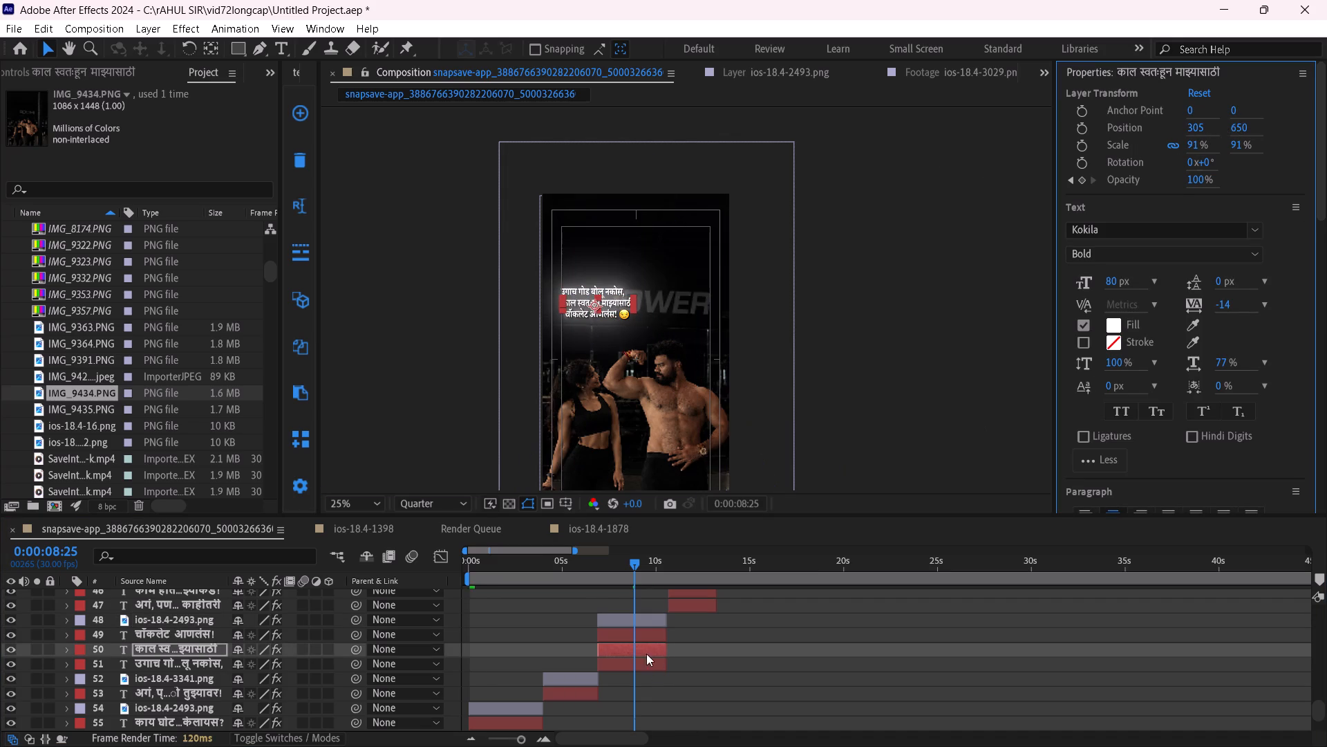
# Move the three caption lines and their emoji together down and slightly left, just above the woman's head.
pyautogui.click(657, 623)
pyautogui.keyDown('shift'); pyautogui.click(657, 665); pyautogui.keyUp('shift')
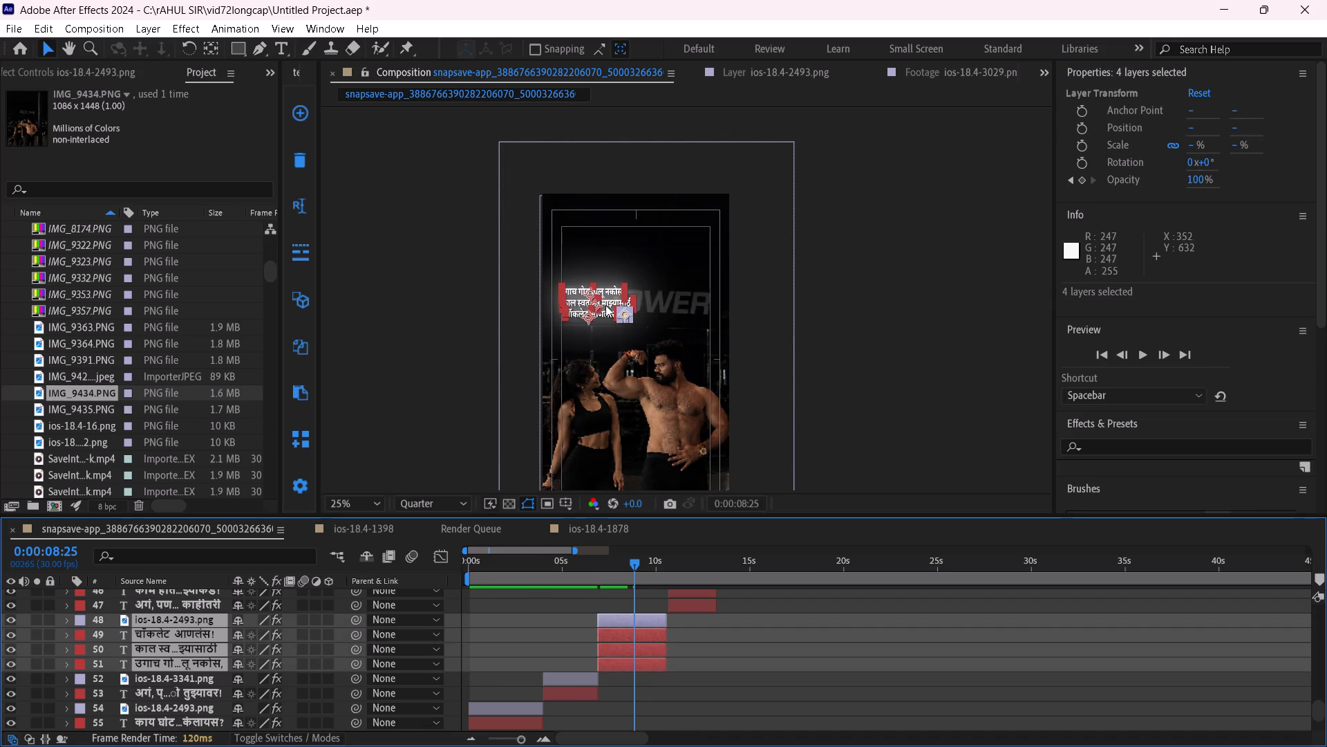
pyautogui.moveTo(606, 306); pyautogui.dragTo(596, 346)
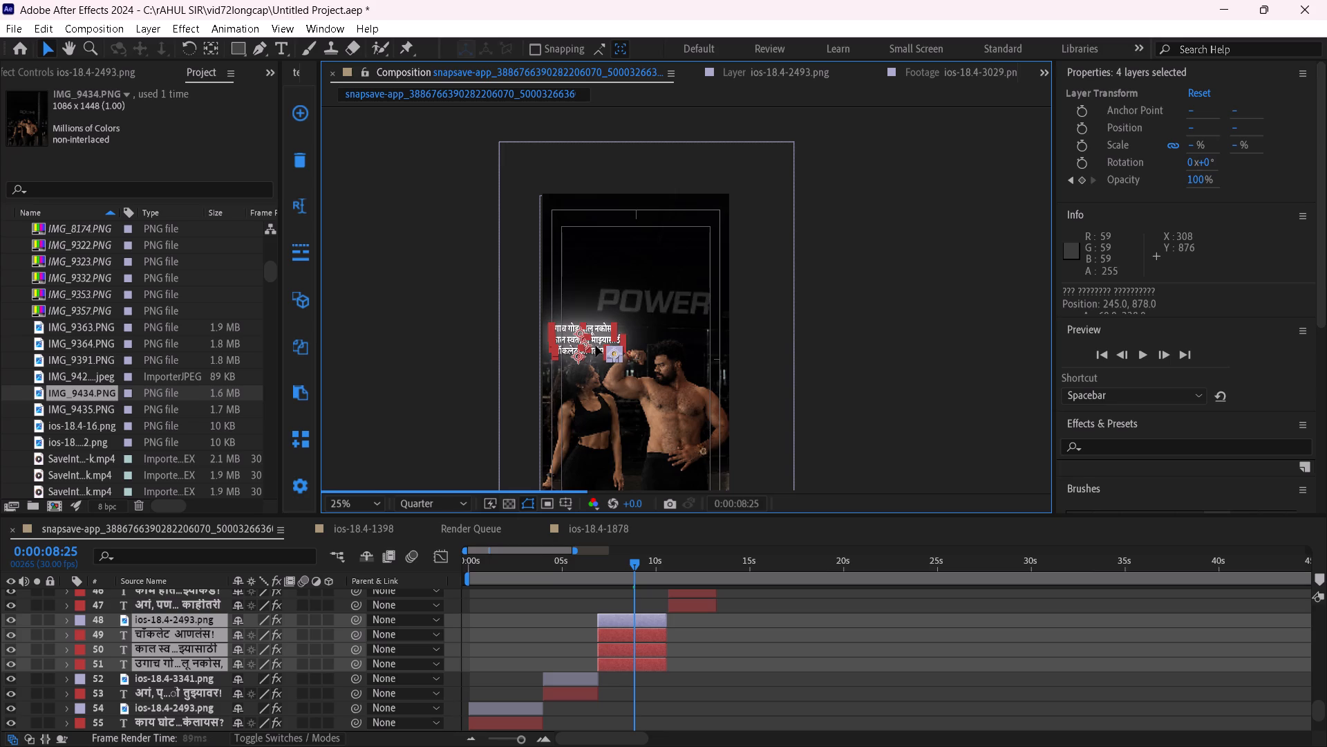
pyautogui.moveTo(596, 346); pyautogui.dragTo(598, 343)
pyautogui.click(870, 349)
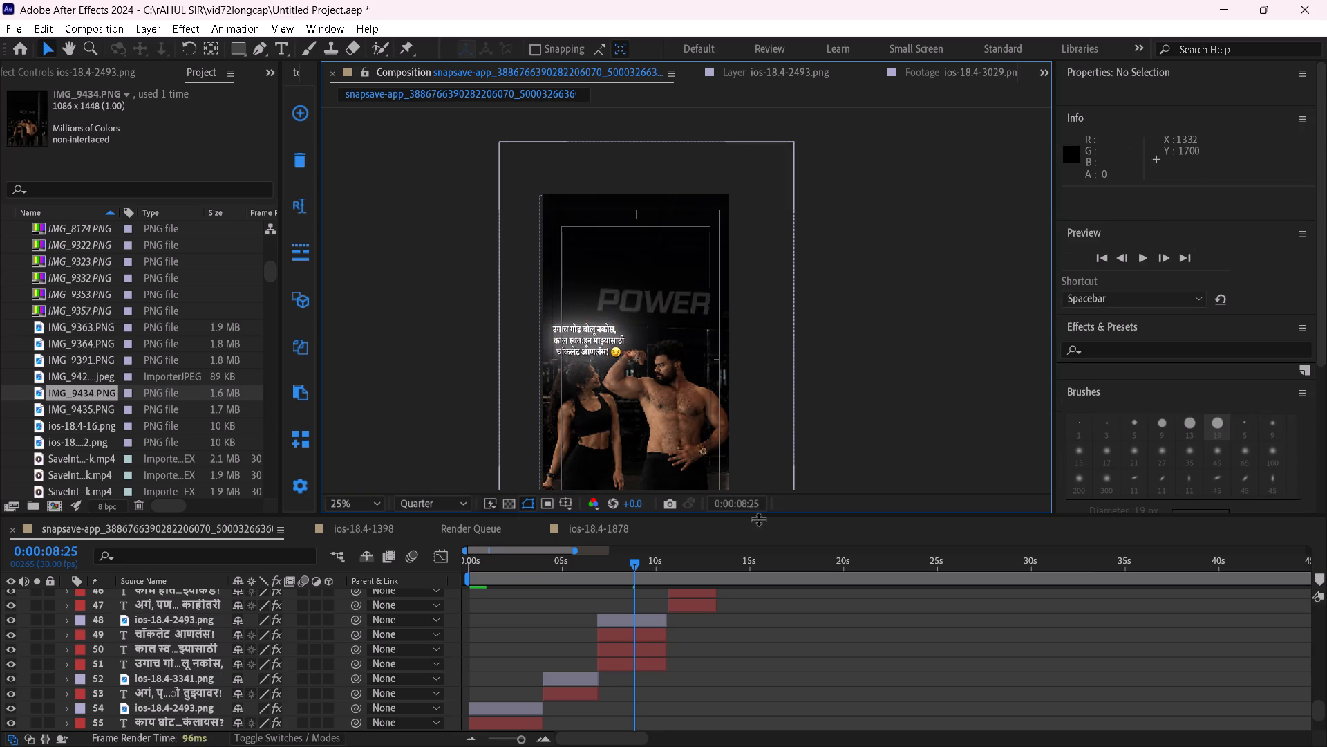
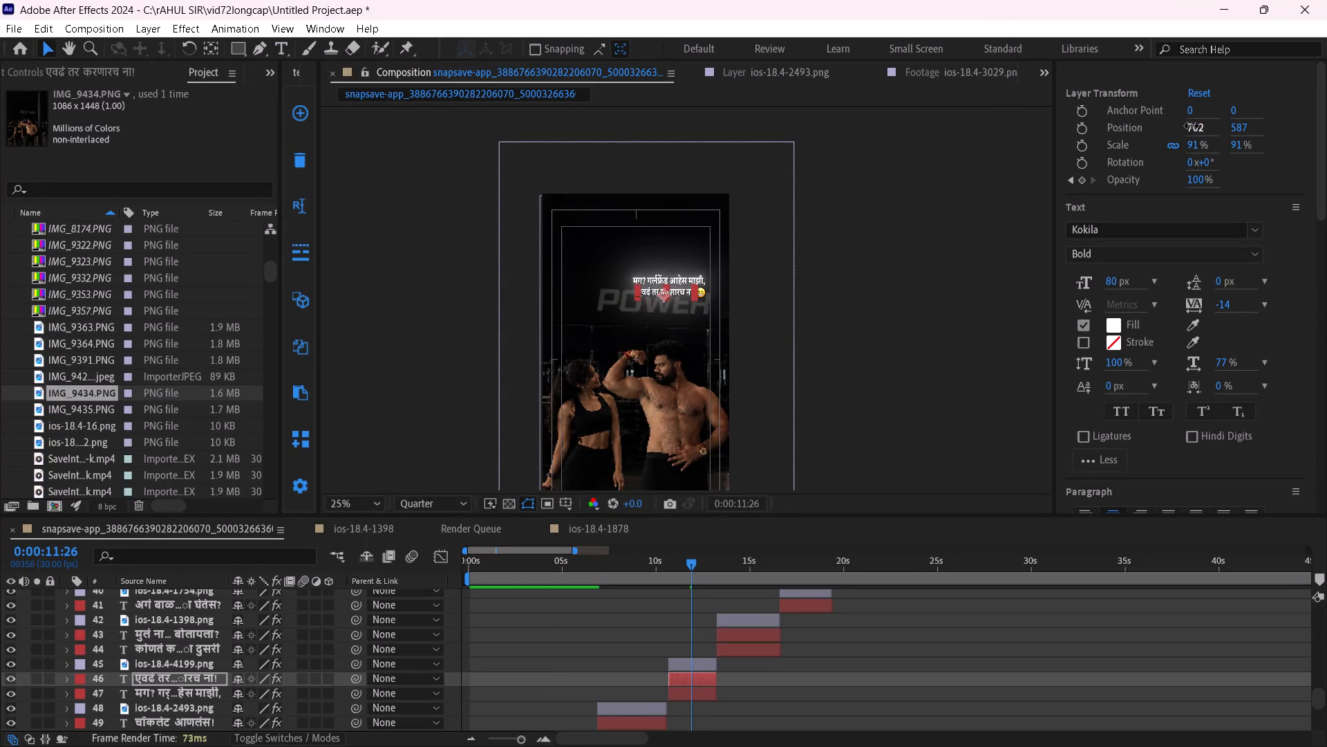
# Shift the caption line "एवढं तर करणारच ना!" horizontally so it sits centred beneath "मग? गर्लफ्रेंड आहेस माझी," beside its emoji.
pyautogui.moveTo(1192, 126); pyautogui.dragTo(1176, 127)
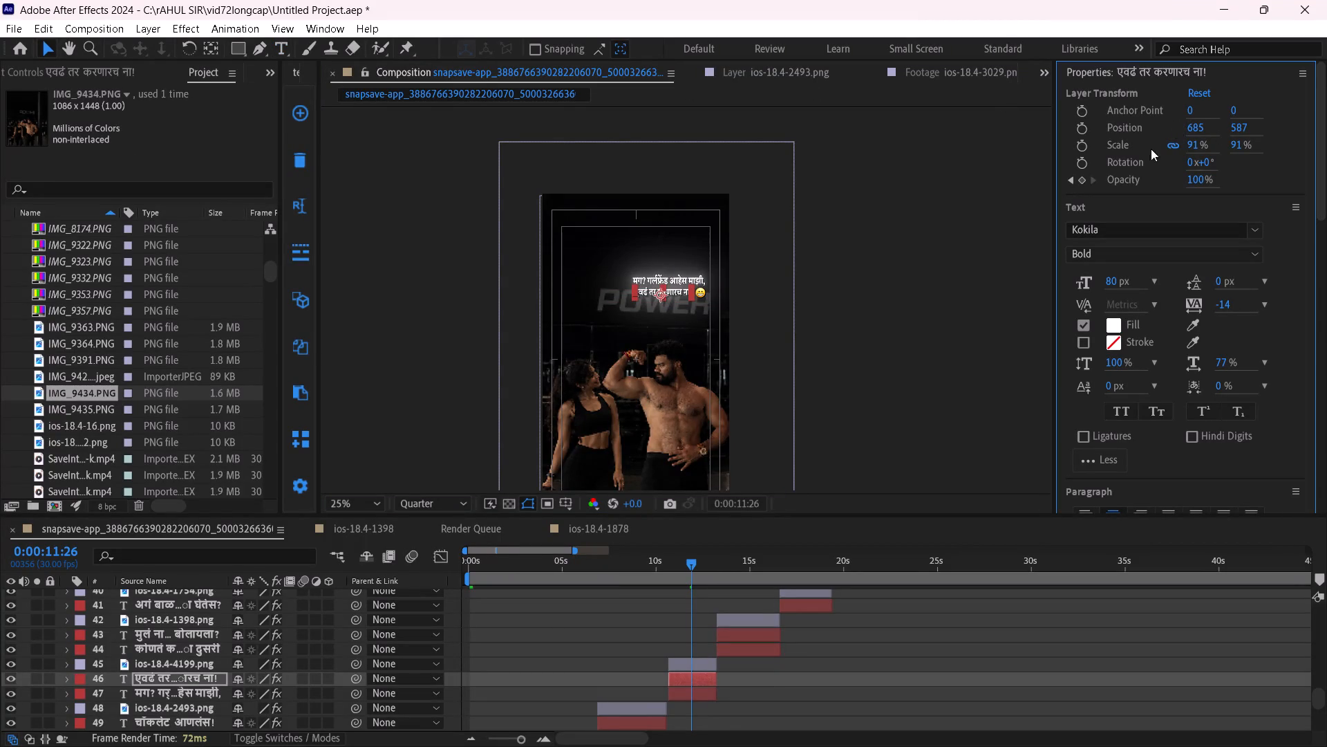
pyautogui.moveTo(1189, 125); pyautogui.dragTo(1198, 123)
pyautogui.click(933, 277)
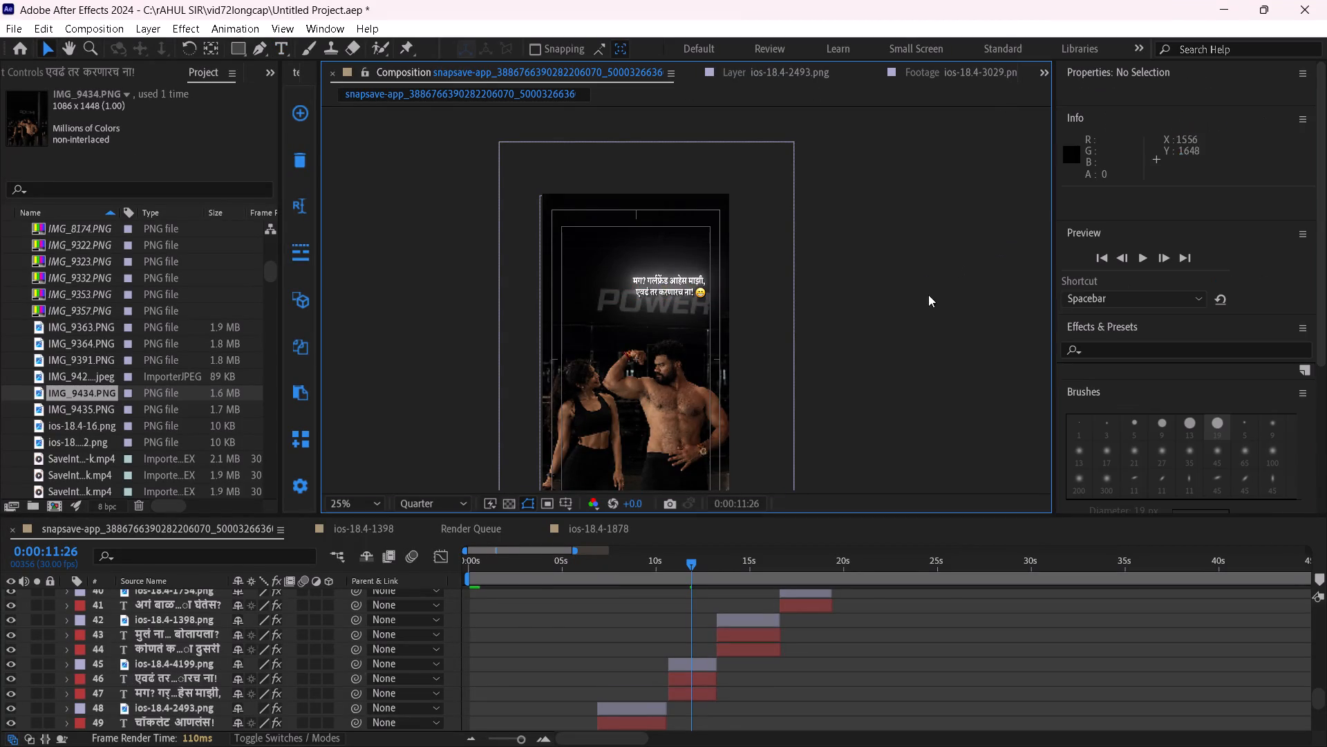
# Move both caption lines and the emoji ios-18.4-4199.png together down, below the POWER lettering and just above the man's head.
pyautogui.click(689, 658)
pyautogui.keyDown('shift'); pyautogui.click(701, 699); pyautogui.keyUp('shift')
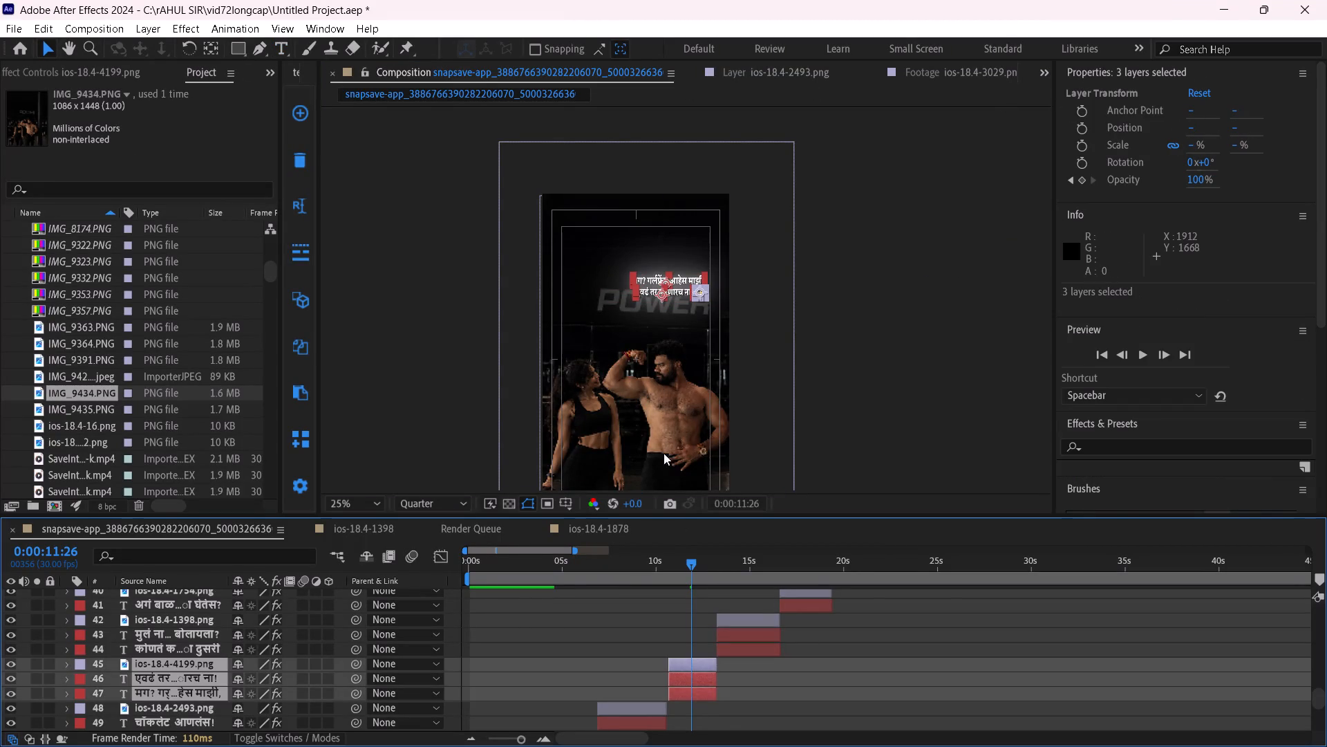
pyautogui.moveTo(655, 278); pyautogui.dragTo(656, 324)
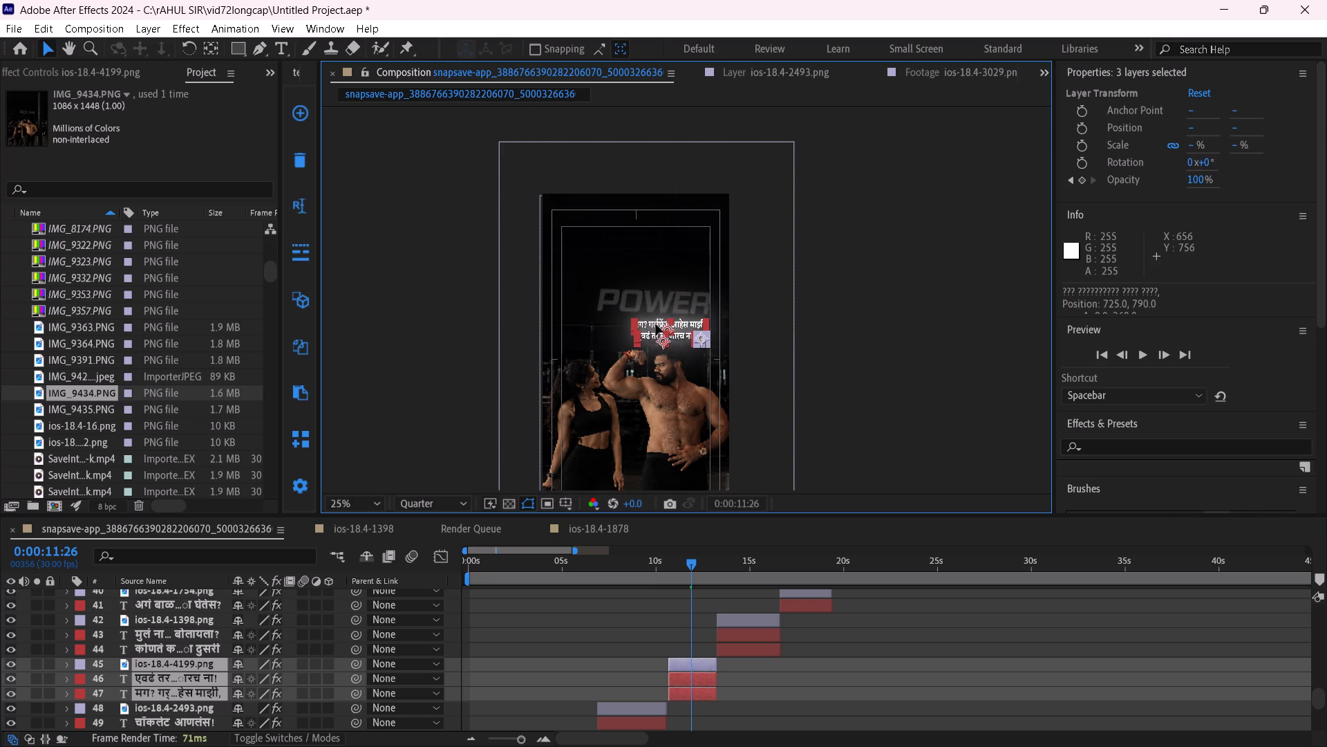
pyautogui.moveTo(656, 324); pyautogui.dragTo(657, 321)
pyautogui.click(863, 370)
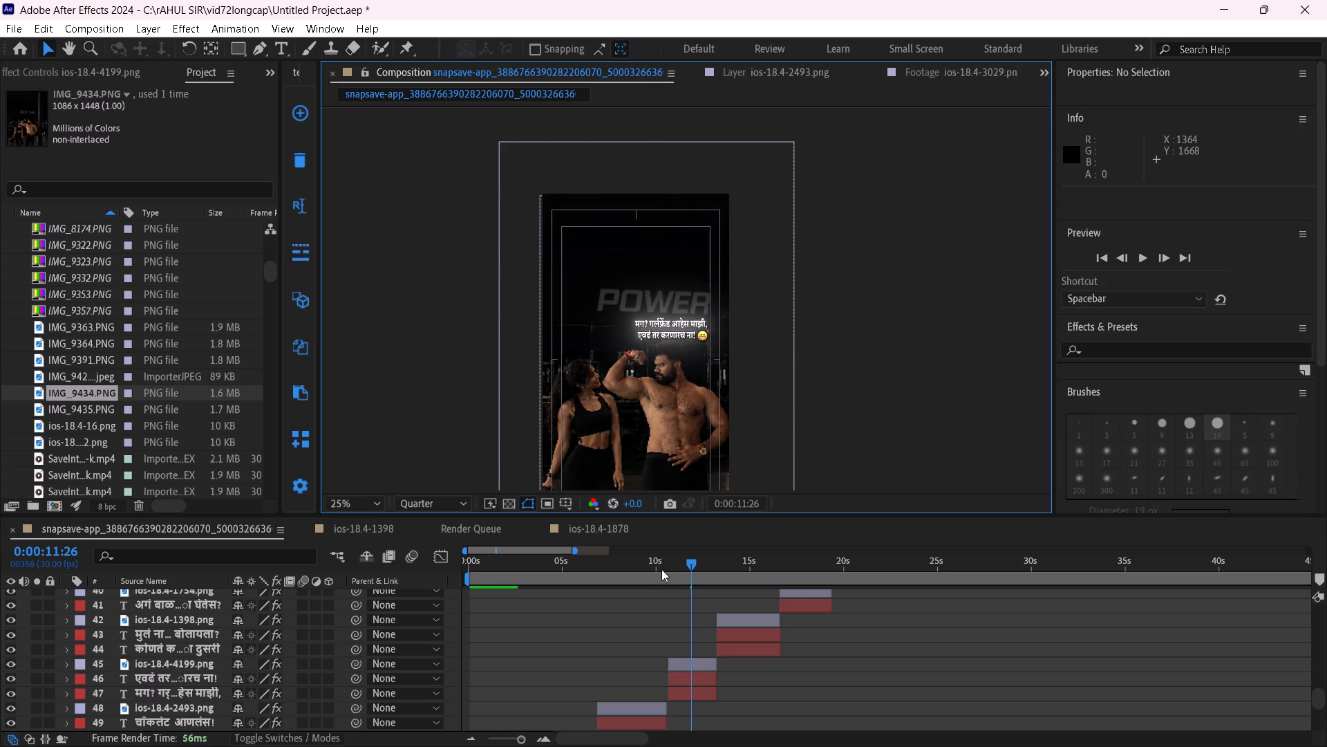
# Move the playhead back to 0:00:06:08 to compare the placement of the earlier caption.
pyautogui.moveTo(661, 569); pyautogui.dragTo(594, 580)
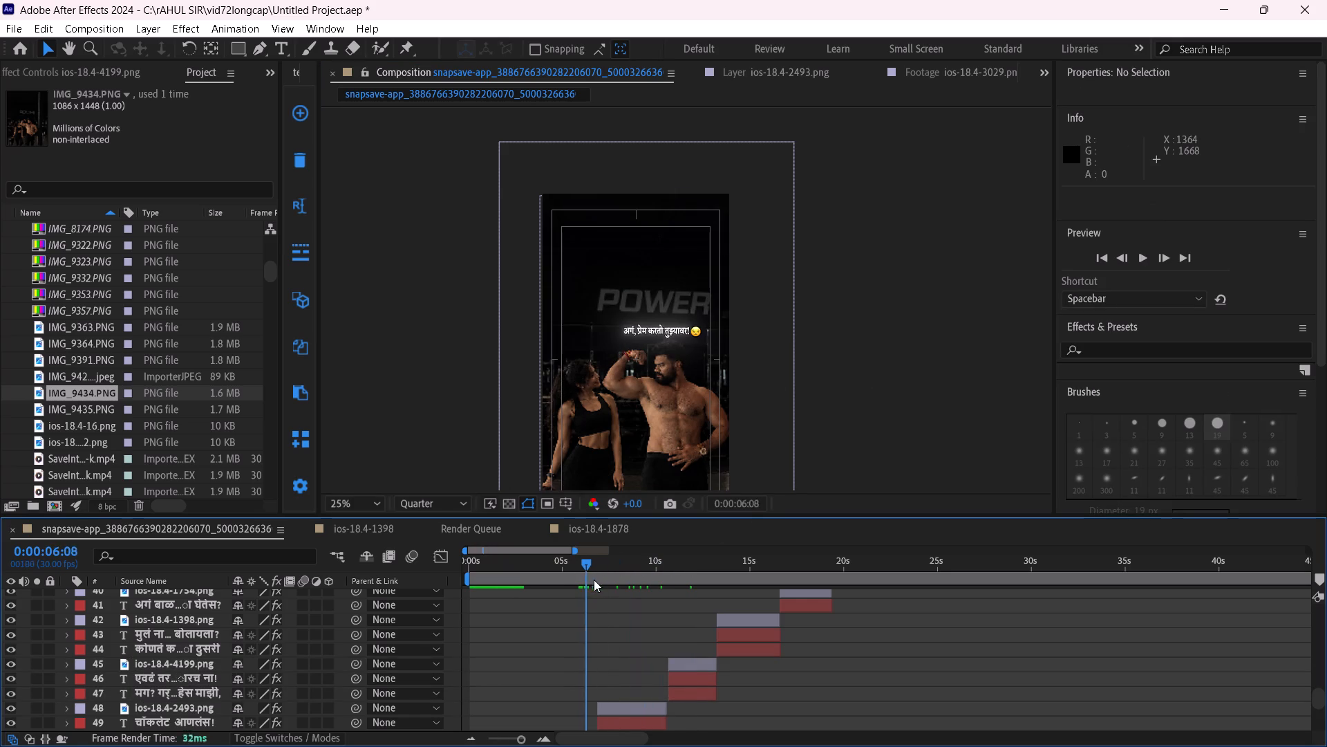
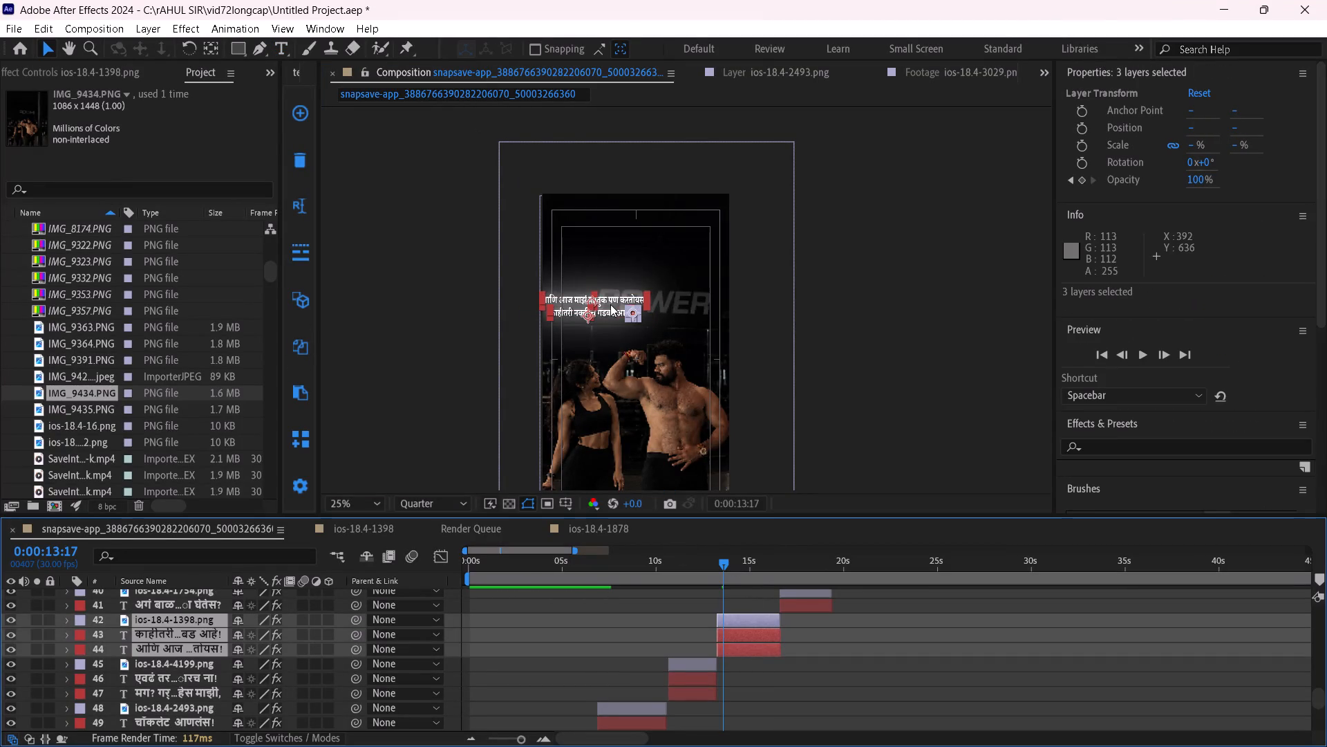
# Move both caption lines and the emoji ios-18.4-1398.png together down below the POWER lettering, just above the woman's head.
pyautogui.moveTo(610, 304); pyautogui.dragTo(619, 349)
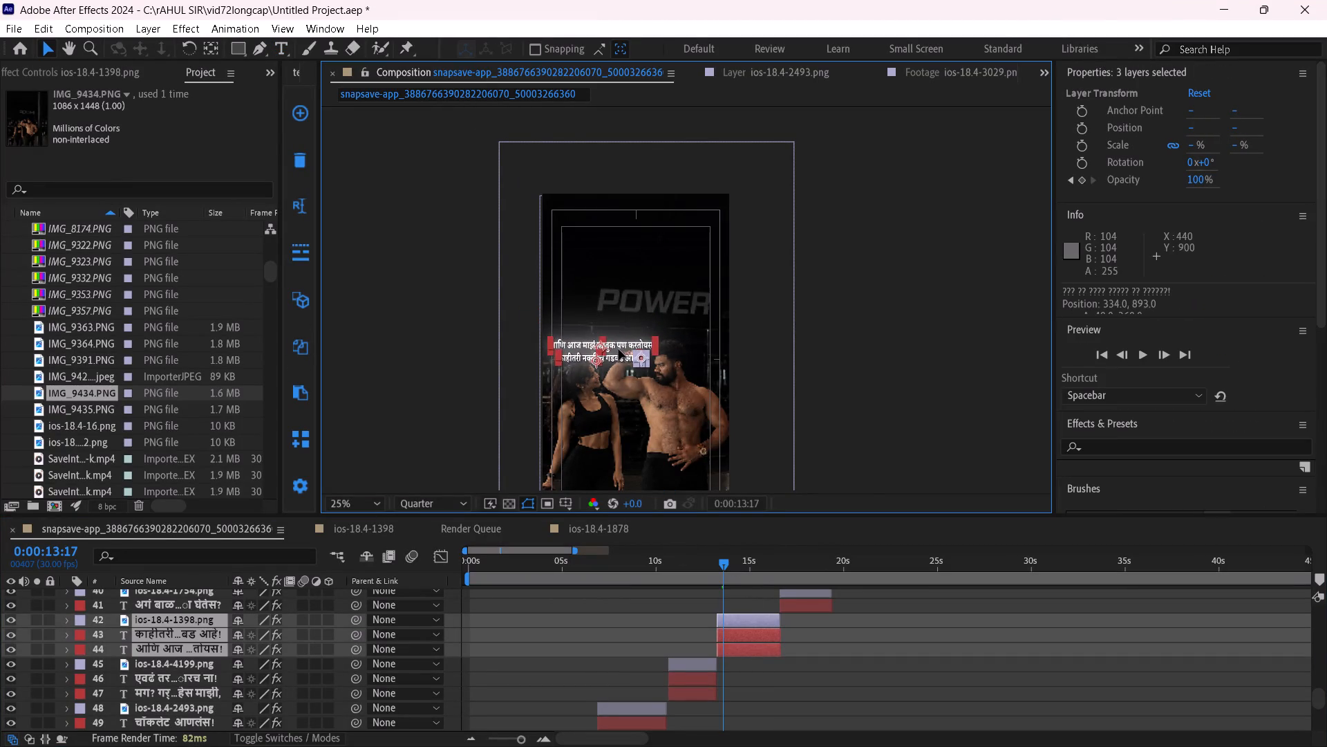
pyautogui.moveTo(619, 349); pyautogui.dragTo(624, 342)
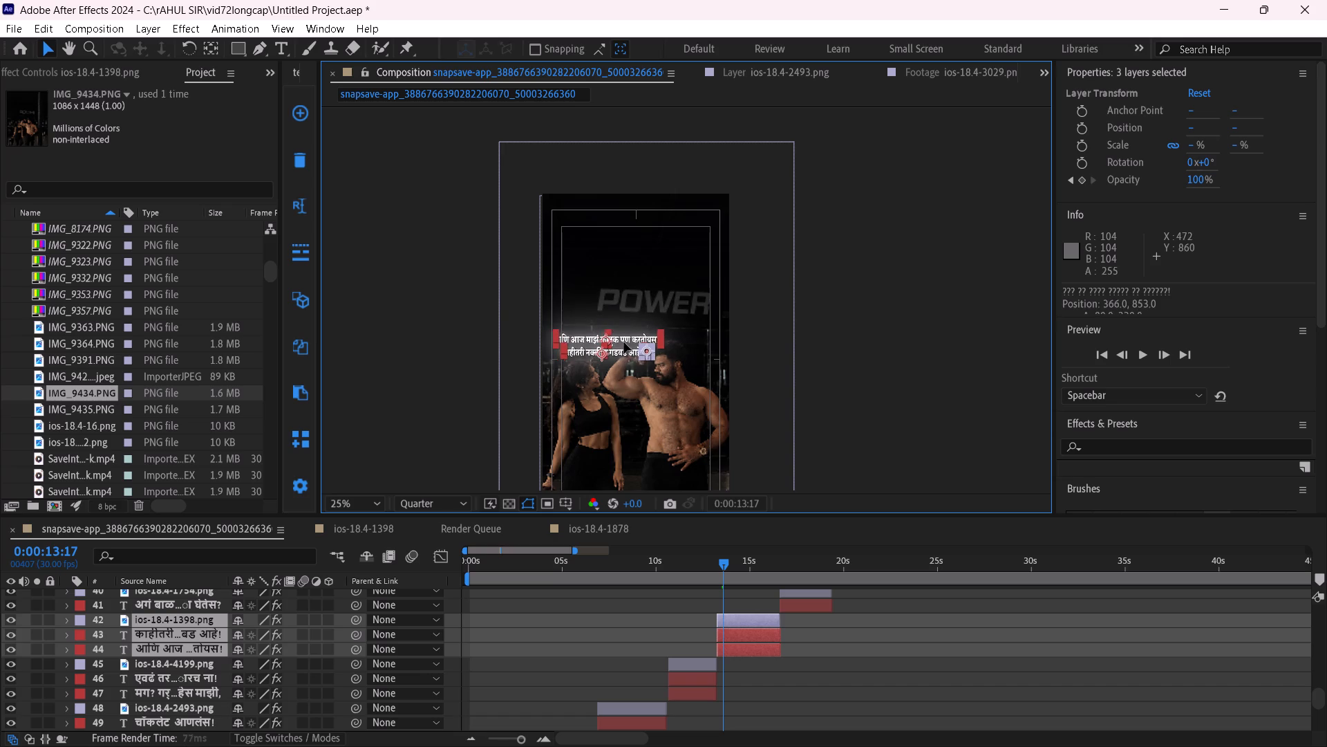
pyautogui.moveTo(624, 342); pyautogui.dragTo(626, 342)
pyautogui.click(625, 341)
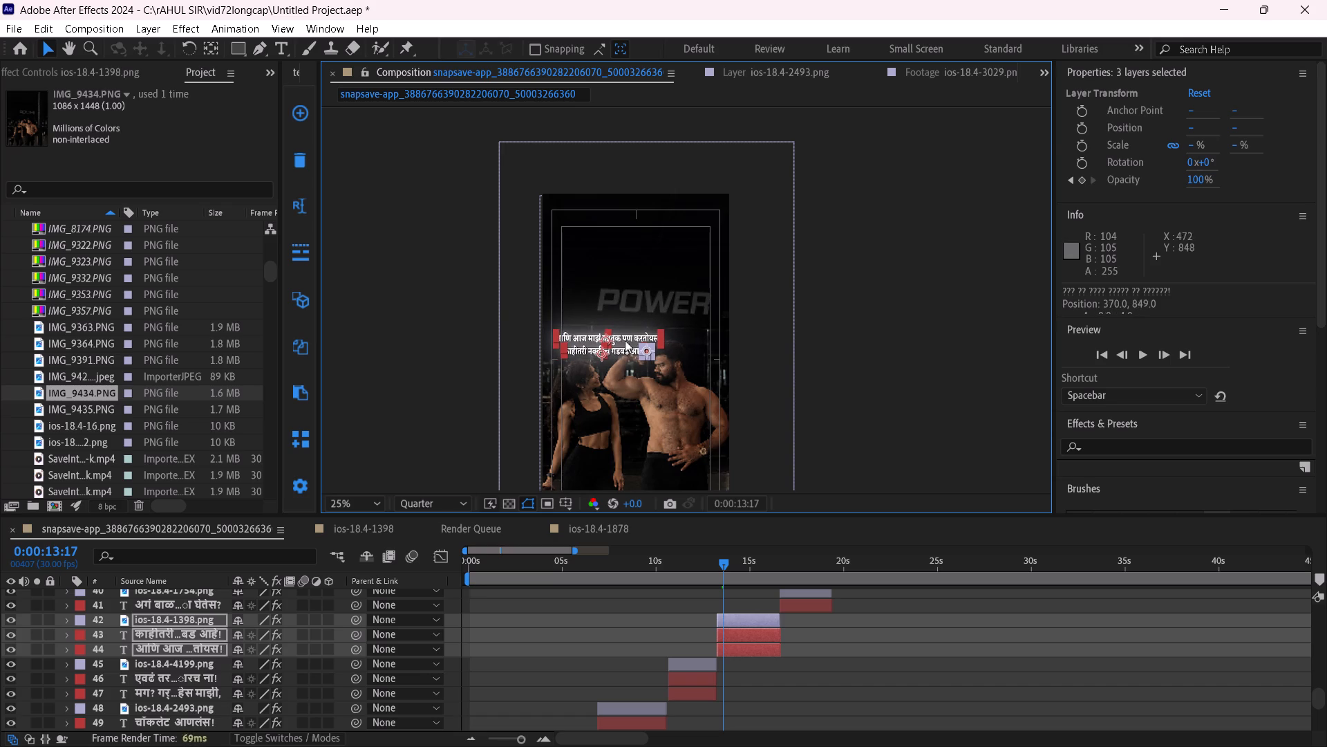
pyautogui.click(881, 377)
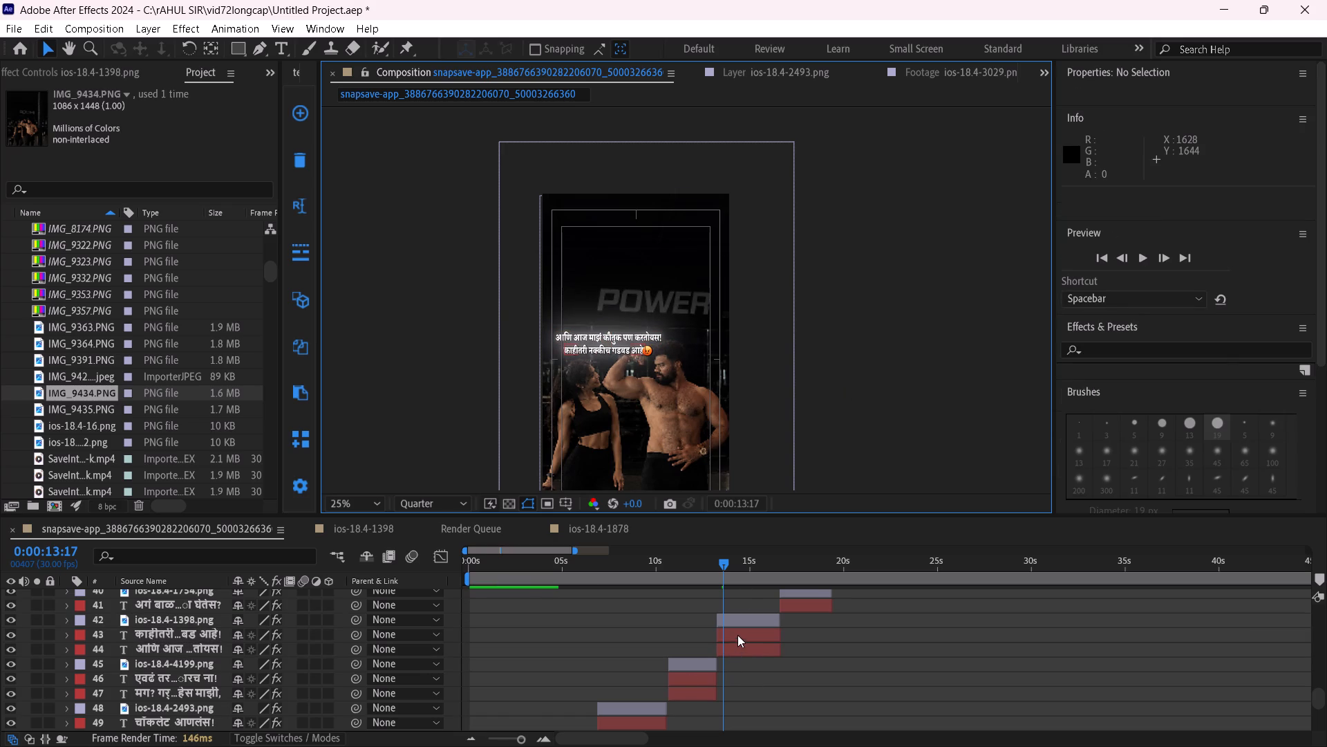
# Shift the caption line "काहीतरी नक्कीच गडबड आहे!" and its emoji left so the line starts flush with the line above.
pyautogui.click(737, 635)
pyautogui.keyDown('shift'); pyautogui.click(744, 620); pyautogui.keyUp('shift')
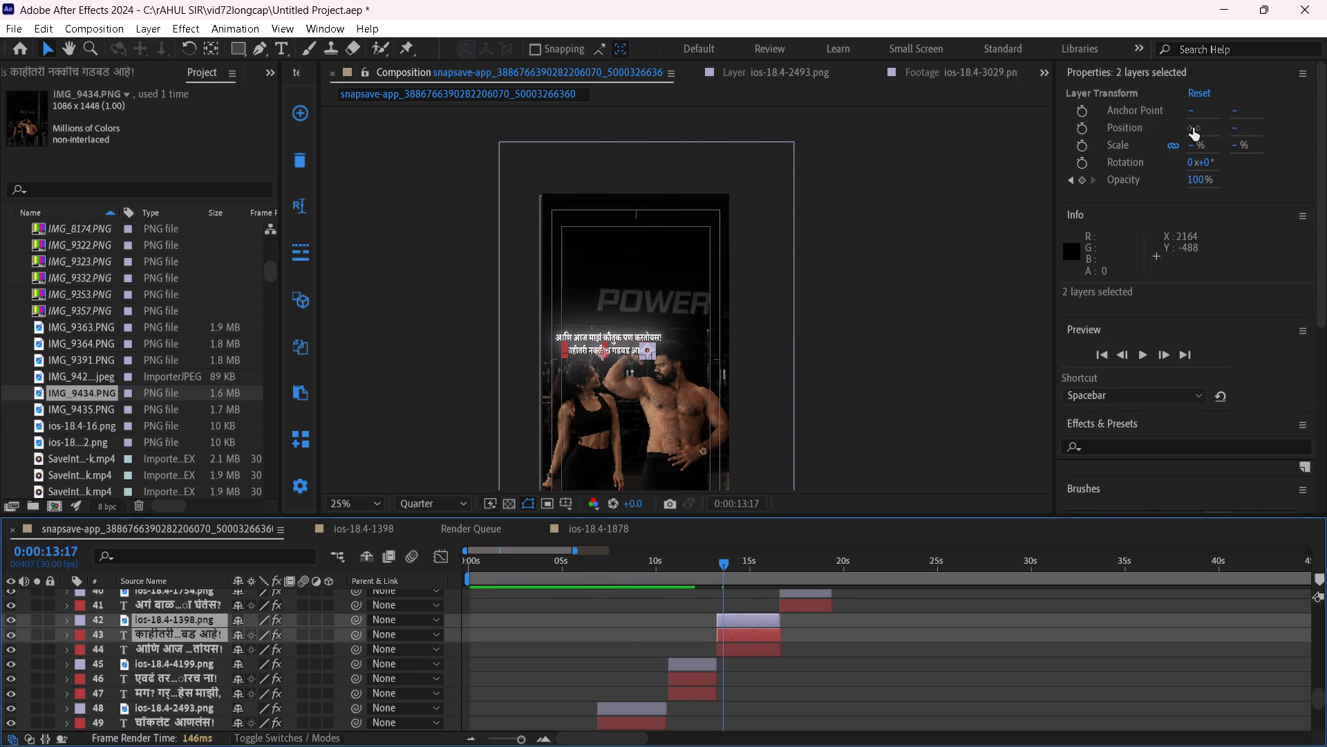
pyautogui.moveTo(1193, 128); pyautogui.dragTo(1151, 127)
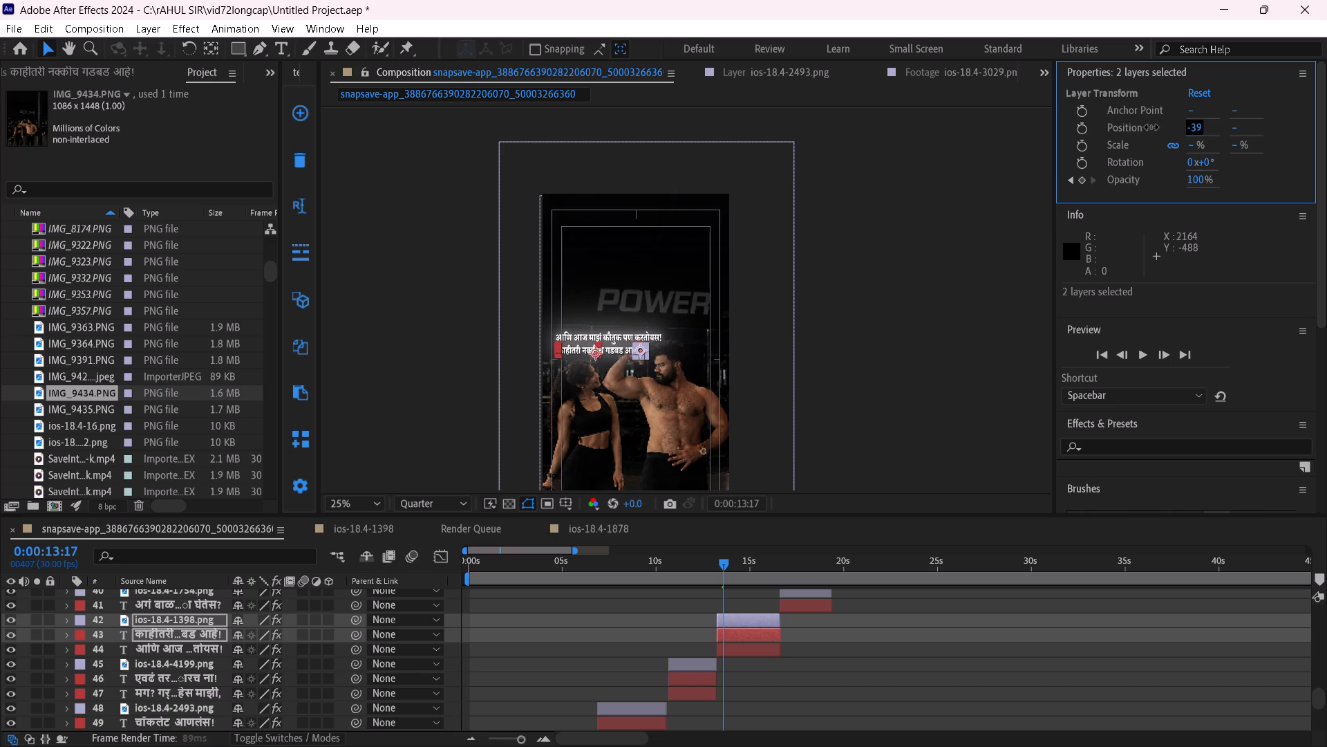
pyautogui.moveTo(1151, 127); pyautogui.dragTo(1149, 127)
pyautogui.click(882, 306)
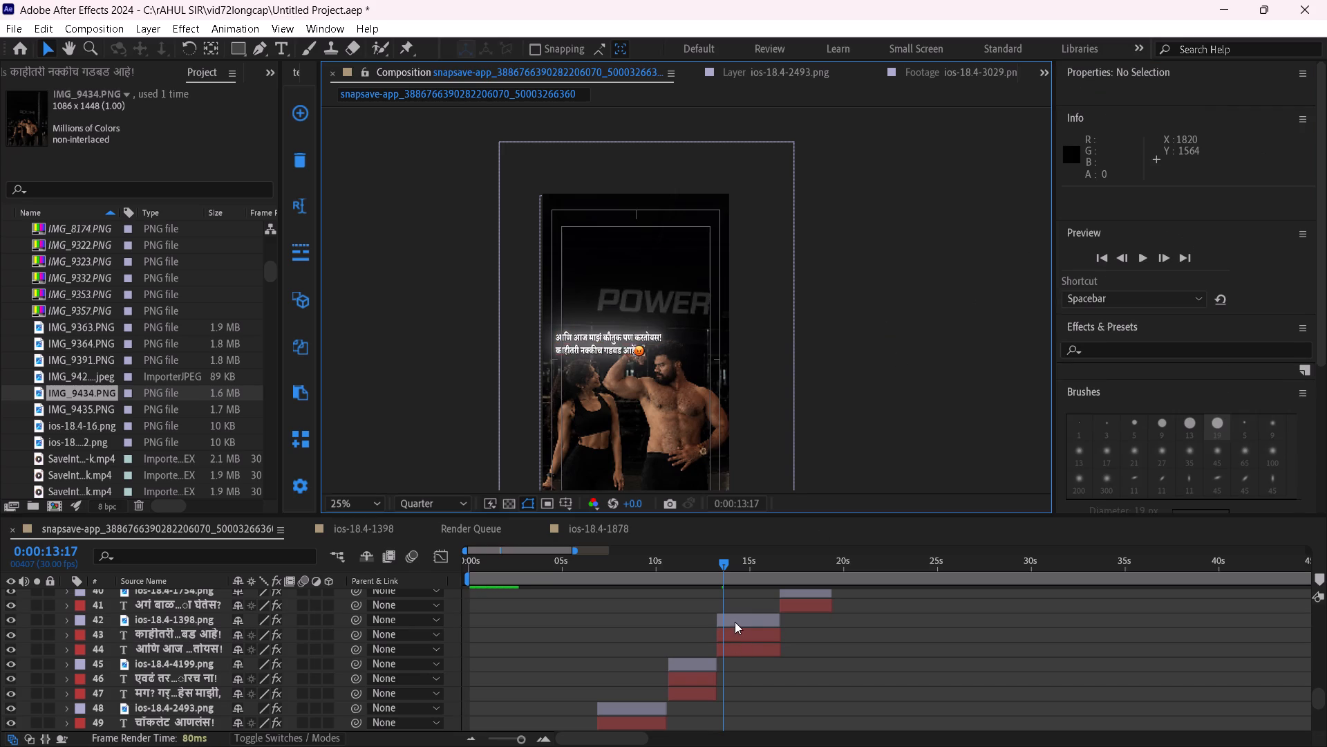
# Nudge the emoji ios-18.4-1398.png right to leave a small gap after "काहीतरी नक्कीच गडबड आहे!".
pyautogui.click(735, 622)
pyautogui.moveTo(1195, 122); pyautogui.dragTo(1250, 130)
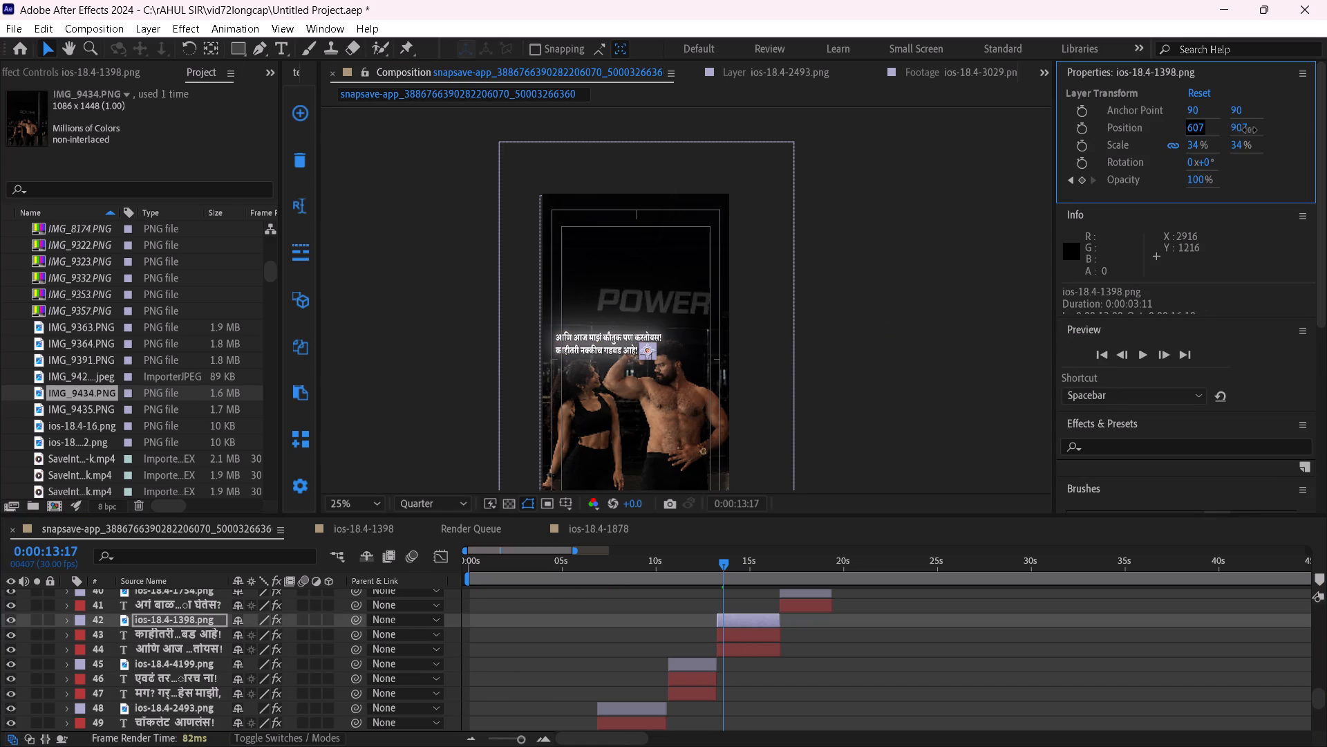
pyautogui.moveTo(1250, 130); pyautogui.dragTo(1239, 131)
pyautogui.click(902, 294)
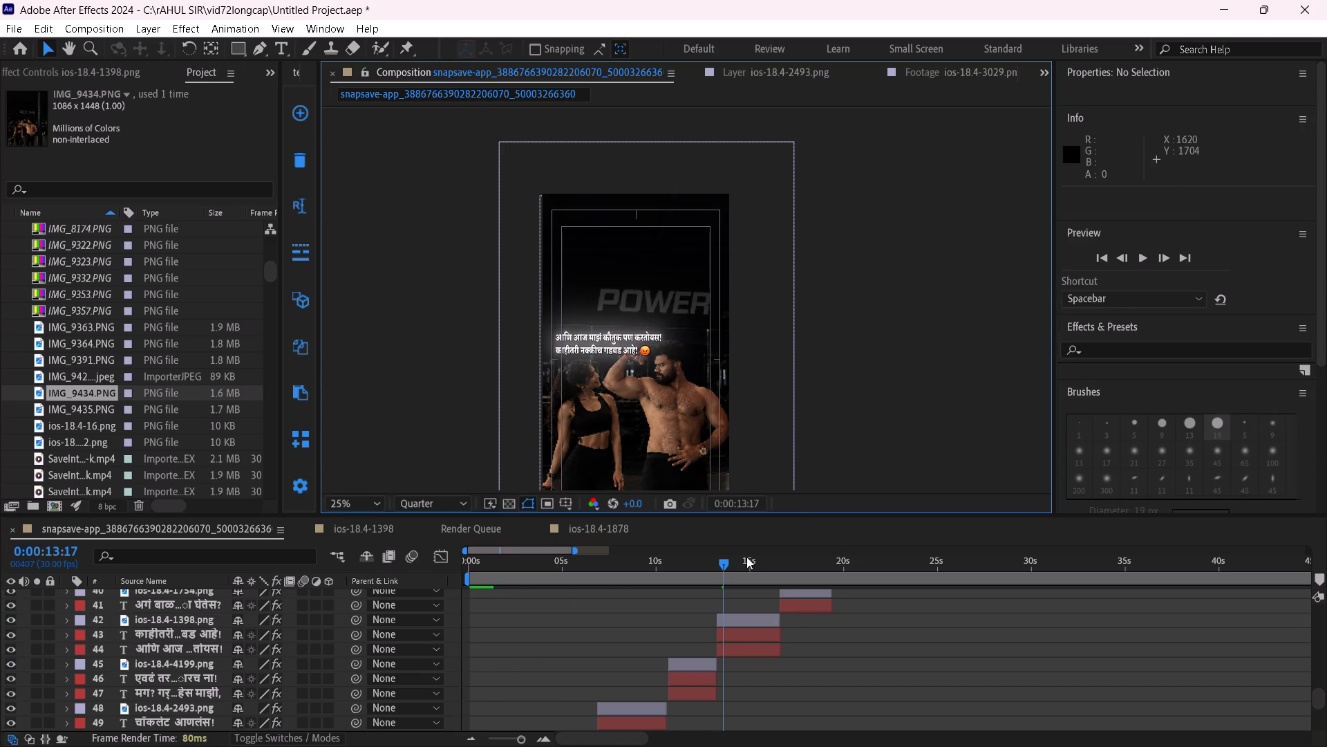
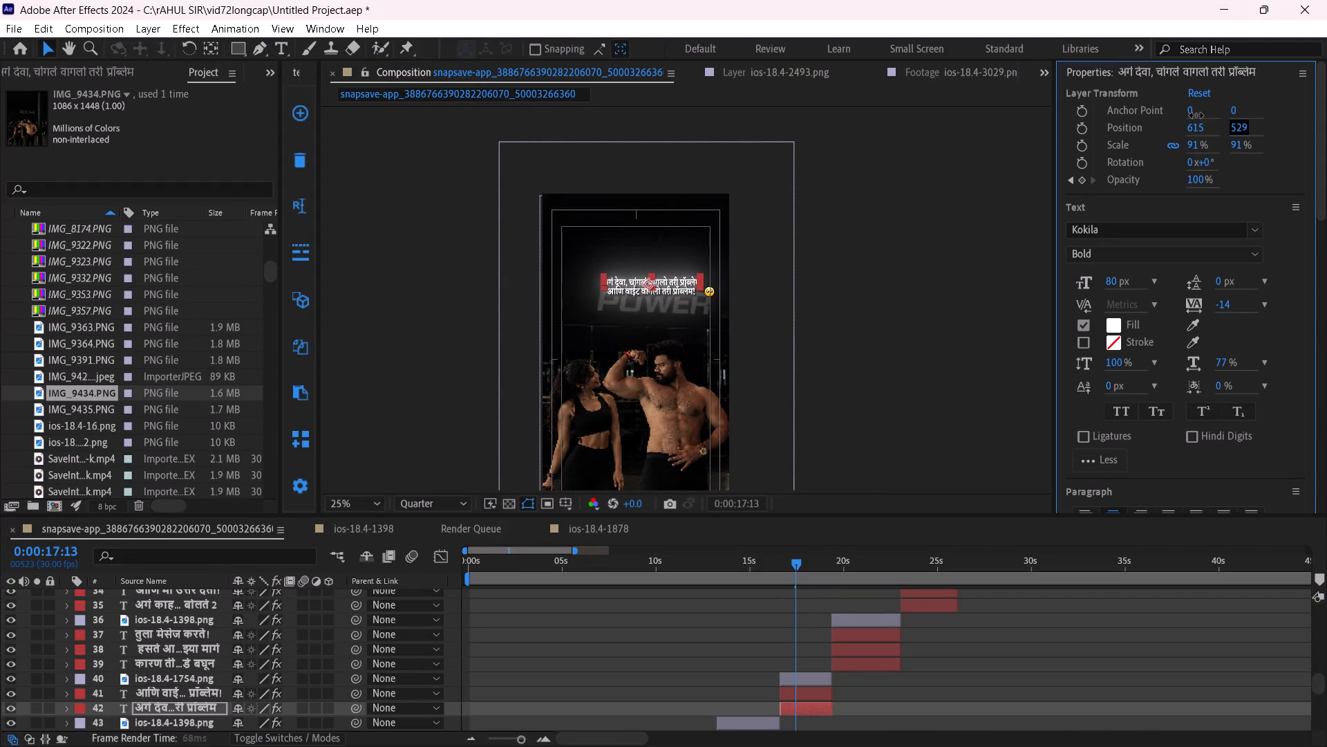
# Raise the caption line "अगं देवा, चांगलं वागलो तरी प्रॉब्लेम" slightly to a vertical position of 524.
pyautogui.moveTo(1196, 116); pyautogui.dragTo(1194, 114)
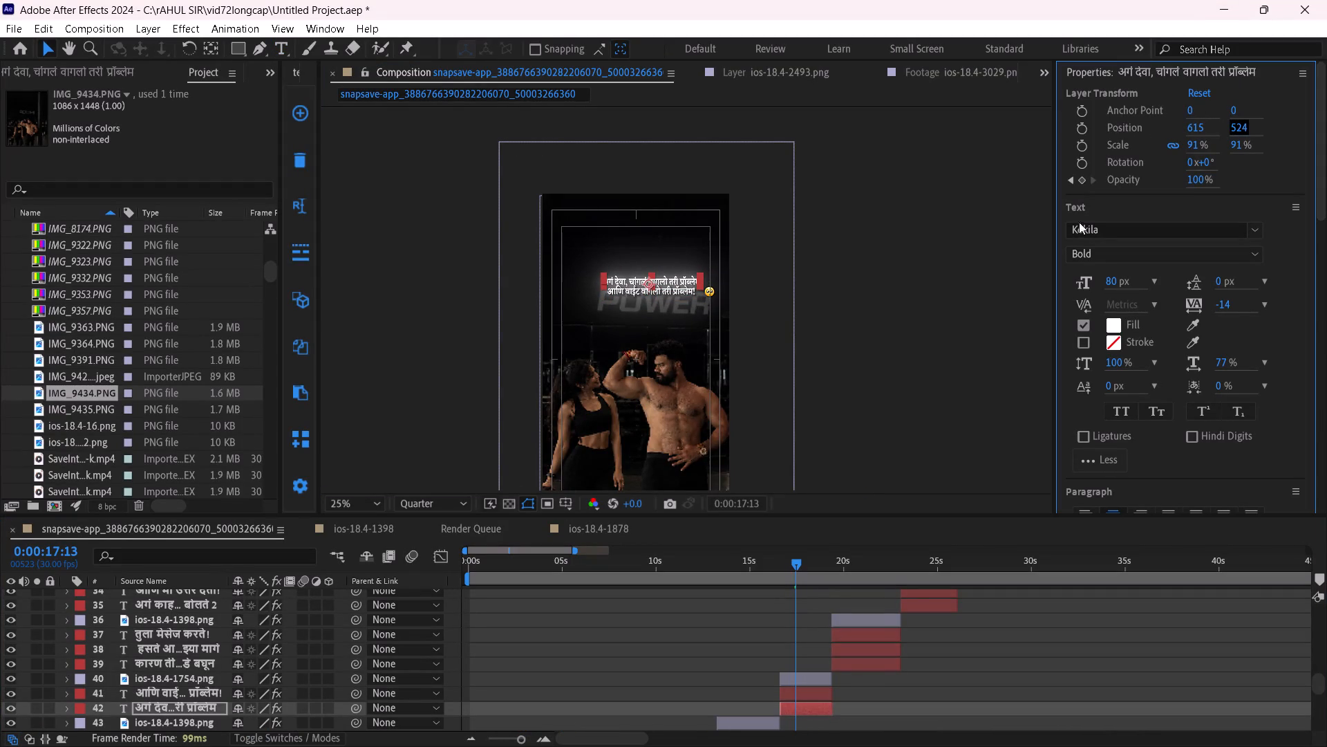
pyautogui.click(925, 335)
# Shift the emoji ios-18.4-1754.png left to a horizontal position of 921, close to the end of the second caption line.
pyautogui.click(801, 683)
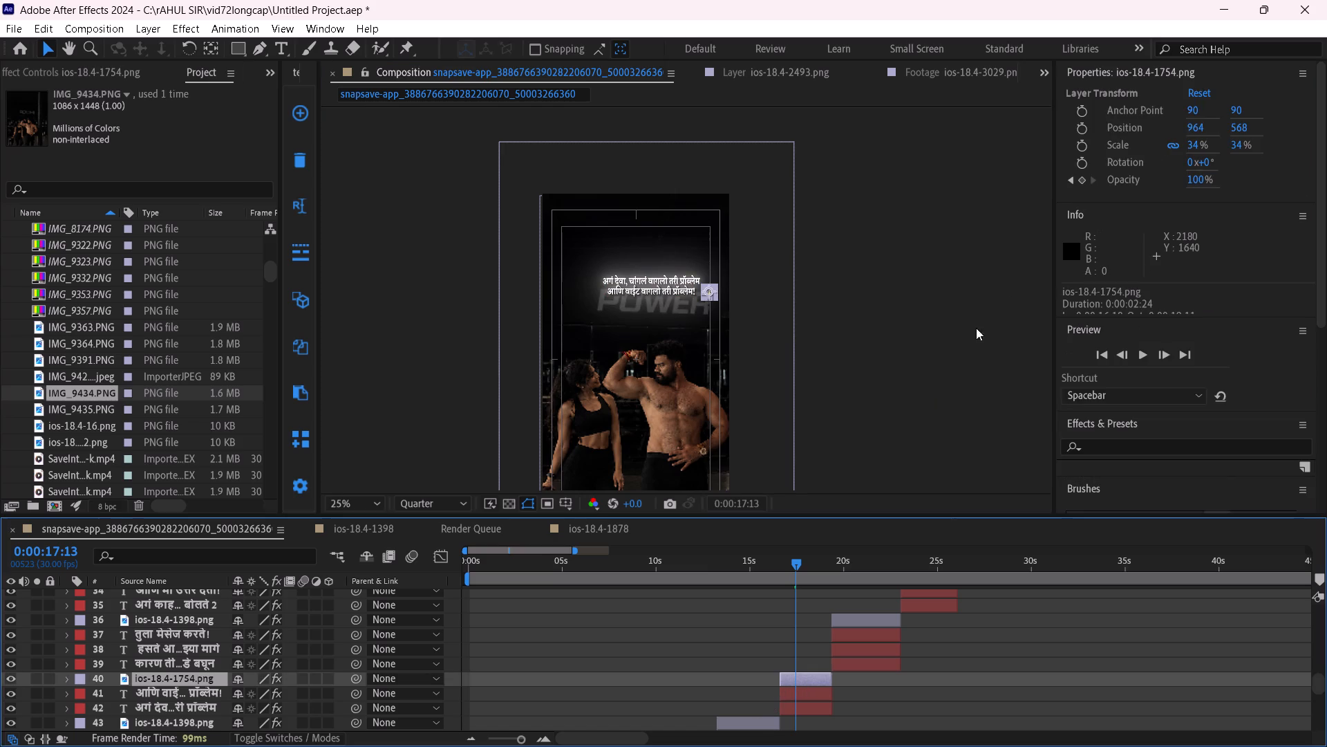
pyautogui.moveTo(1194, 125); pyautogui.dragTo(1151, 124)
pyautogui.click(937, 300)
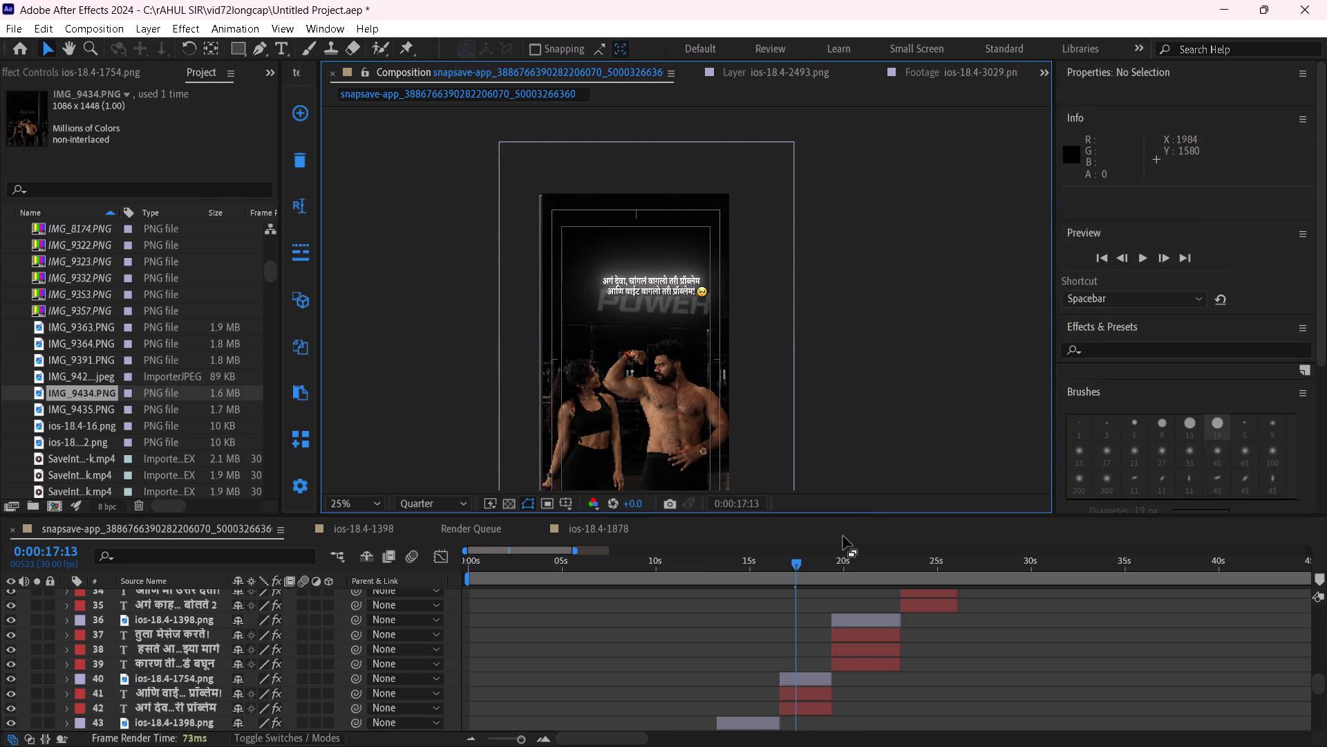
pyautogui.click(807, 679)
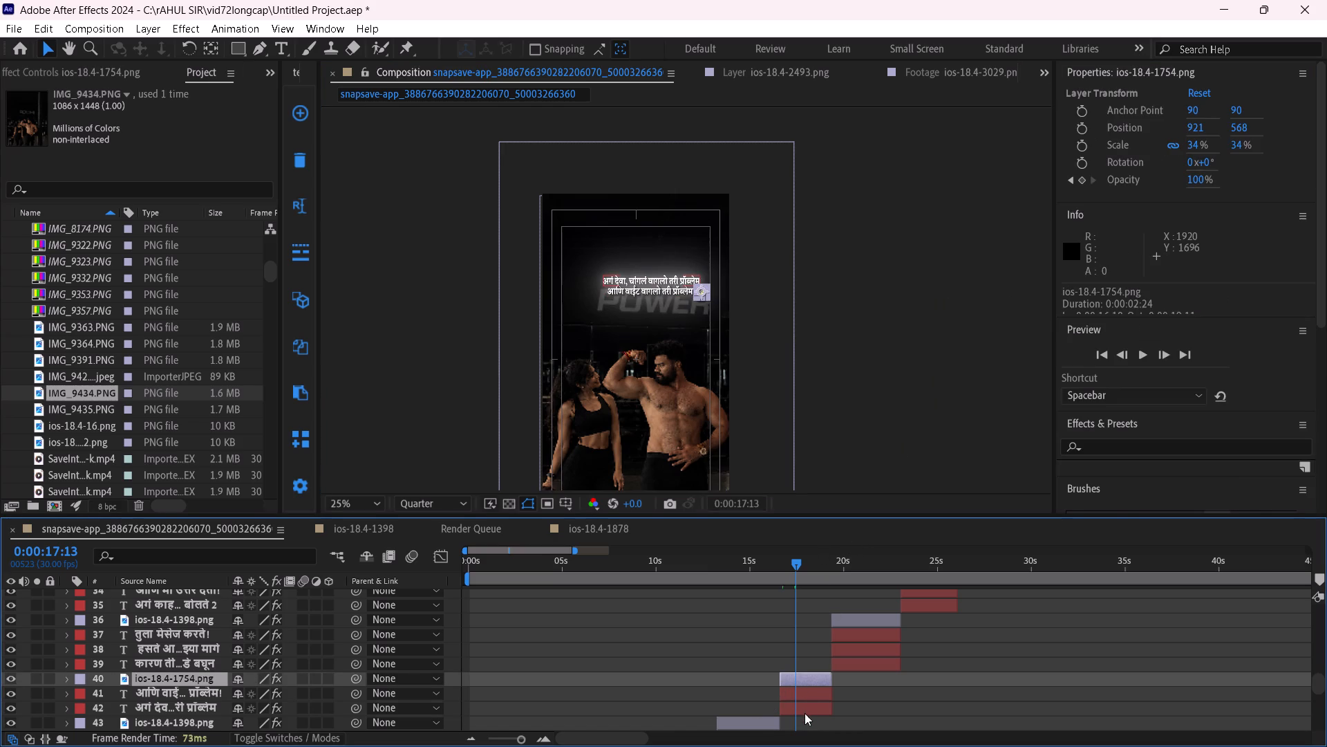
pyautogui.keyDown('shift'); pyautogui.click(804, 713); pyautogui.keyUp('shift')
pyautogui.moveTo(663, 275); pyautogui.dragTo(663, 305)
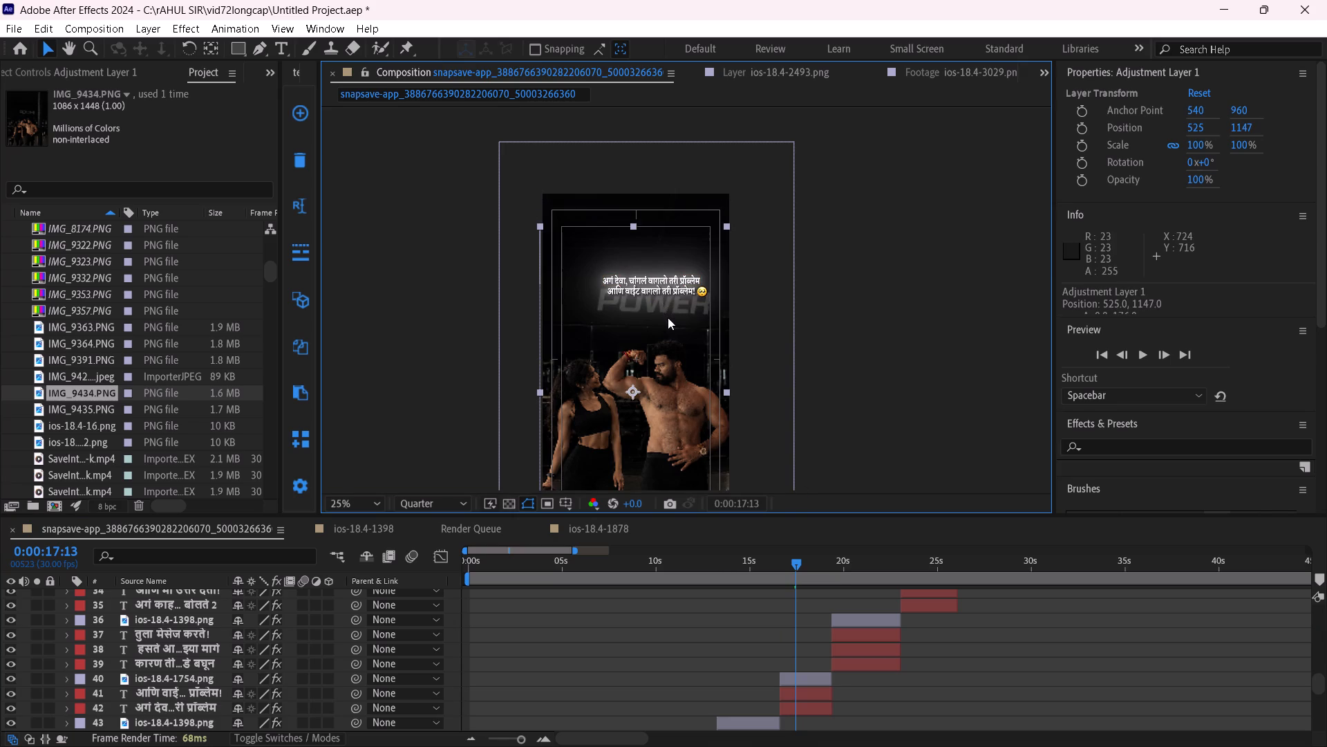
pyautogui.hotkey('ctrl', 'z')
# Move both caption lines and the emoji ios-18.4-1754.png together down below the POWER lettering, just above the couple's heads.
pyautogui.click(816, 681)
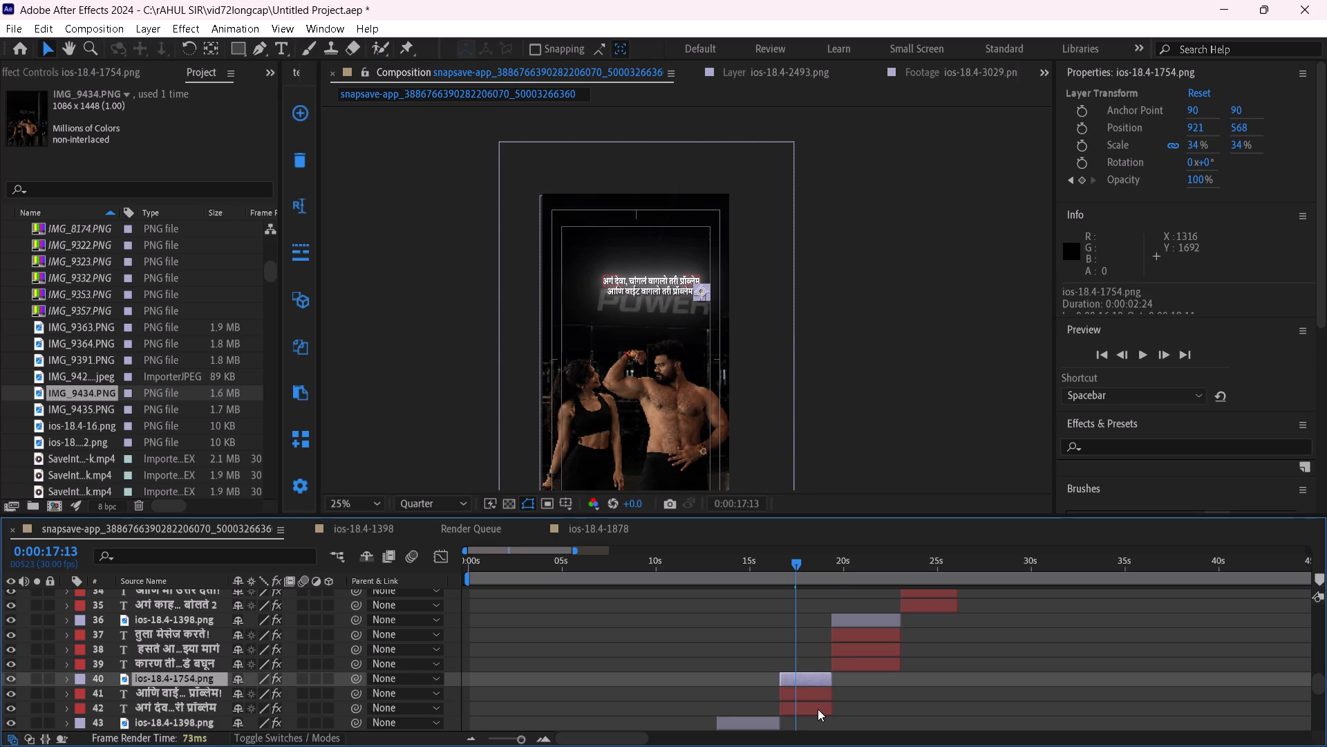
pyautogui.keyDown('shift'); pyautogui.click(813, 716); pyautogui.keyUp('shift')
pyautogui.keyDown('shift'); pyautogui.click(793, 701); pyautogui.keyUp('shift')
pyautogui.keyDown('shift'); pyautogui.click(794, 706); pyautogui.keyUp('shift')
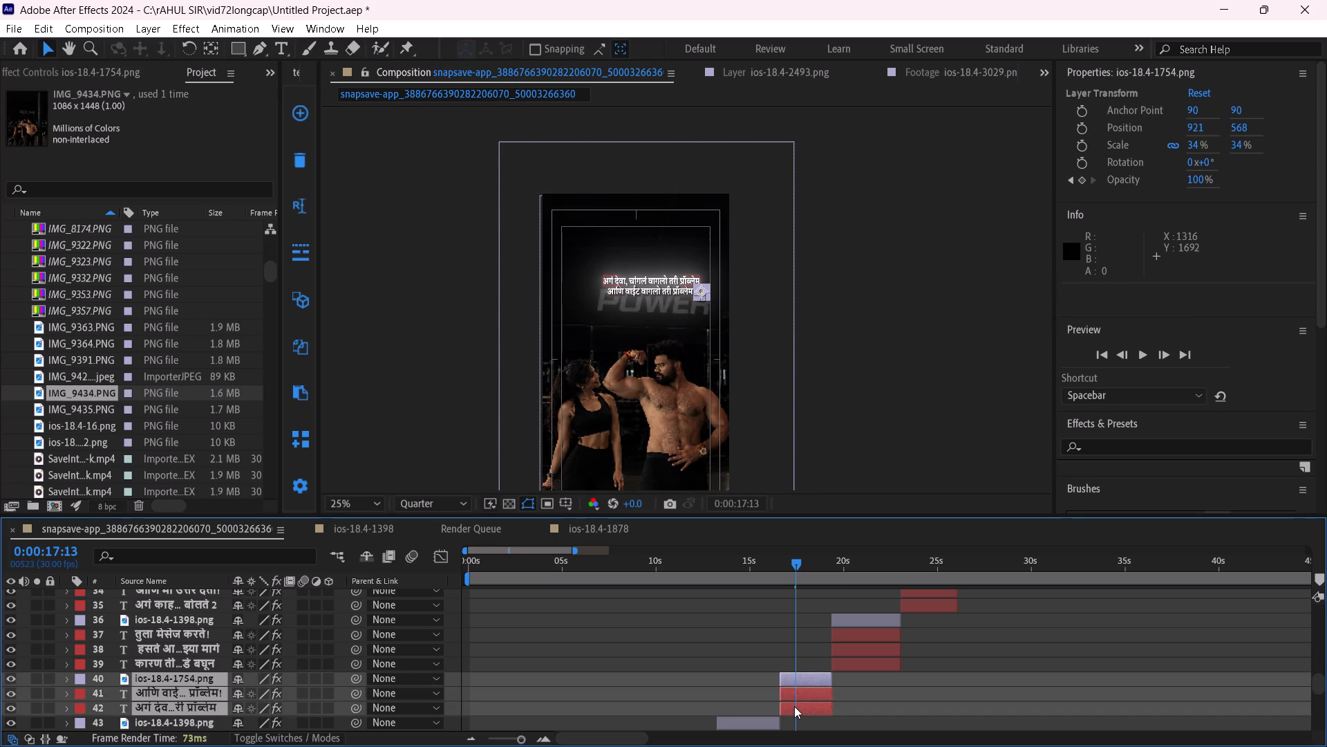
pyautogui.moveTo(678, 288); pyautogui.dragTo(672, 333)
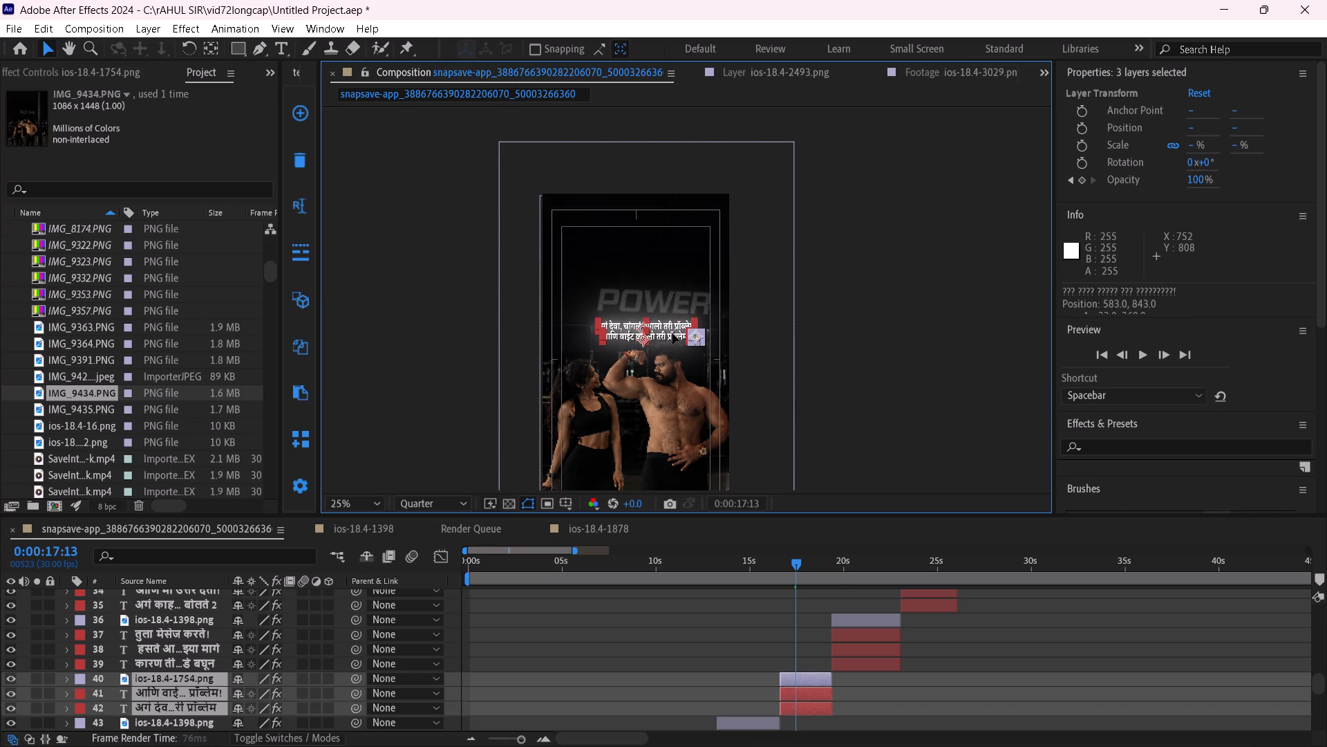
pyautogui.moveTo(672, 333); pyautogui.dragTo(672, 331)
pyautogui.click(917, 391)
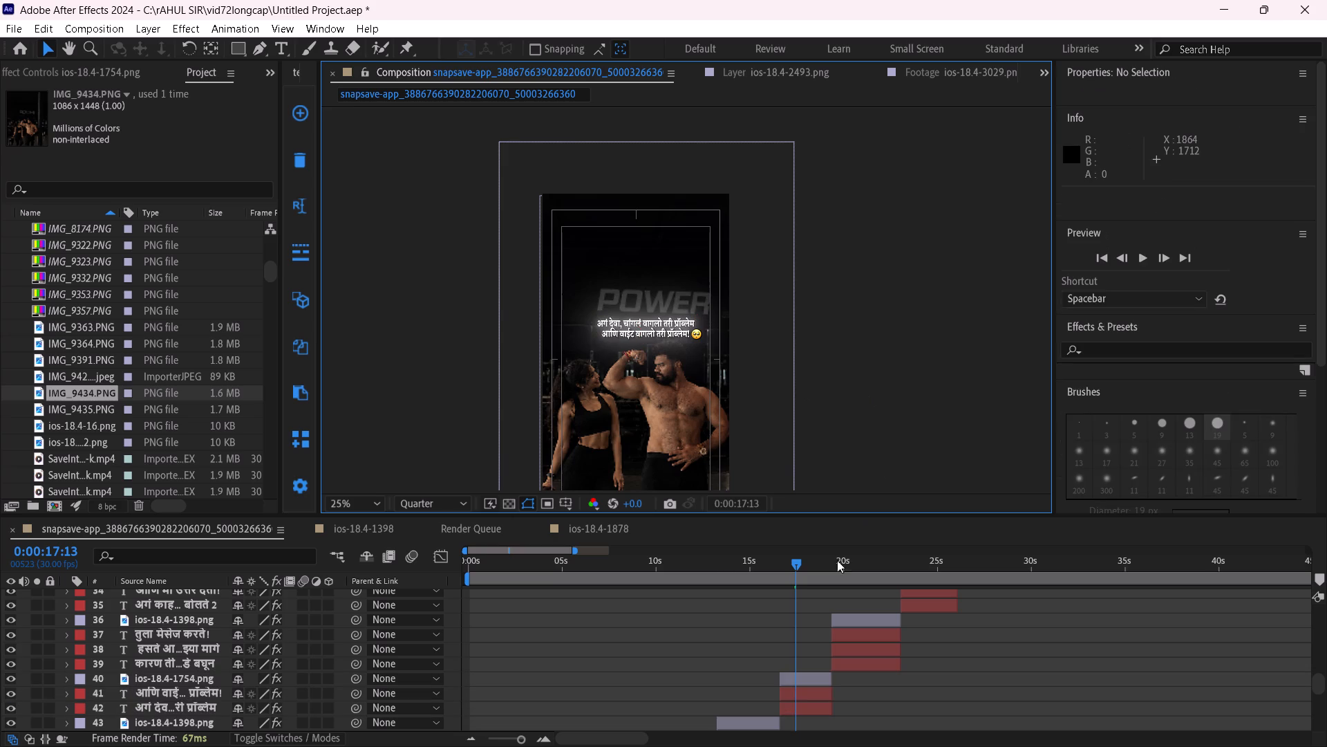
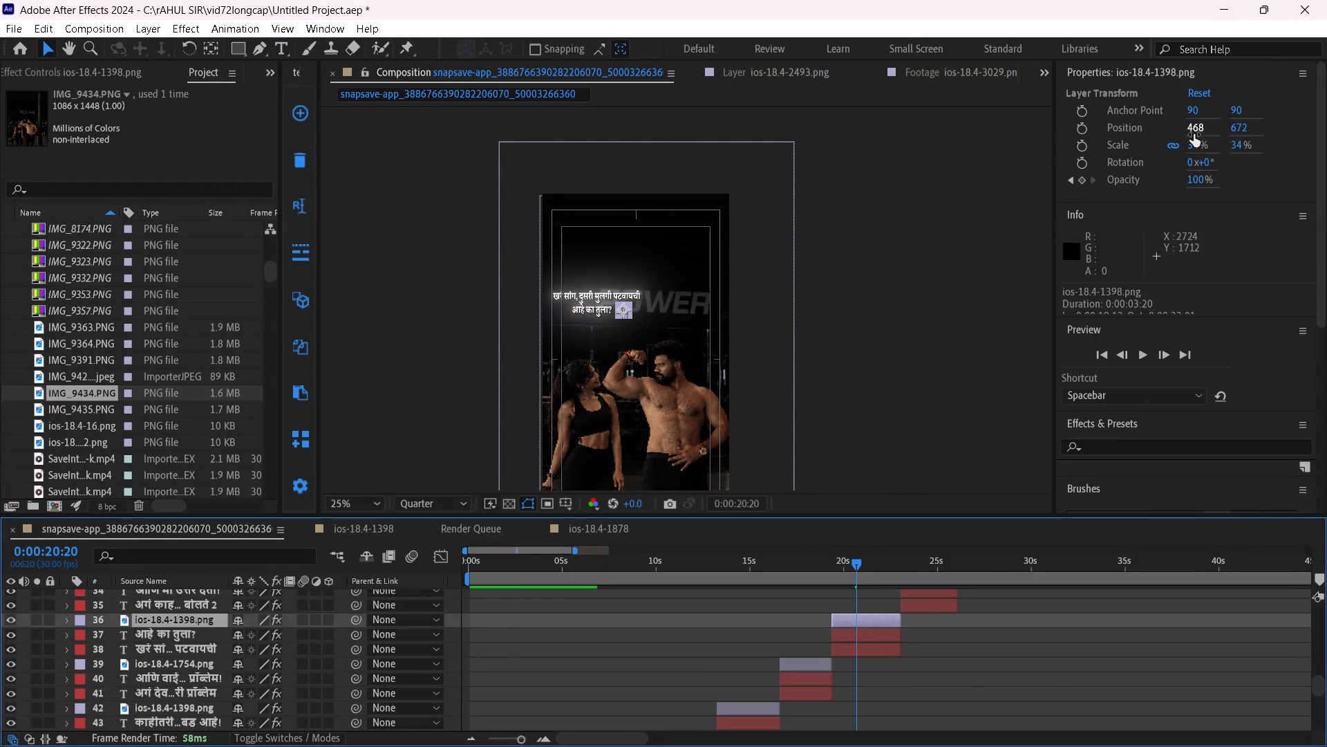
# Shift the emoji ios-18.4-1398.png slightly left so it sits close to the end of the caption line "आहे का तुला?".
pyautogui.moveTo(1198, 130); pyautogui.dragTo(1165, 129)
pyautogui.click(940, 290)
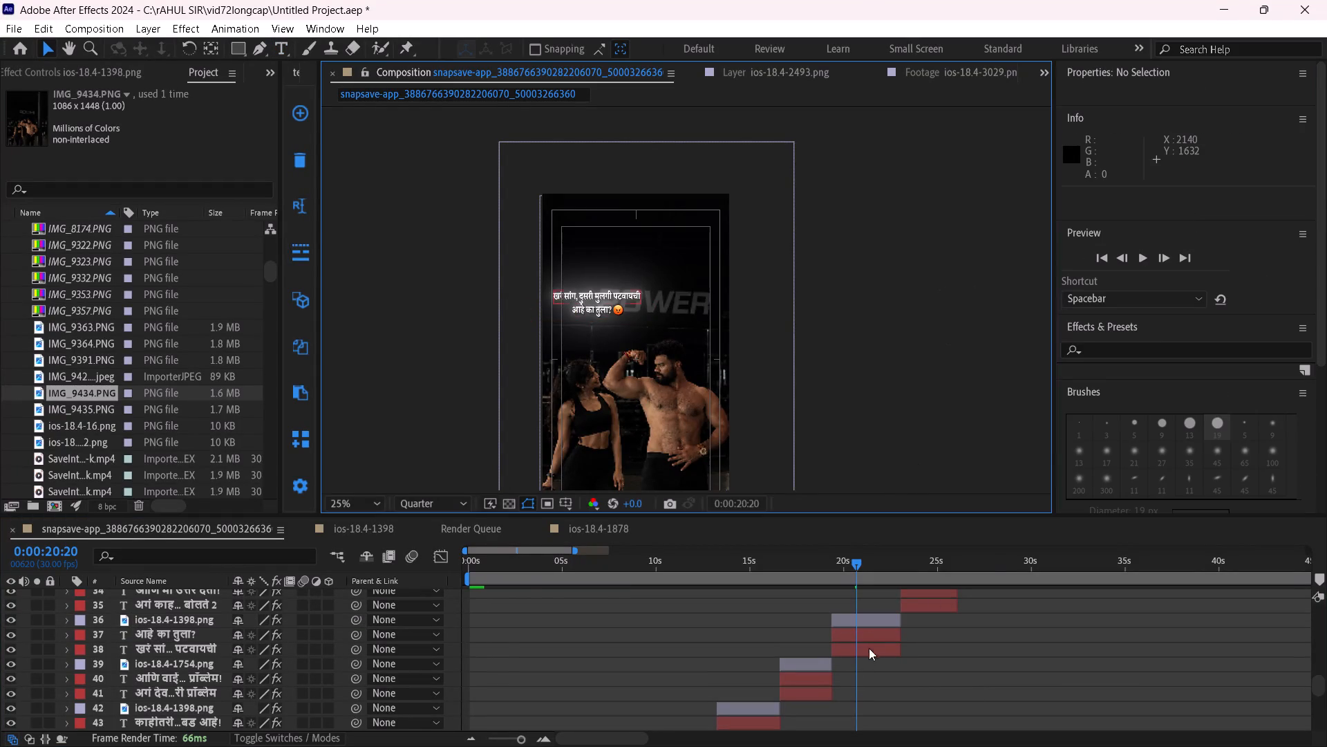
# Move both caption lines and the emoji ios-18.4-1398.png together down below the POWER lettering, just above the couple's heads.
pyautogui.click(869, 622)
pyautogui.keyDown('shift'); pyautogui.click(865, 655); pyautogui.keyUp('shift')
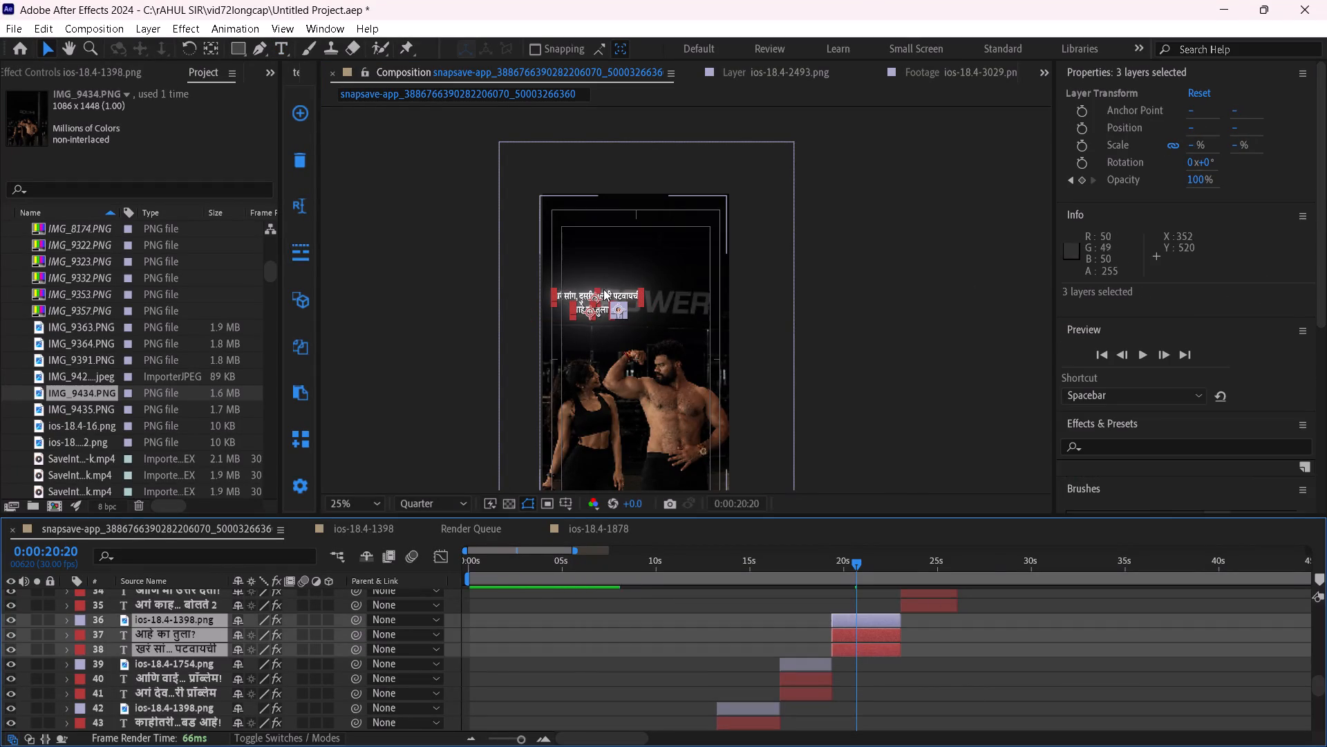
pyautogui.moveTo(605, 293); pyautogui.dragTo(605, 330)
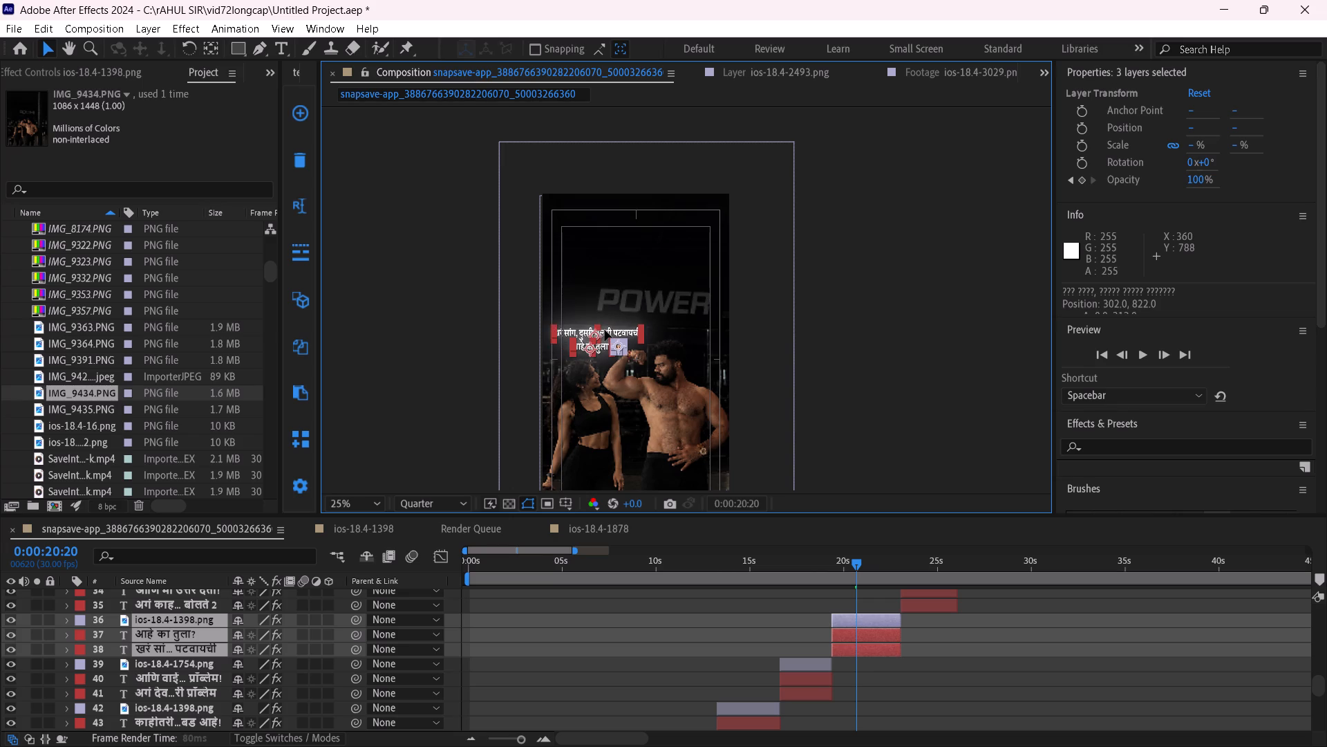
pyautogui.moveTo(605, 330); pyautogui.dragTo(605, 335)
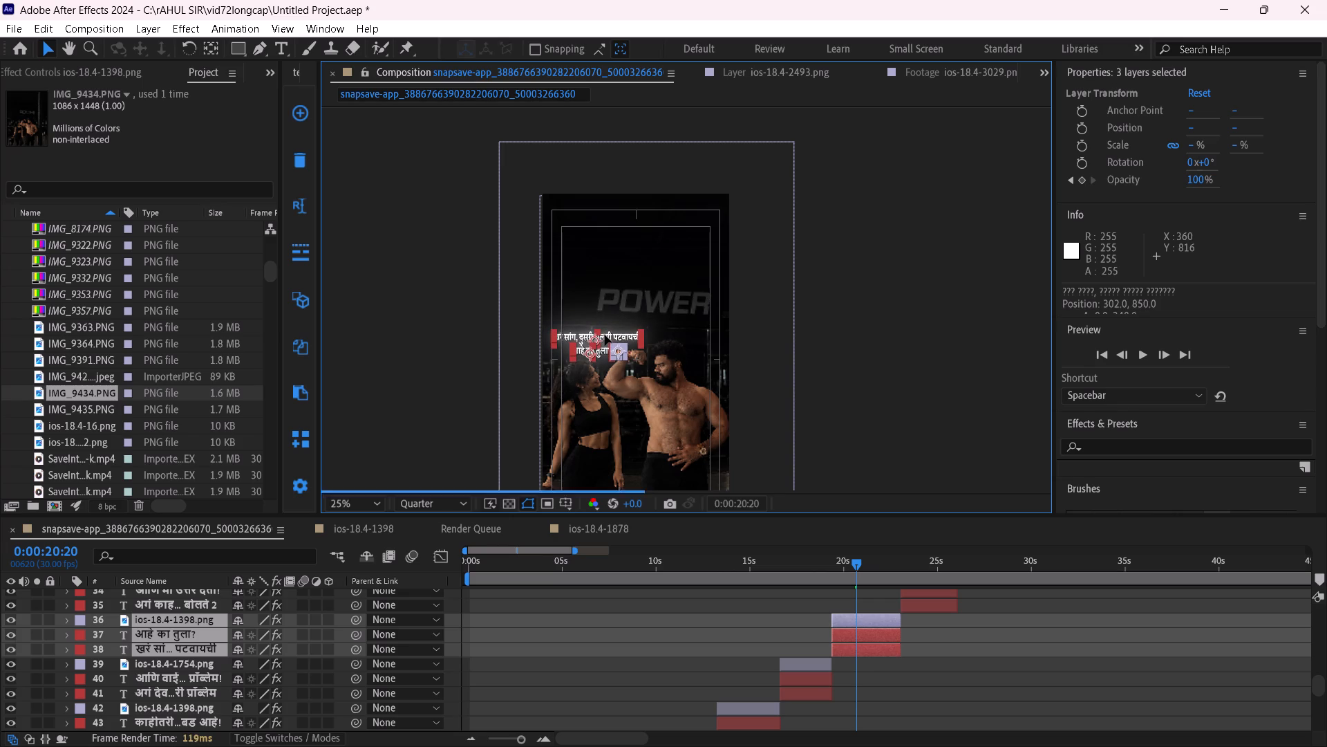
pyautogui.moveTo(605, 335); pyautogui.dragTo(605, 331)
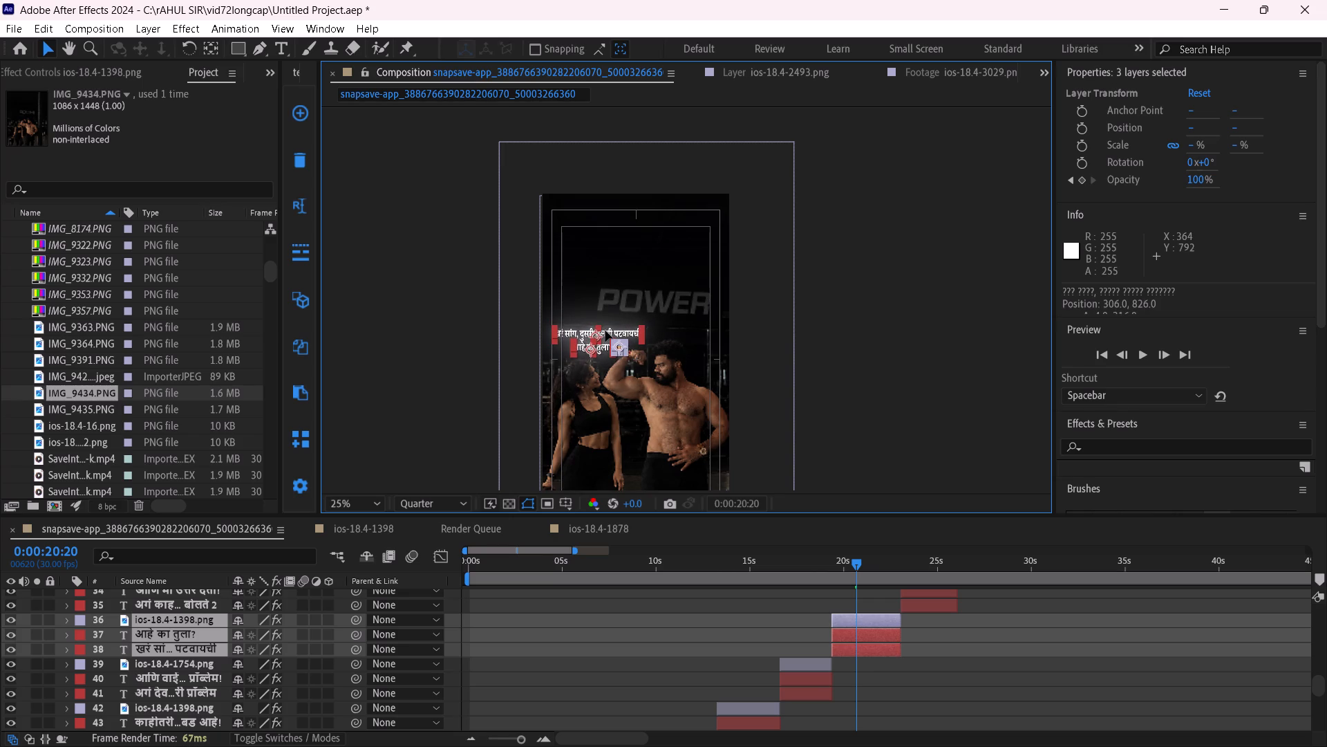
pyautogui.moveTo(605, 331); pyautogui.dragTo(605, 333)
pyautogui.click(995, 381)
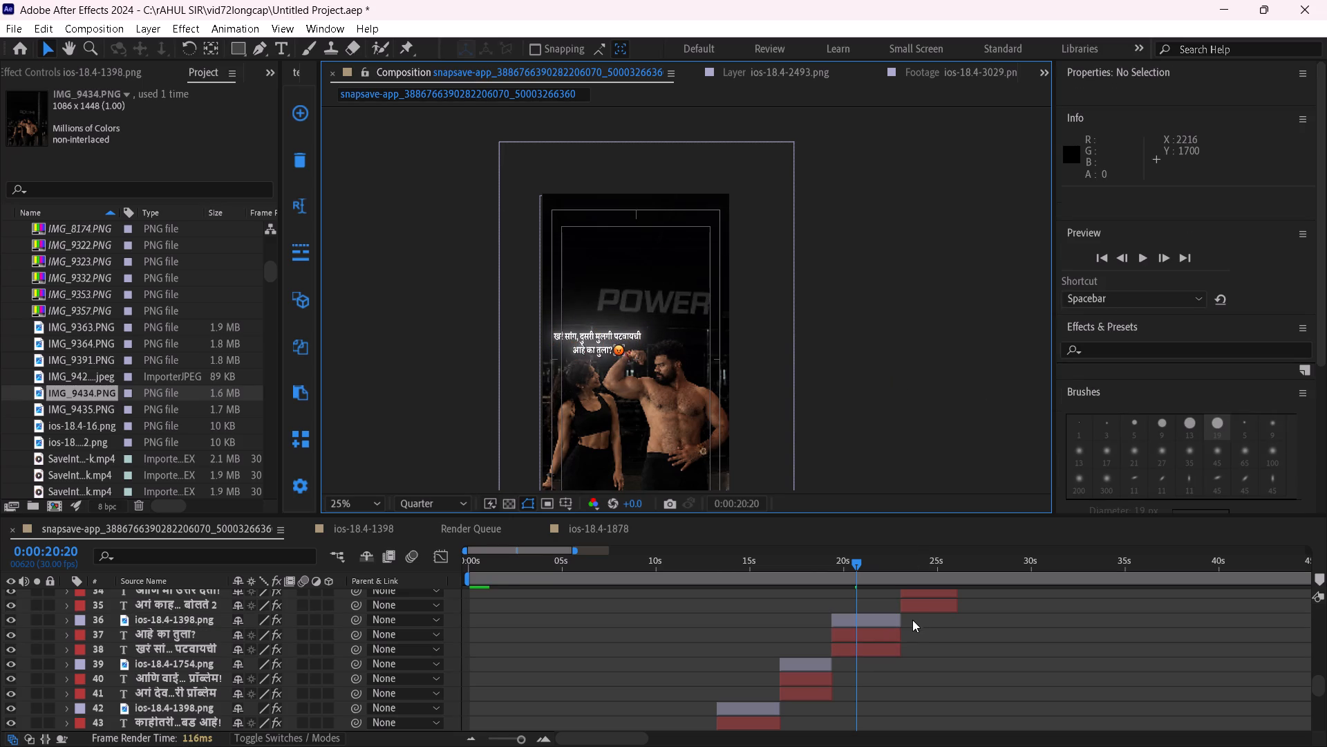
# Shift the second caption line "आहे का तुला?" and its emoji together slightly left beneath the first caption line.
pyautogui.click(892, 631)
pyautogui.keyDown('shift'); pyautogui.click(897, 623); pyautogui.keyUp('shift')
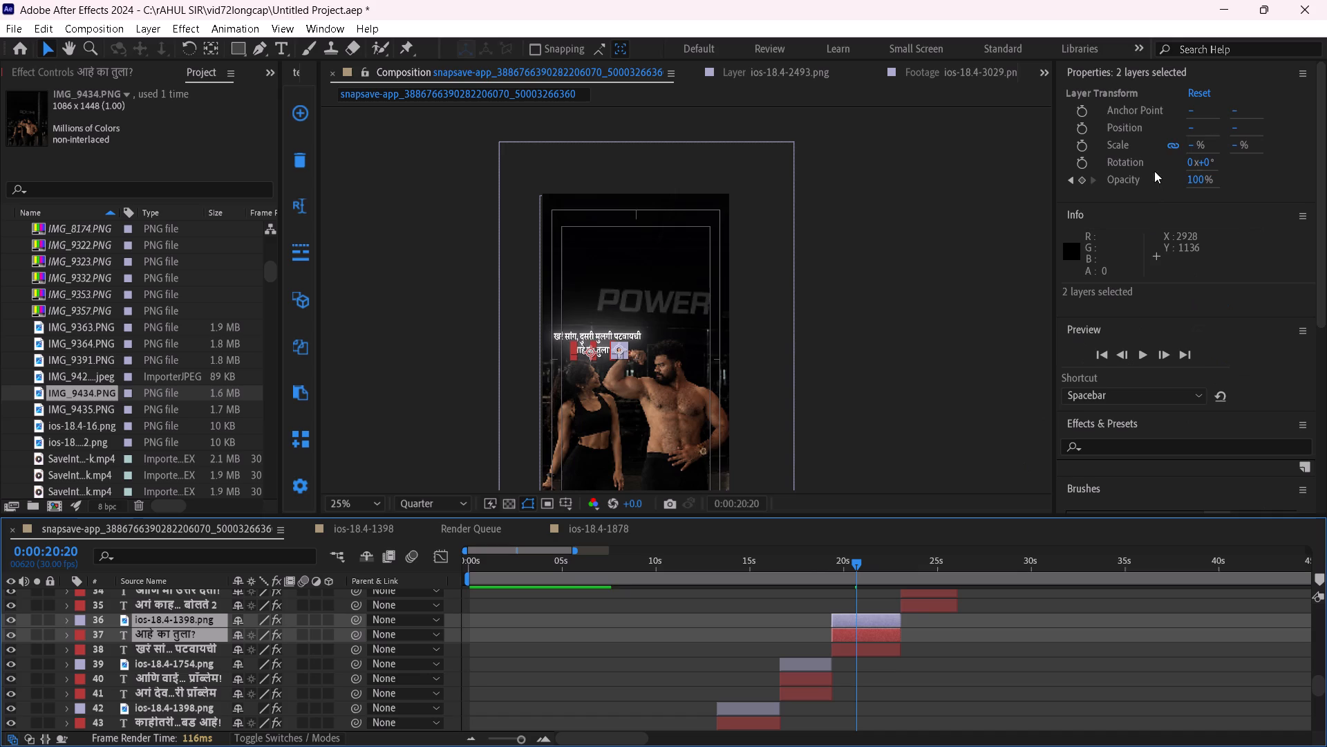
pyautogui.moveTo(1188, 129); pyautogui.dragTo(1163, 129)
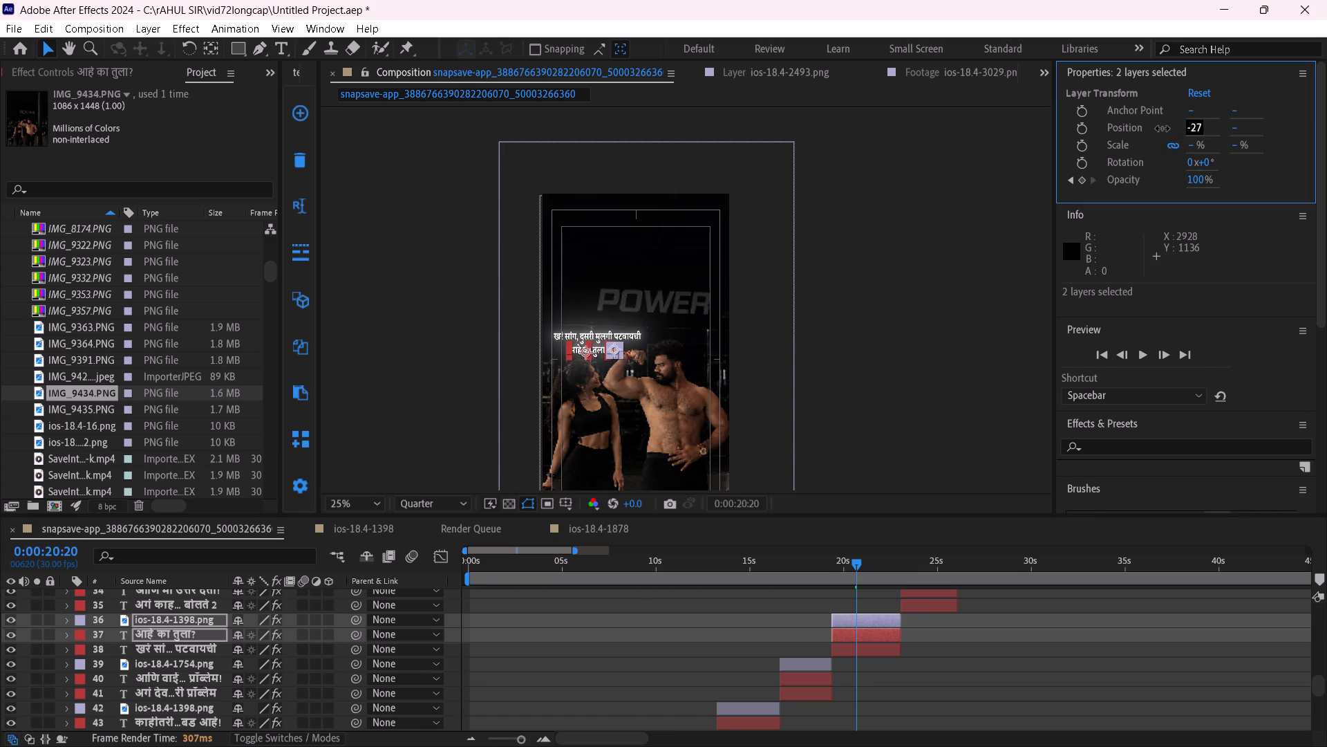
pyautogui.moveTo(1163, 129); pyautogui.dragTo(1154, 126)
pyautogui.click(963, 299)
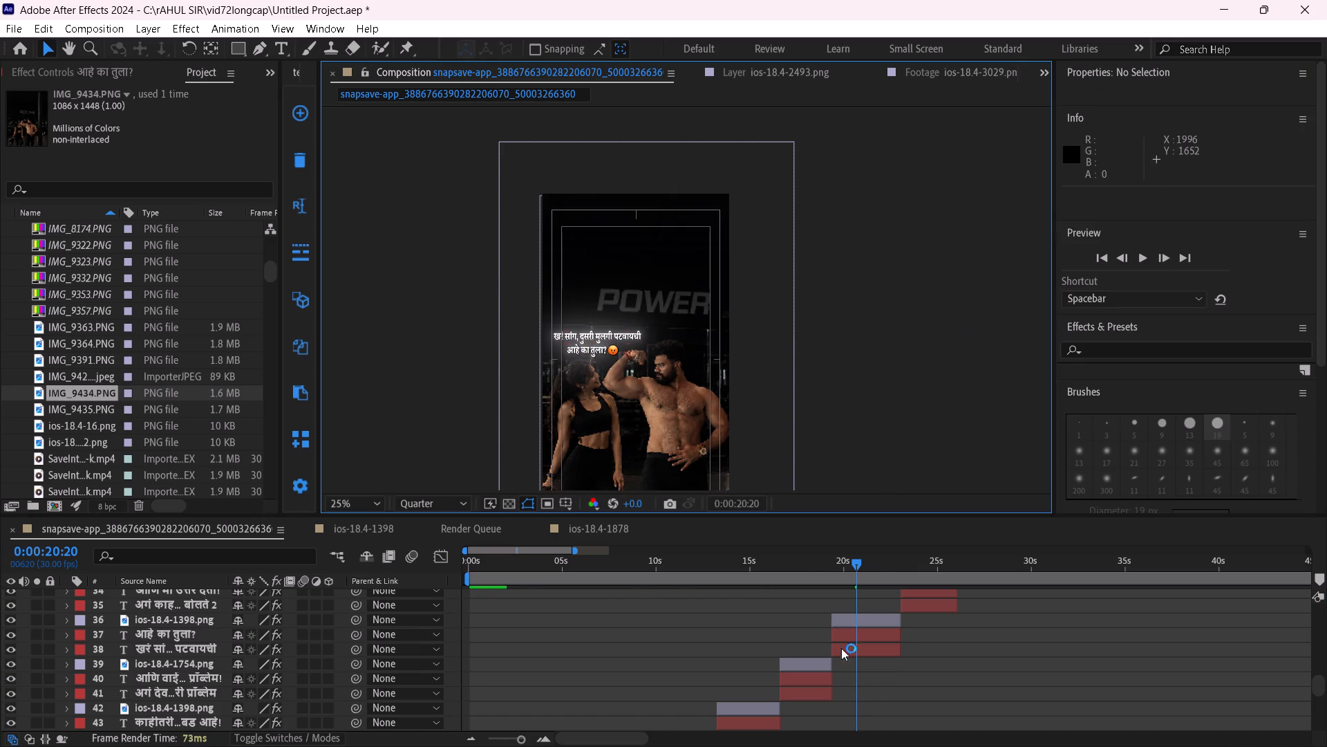
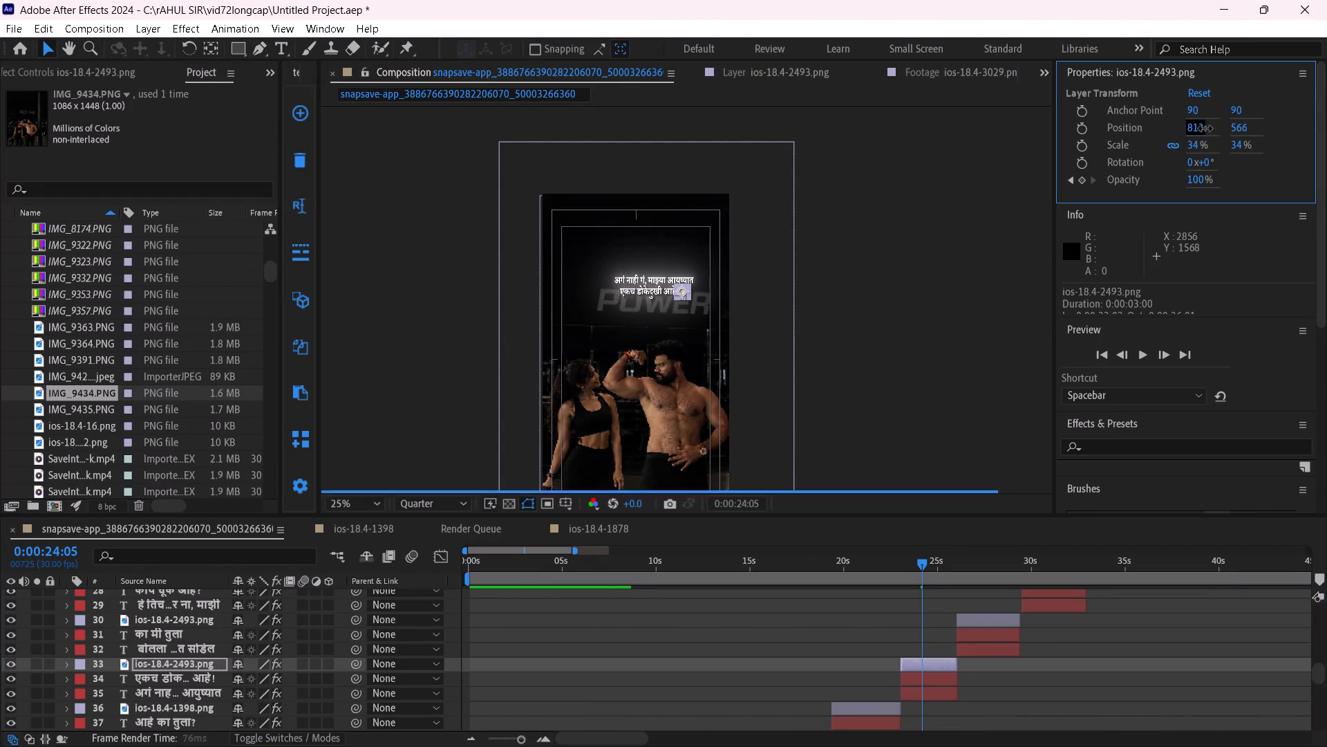
# Set the horizontal position of the emoji ios-18.4-2493.png to 824 so it sits at the end of the second caption line.
pyautogui.moveTo(1205, 129); pyautogui.dragTo(1230, 143)
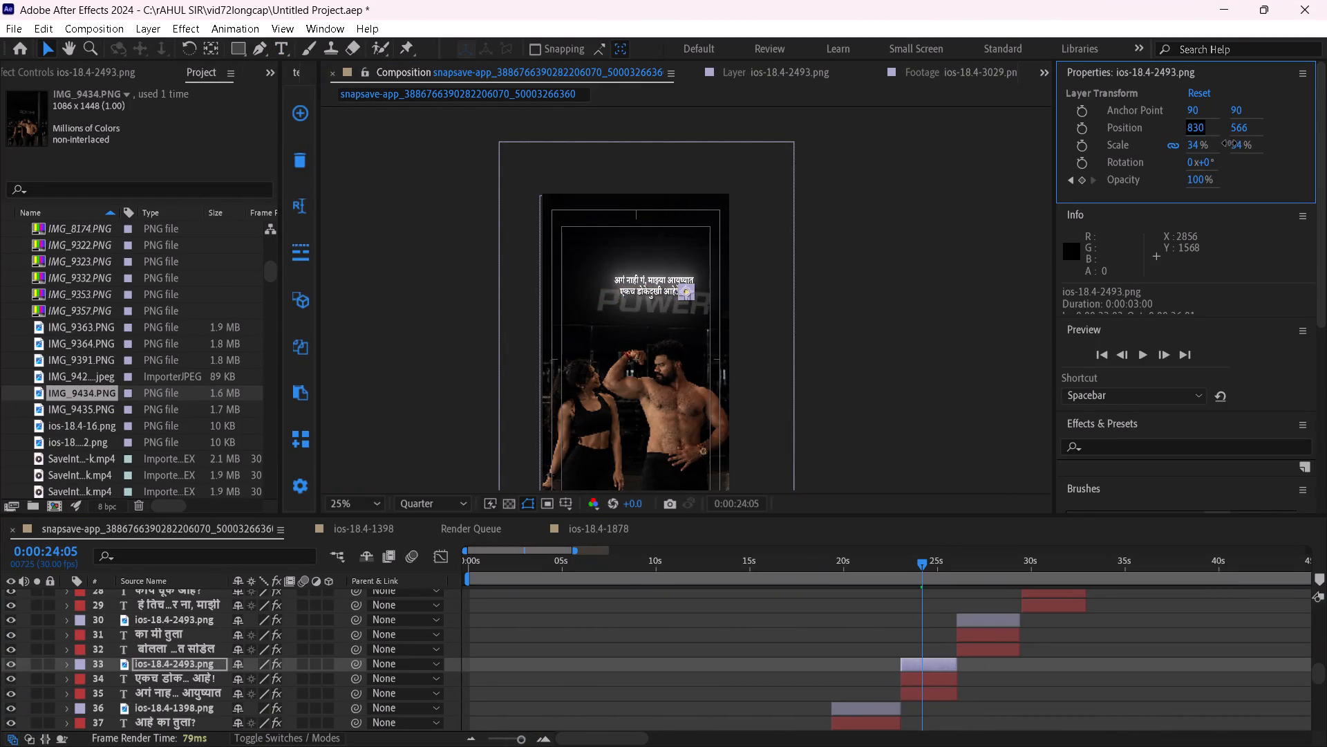
pyautogui.moveTo(1230, 143); pyautogui.dragTo(1227, 143)
pyautogui.click(924, 302)
# Move the captions "अगं नाही गं, माझ्या आयुष्यात" and "एकच डोकेदुखी आहे!" with their emoji together down and slightly right, just below the POWER lettering.
pyautogui.click(932, 666)
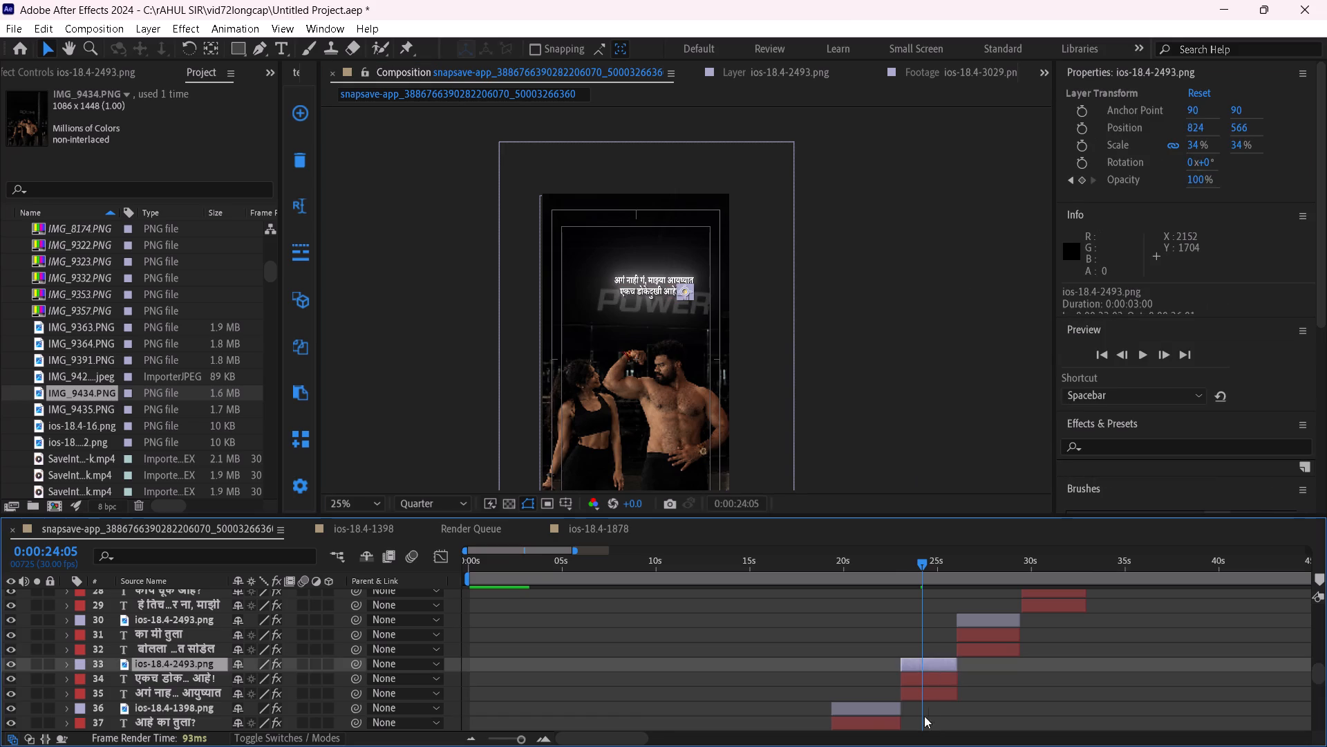
pyautogui.keyDown('shift'); pyautogui.click(934, 693); pyautogui.keyUp('shift')
pyautogui.moveTo(666, 282); pyautogui.dragTo(666, 311)
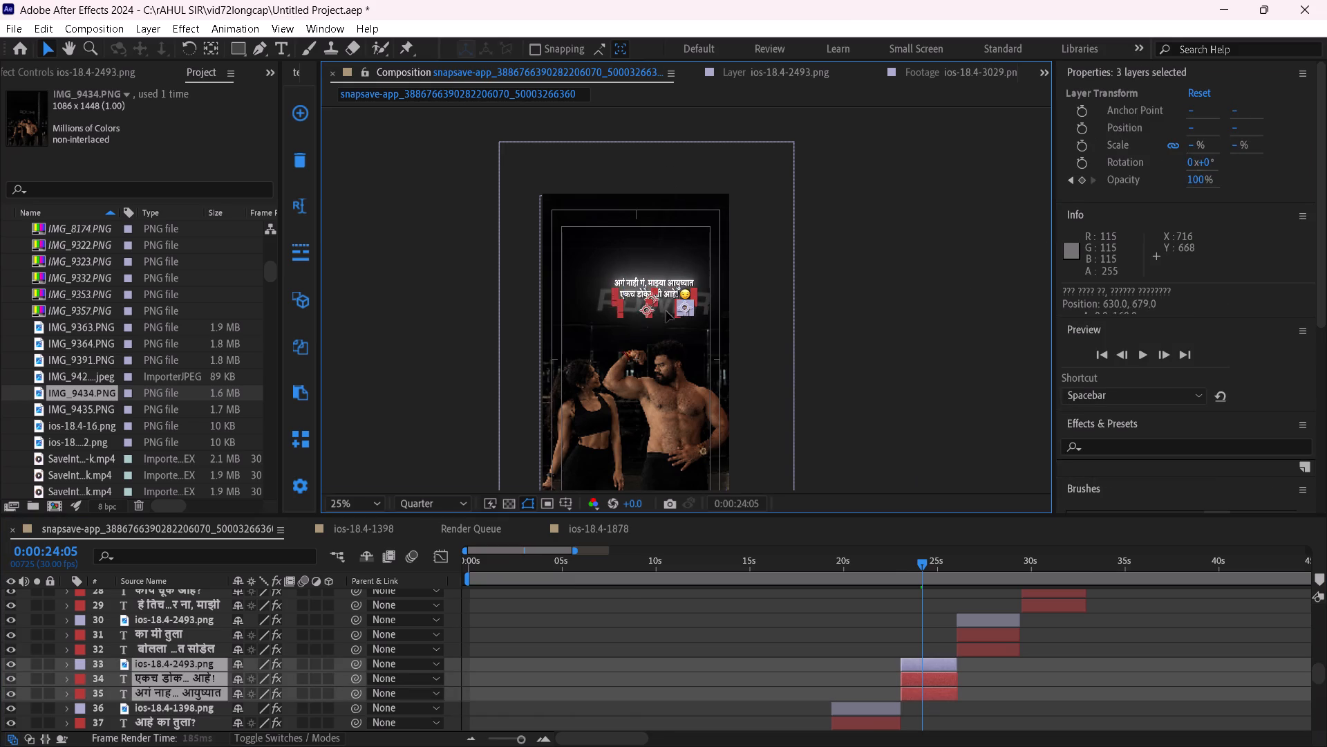
pyautogui.moveTo(666, 311); pyautogui.dragTo(675, 322)
pyautogui.click(866, 365)
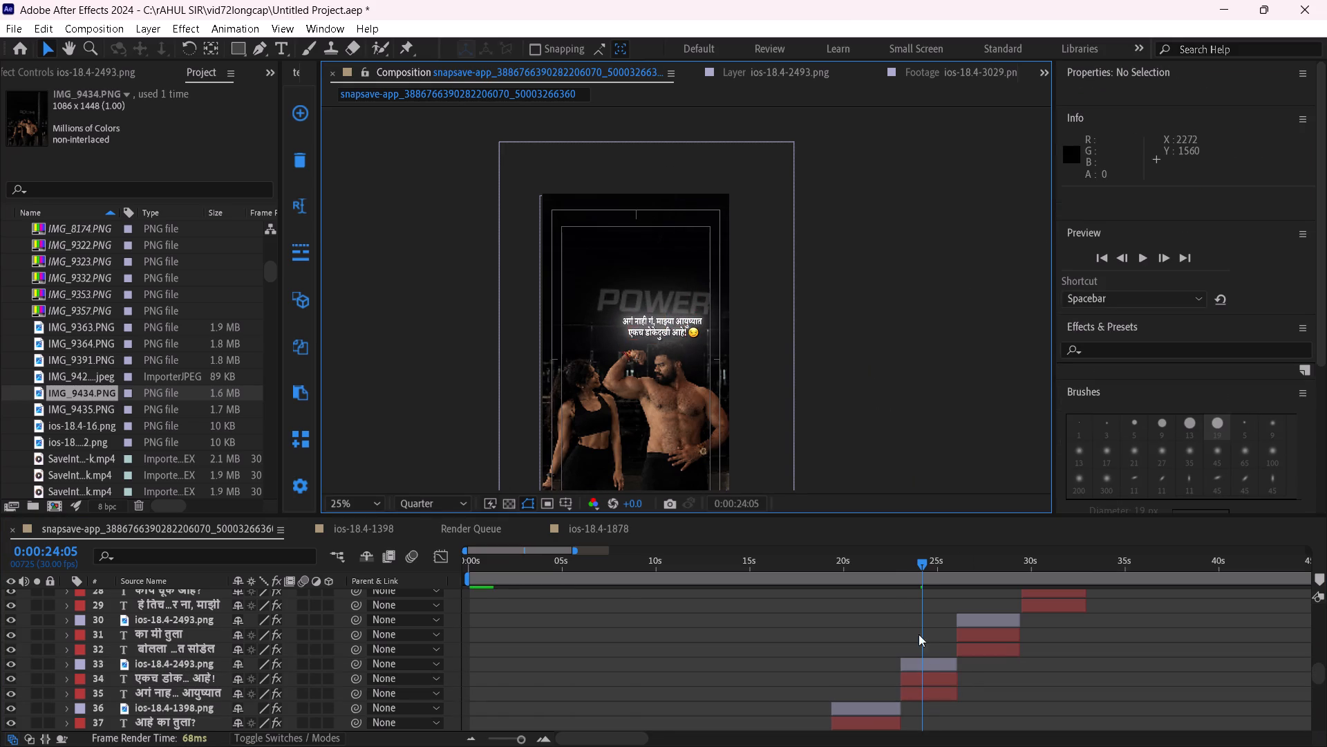
# Move the current time forward to 0:00:59:09 in the composition.
pyautogui.moveTo(921, 562); pyautogui.dragTo(1268, 649)
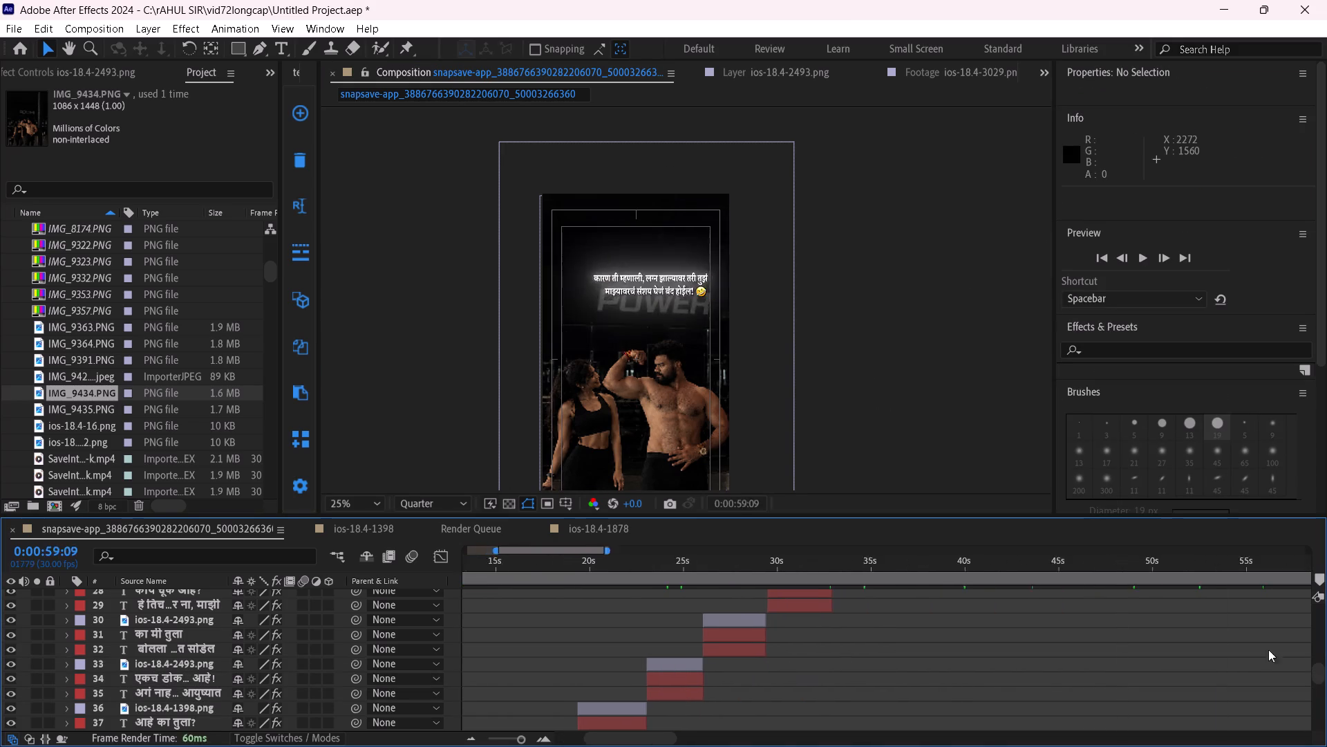
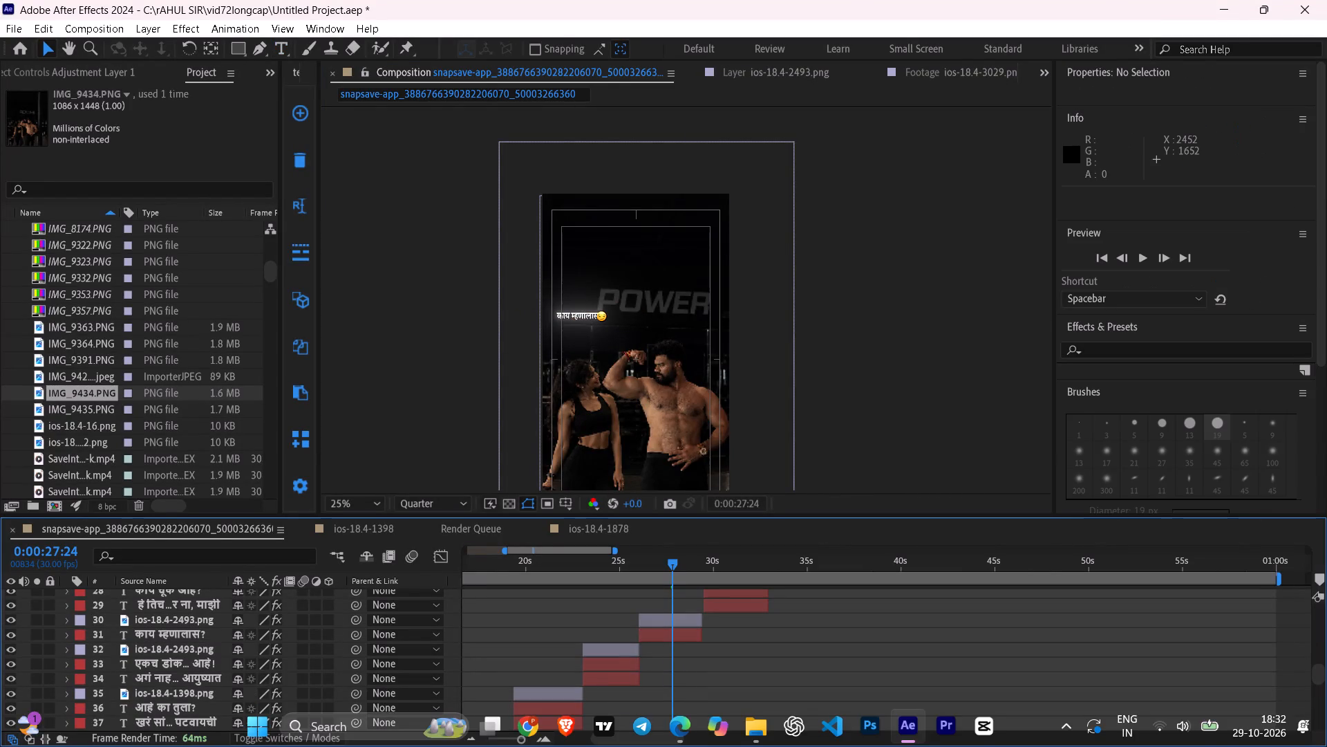
# Set the horizontal position of the emoji ios-18.4-2493.png beside the caption "काय म्हणालास?" to 387, clear of the text.
pyautogui.click(693, 627)
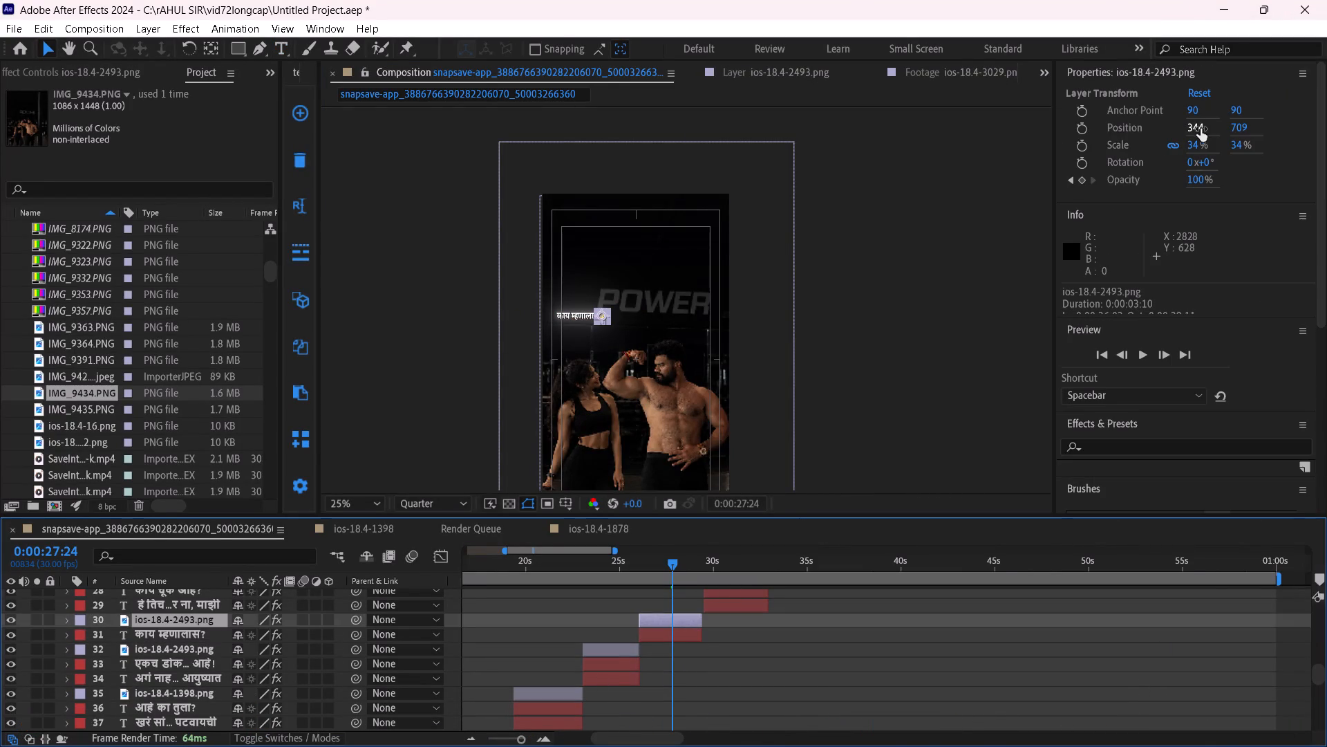
pyautogui.moveTo(1201, 129); pyautogui.dragTo(1241, 129)
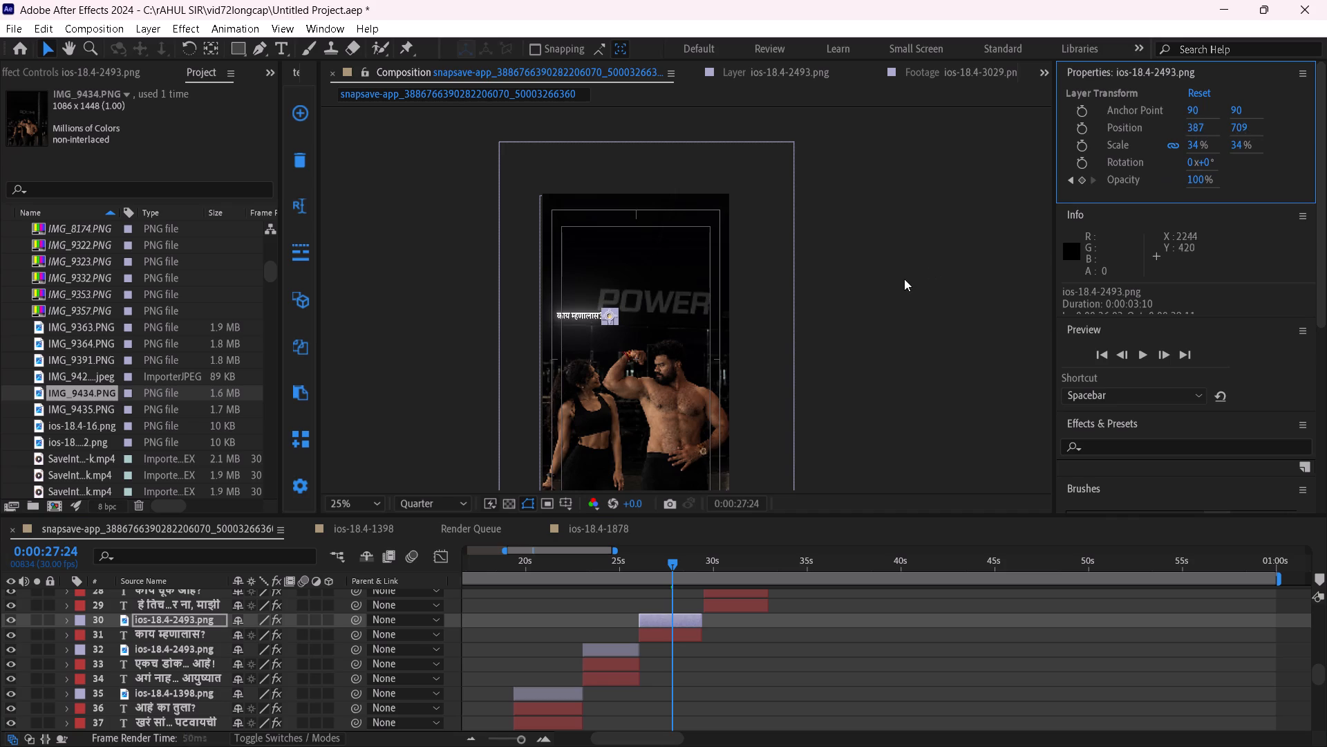
pyautogui.click(869, 279)
# Move the caption "काय म्हणालास?" and its emoji together down and slightly right, below the POWER lettering and just above the woman's head.
pyautogui.click(668, 618)
pyautogui.keyDown('shift'); pyautogui.click(669, 631); pyautogui.keyUp('shift')
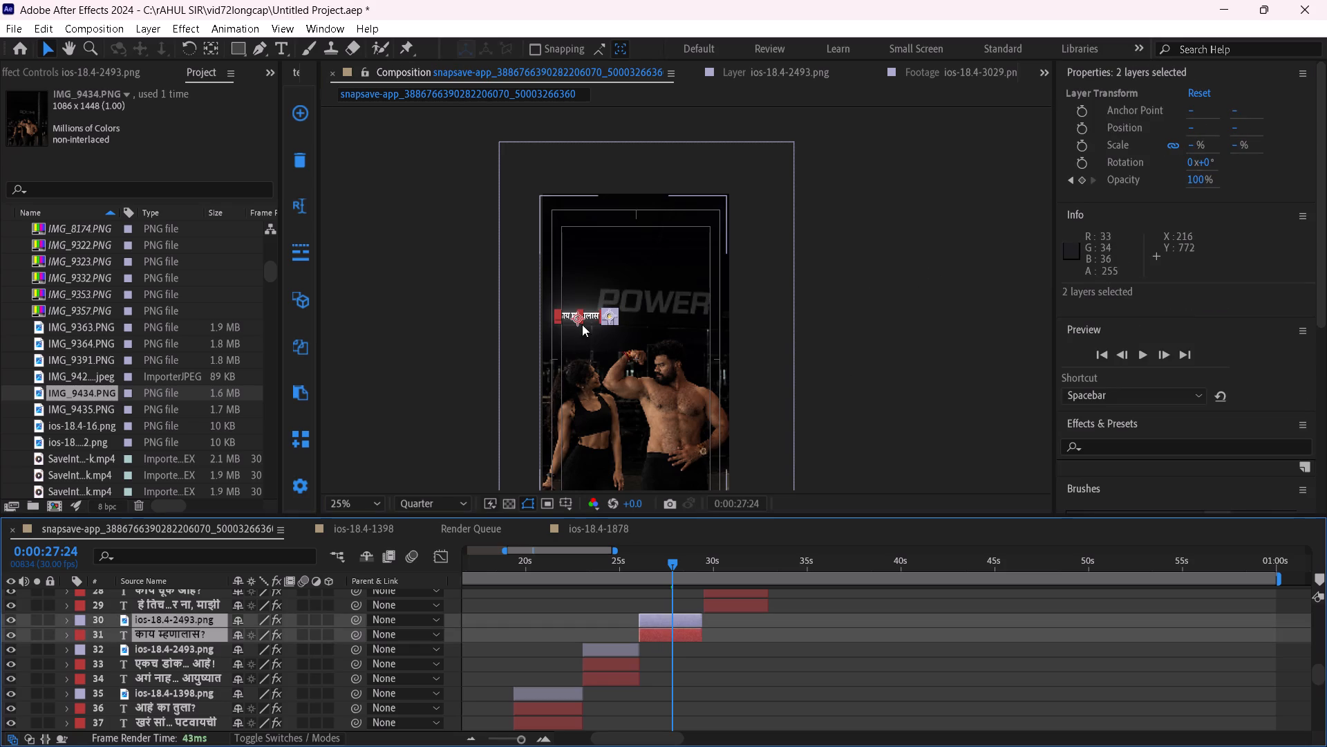
pyautogui.moveTo(591, 317); pyautogui.dragTo(600, 351)
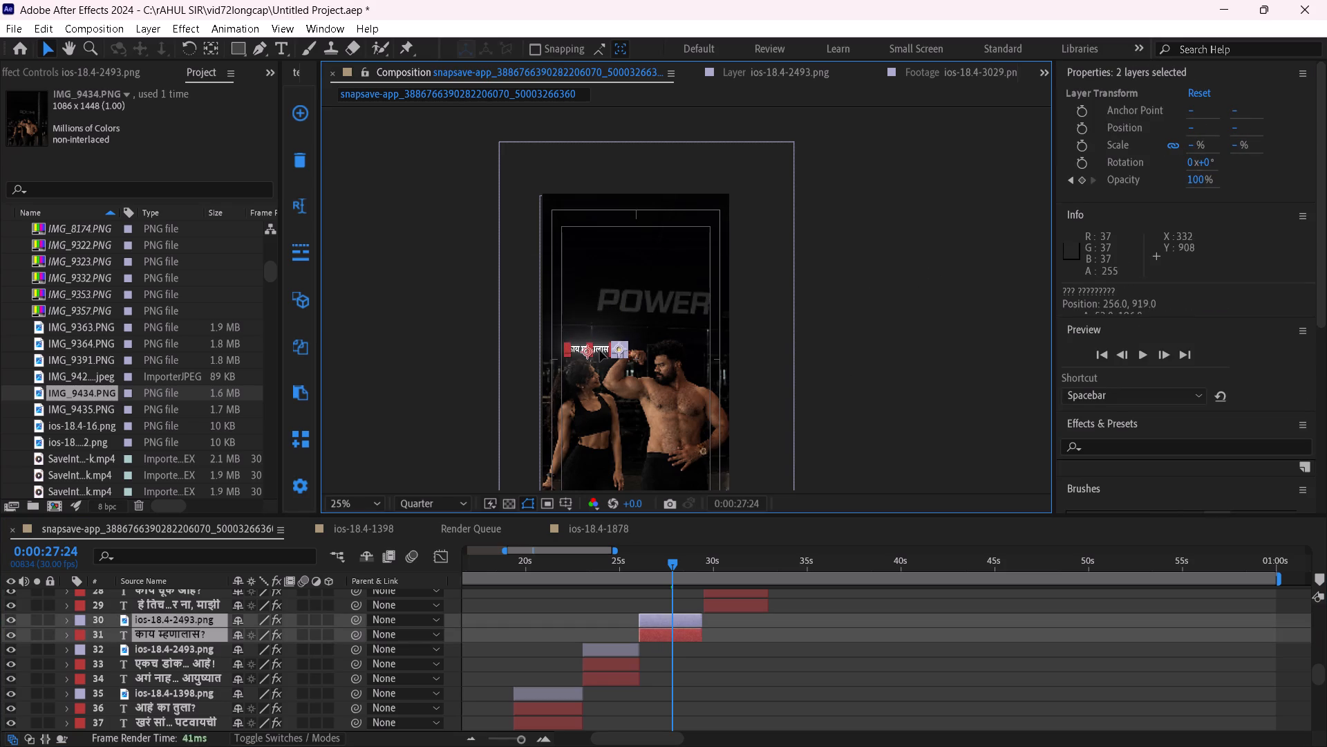
pyautogui.moveTo(600, 351); pyautogui.dragTo(600, 353)
pyautogui.click(893, 344)
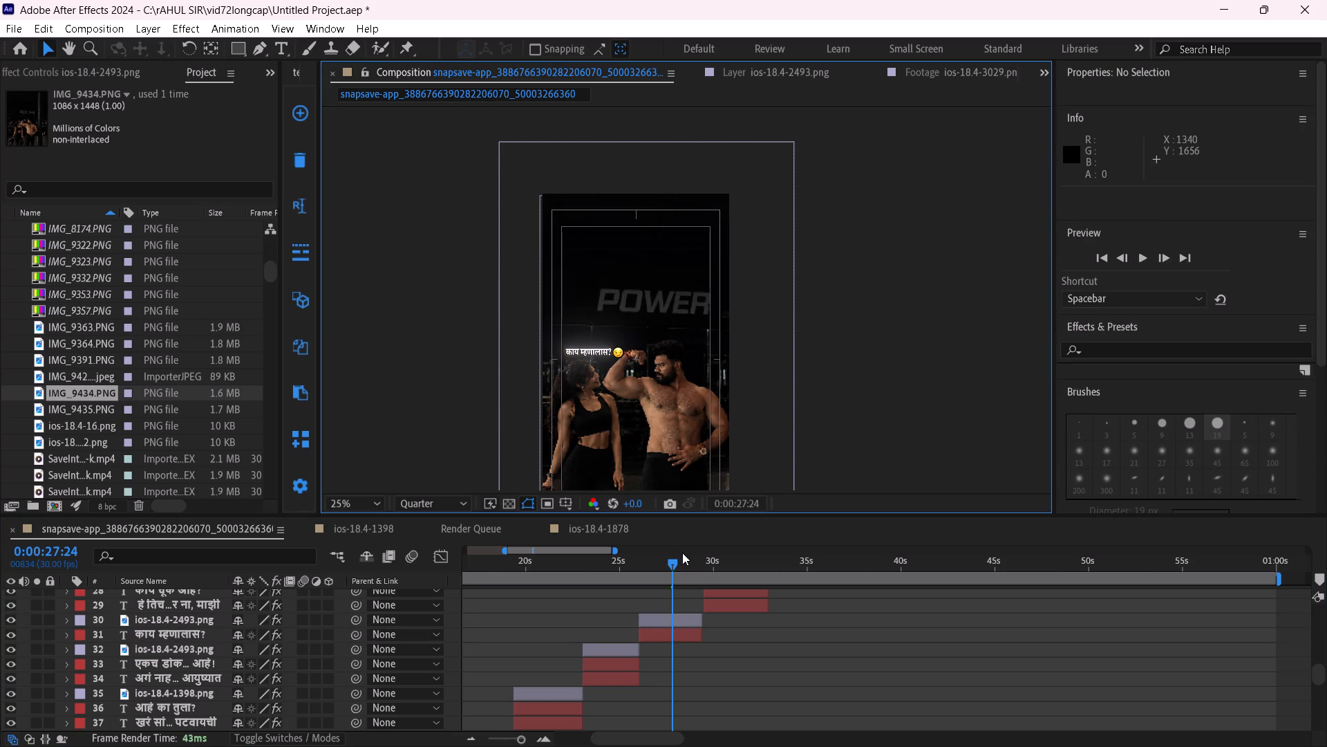
# At 0:00:28:00, shift the caption "काय म्हणालास?" and its emoji together slightly left, keeping their height.
pyautogui.click(677, 566)
pyautogui.click(671, 613)
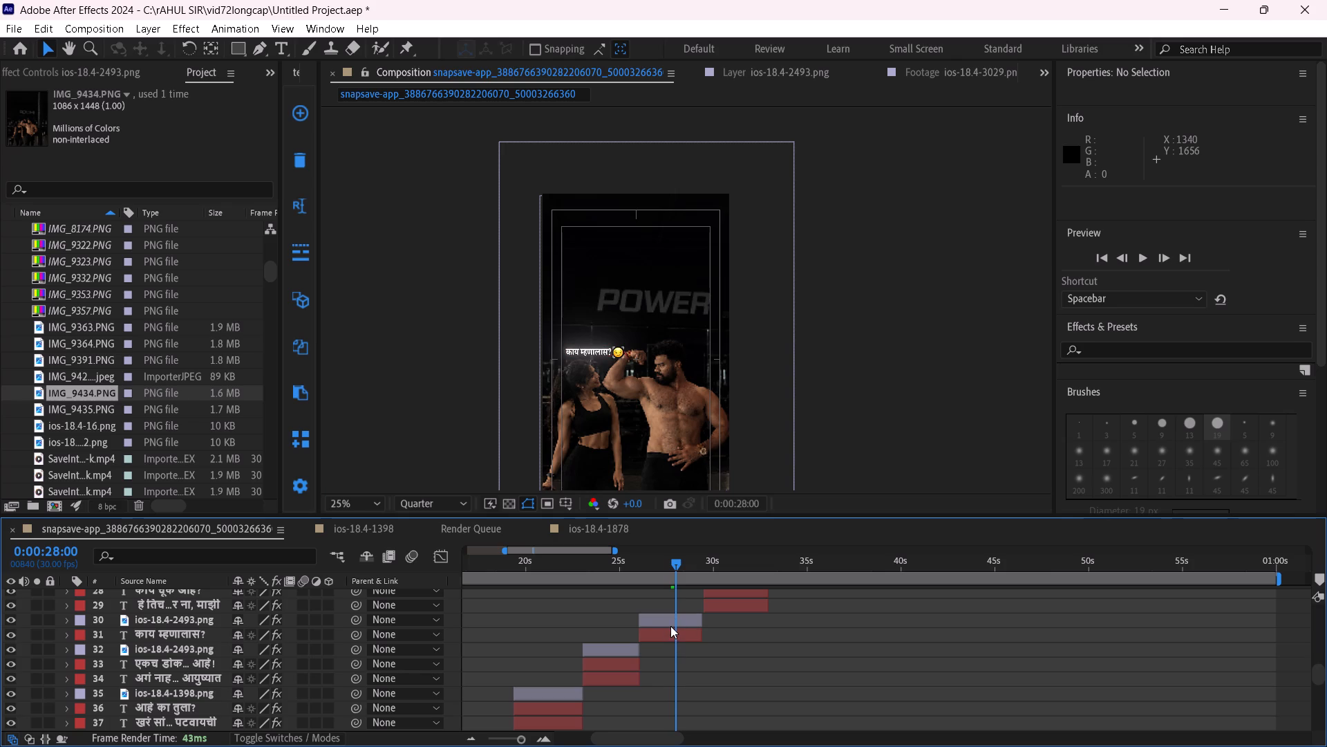
pyautogui.keyDown('shift'); pyautogui.click(670, 626); pyautogui.keyUp('shift')
pyautogui.keyDown('shift'); pyautogui.click(675, 629); pyautogui.keyUp('shift')
pyautogui.moveTo(1190, 125); pyautogui.dragTo(1163, 133)
pyautogui.click(920, 299)
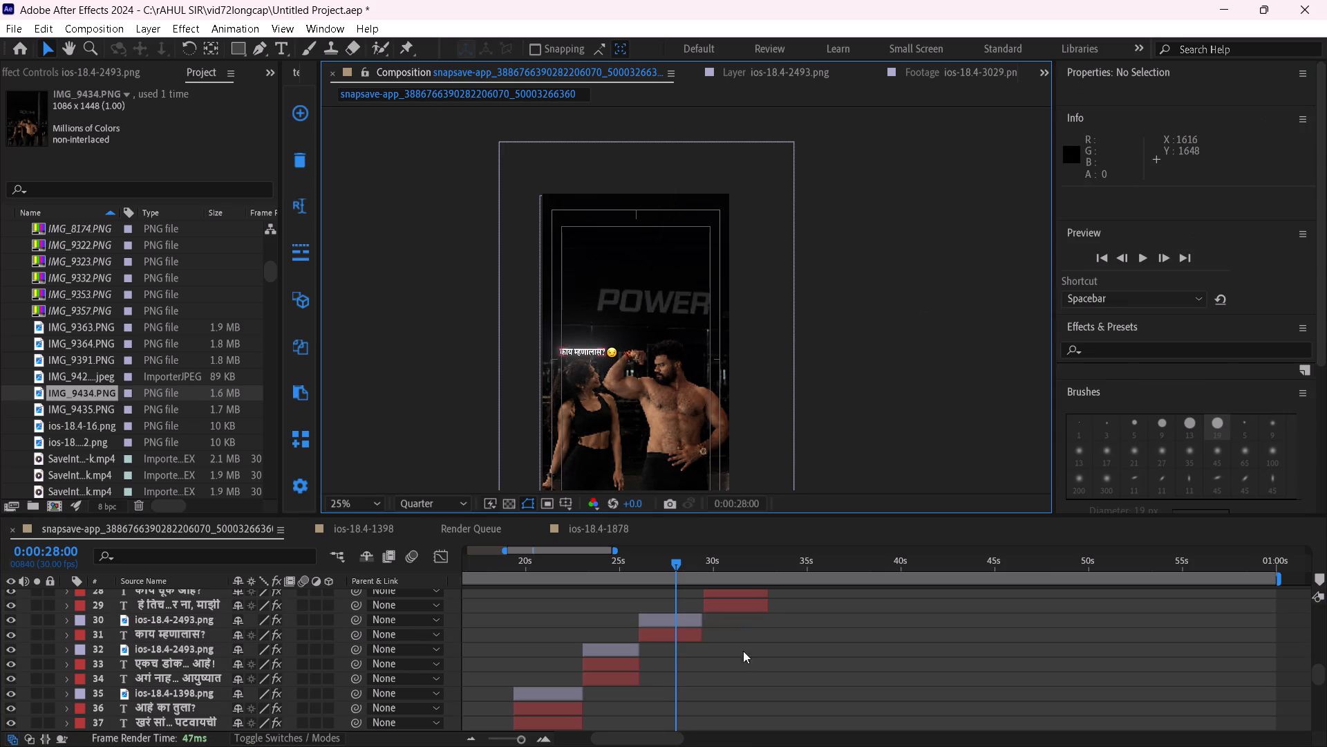
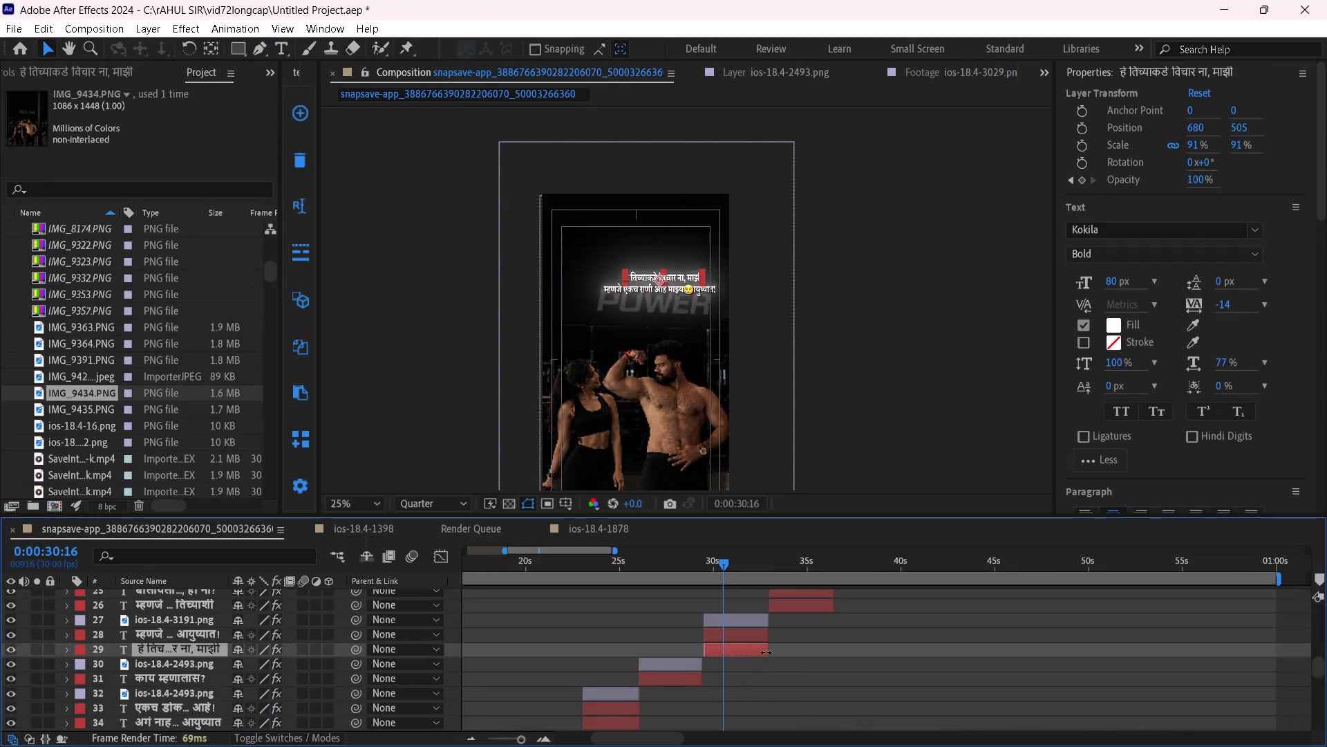
# Delete the upper caption line "हे तिच्याकडे विचार ना, माझी" at 0:00:30:16.
pyautogui.press('BackSpace')
# Set the horizontal position of the caption "म्हणजे एकच राणी आहे माझ्या आयुष्यात!" to 603.
pyautogui.click(749, 629)
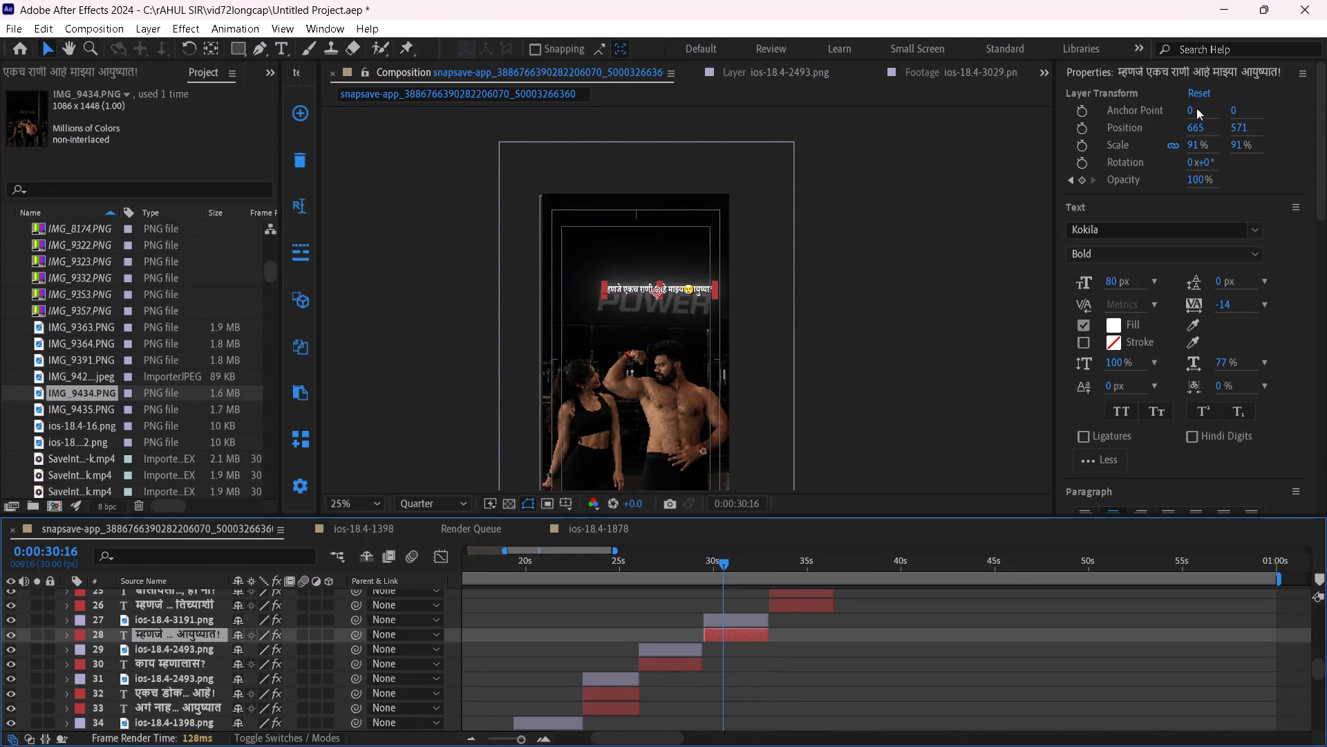
pyautogui.moveTo(1194, 129); pyautogui.dragTo(1140, 132)
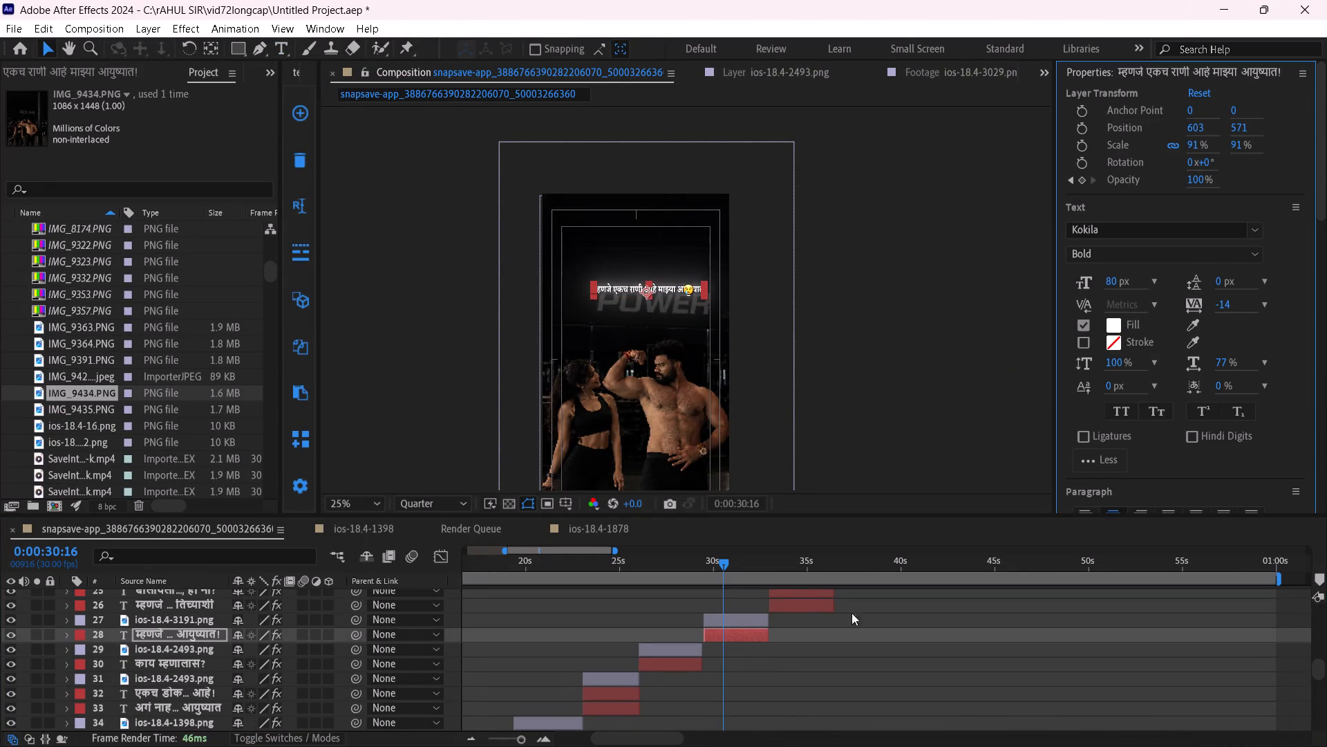
# Move that caption and its emoji ios-18.4-3191.png together below the POWER lettering, placing the caption at about 571, 811.
pyautogui.click(744, 625)
pyautogui.keyDown('shift'); pyautogui.click(746, 631); pyautogui.keyUp('shift')
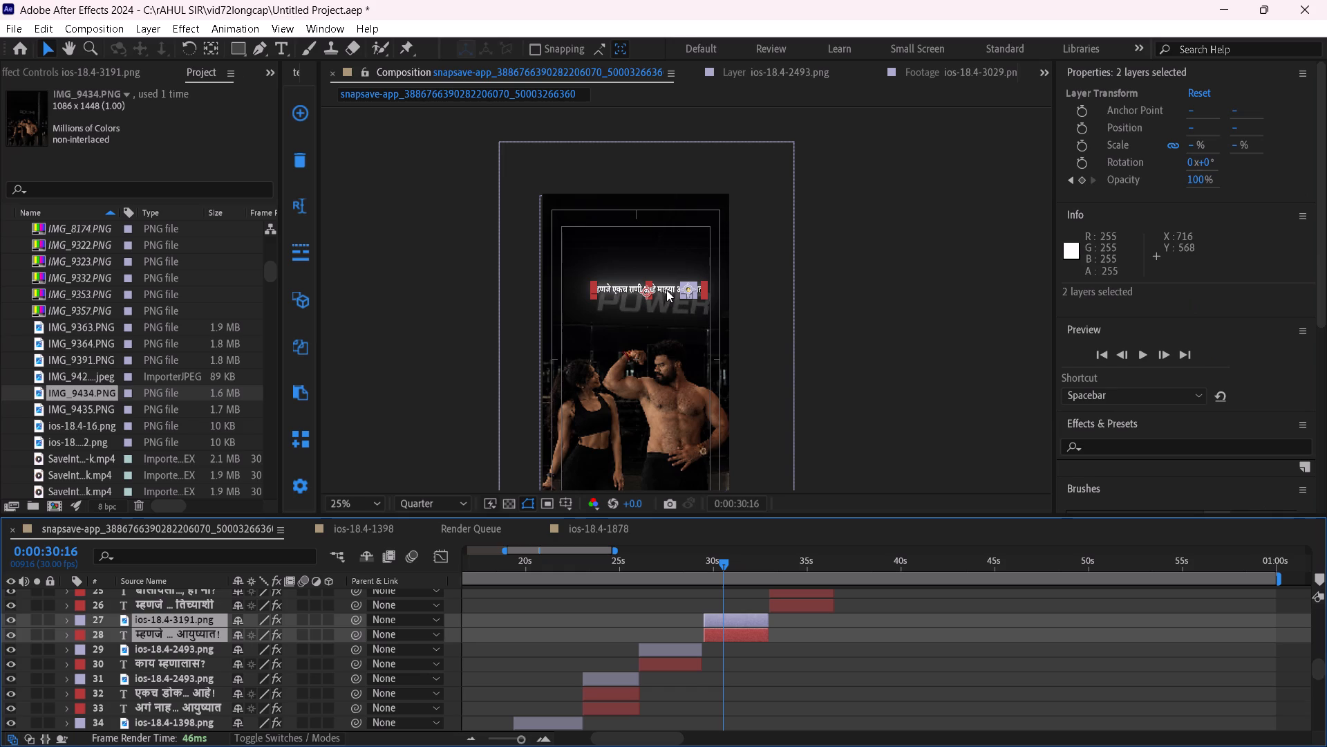
pyautogui.moveTo(666, 290); pyautogui.dragTo(661, 331)
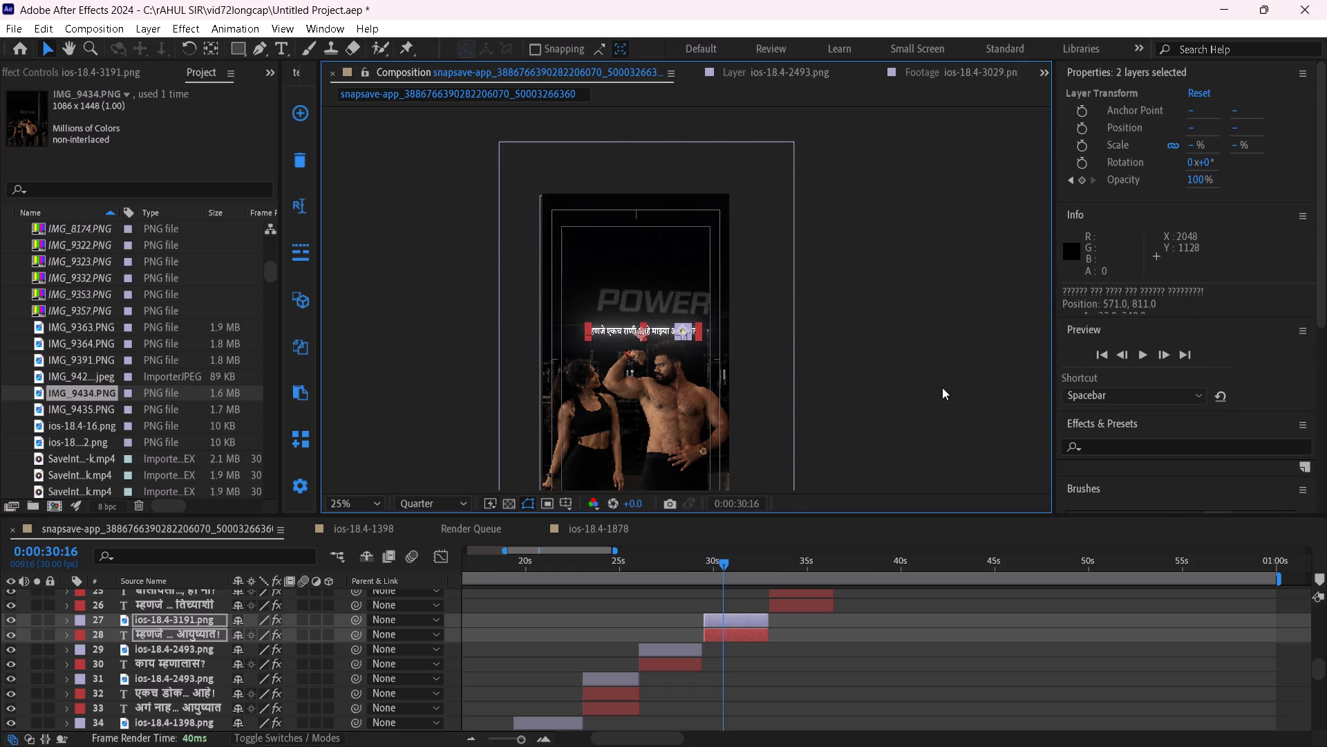
pyautogui.click(942, 383)
# Set the horizontal position of the emoji ios-18.4-3191.png to 948, just past the end of the caption text.
pyautogui.click(742, 616)
pyautogui.moveTo(1192, 127); pyautogui.dragTo(1196, 127)
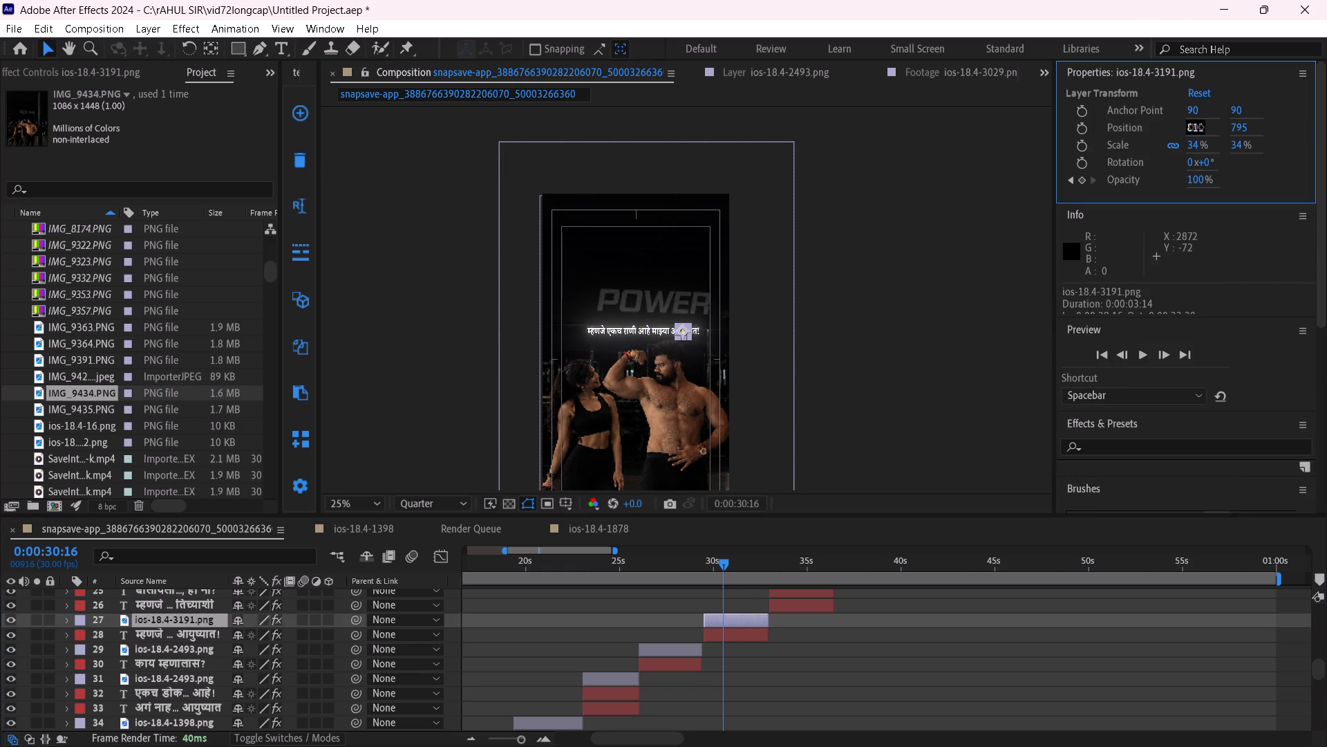
pyautogui.moveTo(1196, 127); pyautogui.dragTo(1326, 147)
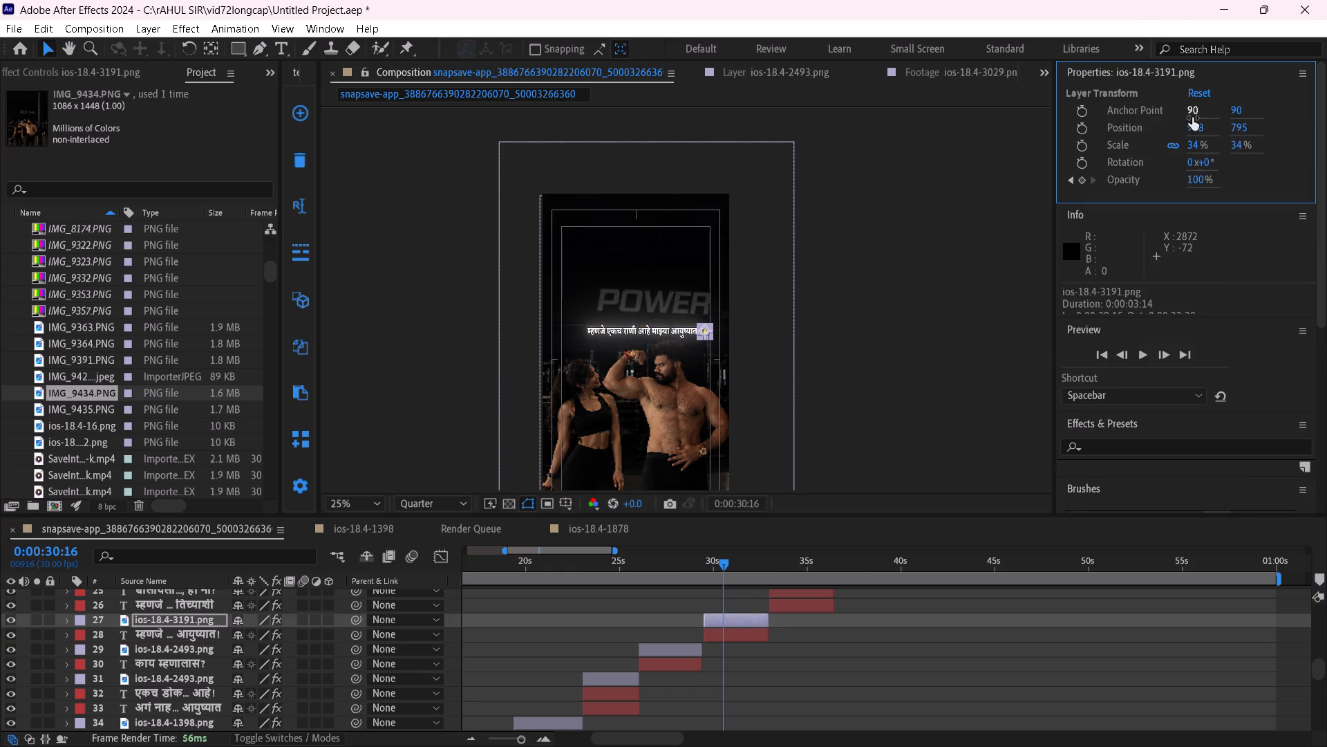
pyautogui.moveTo(1197, 129); pyautogui.dragTo(1214, 133)
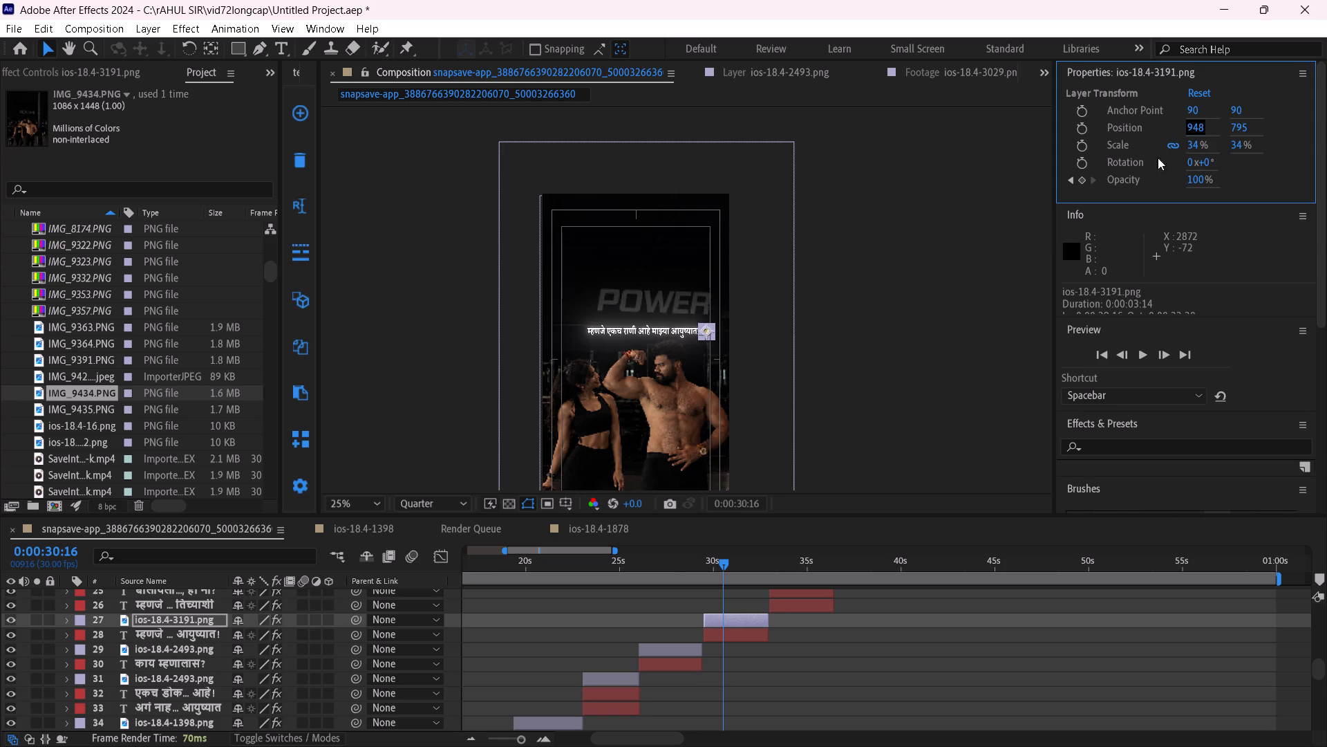
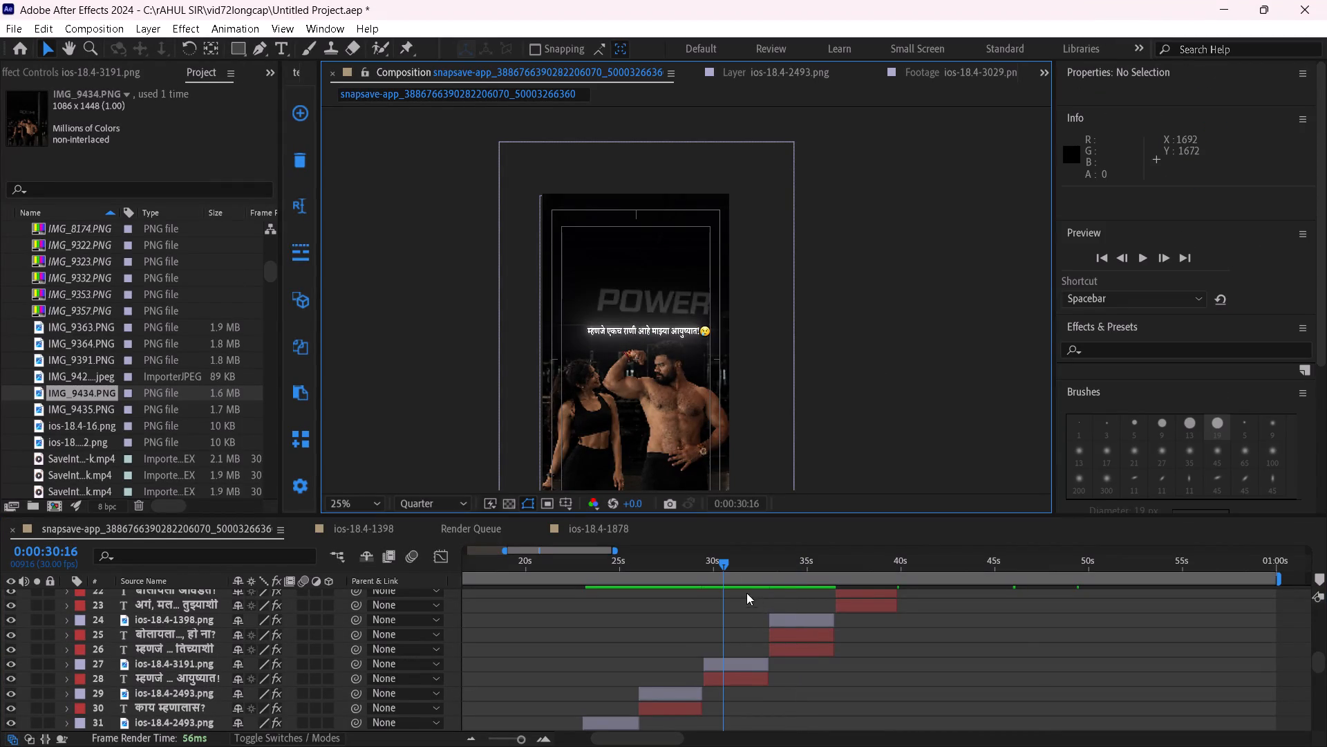
# Duplicate the lower caption line "बोलायला आवडतं, हो ना?" at 0:00:33:14.
pyautogui.moveTo(728, 562); pyautogui.dragTo(784, 584)
pyautogui.click(792, 633)
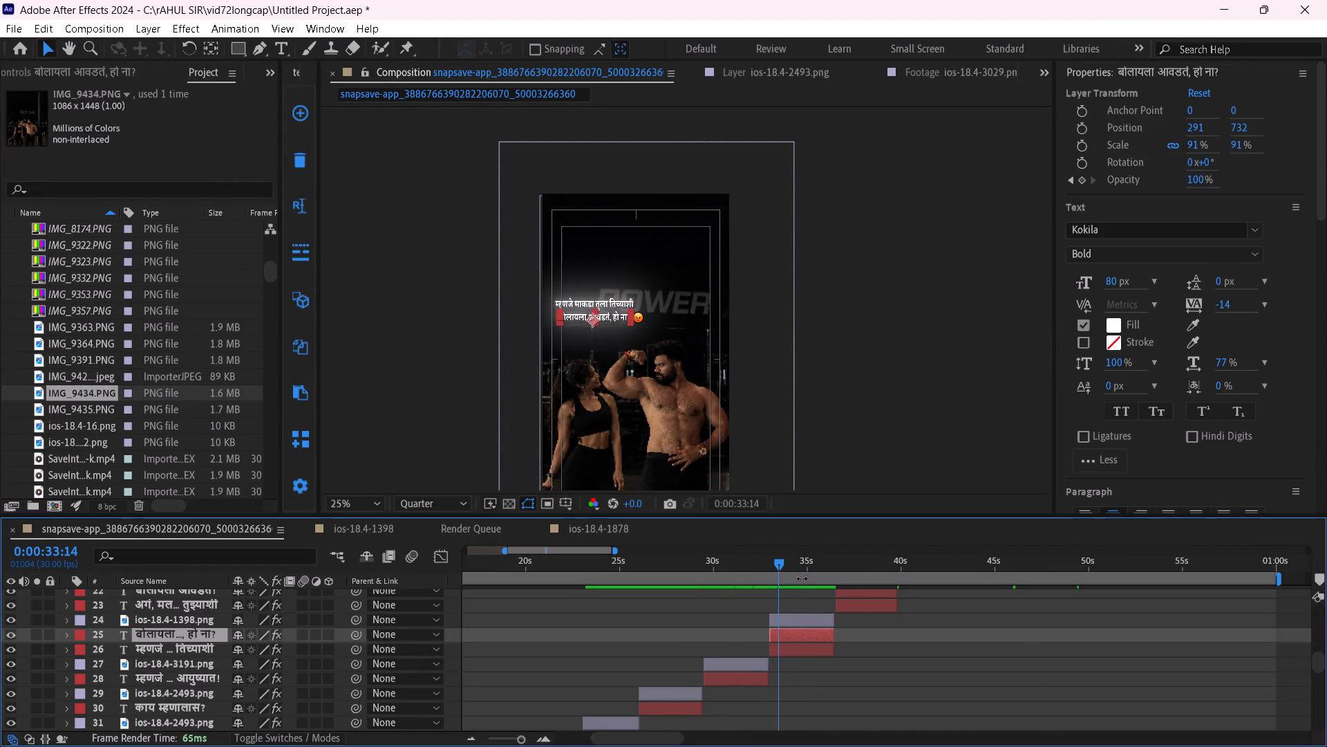
pyautogui.hotkey('ctrl', 'd')
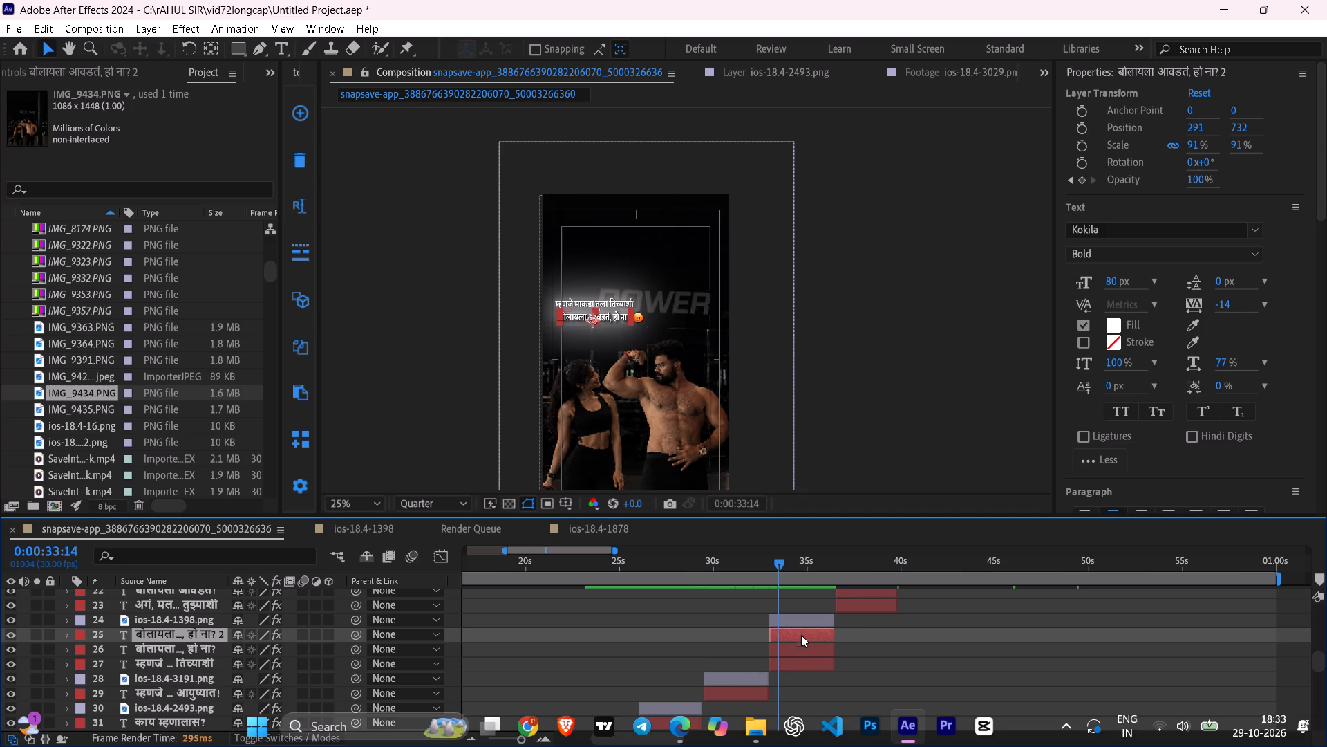
# Replace the text of the upper caption line "म्हणजे माकडा तुला तिच्याशी" with the copied caption text.
pyautogui.doubleClick(790, 661)
pyautogui.press('BackSpace')
pyautogui.hotkey('ctrl', 'v')
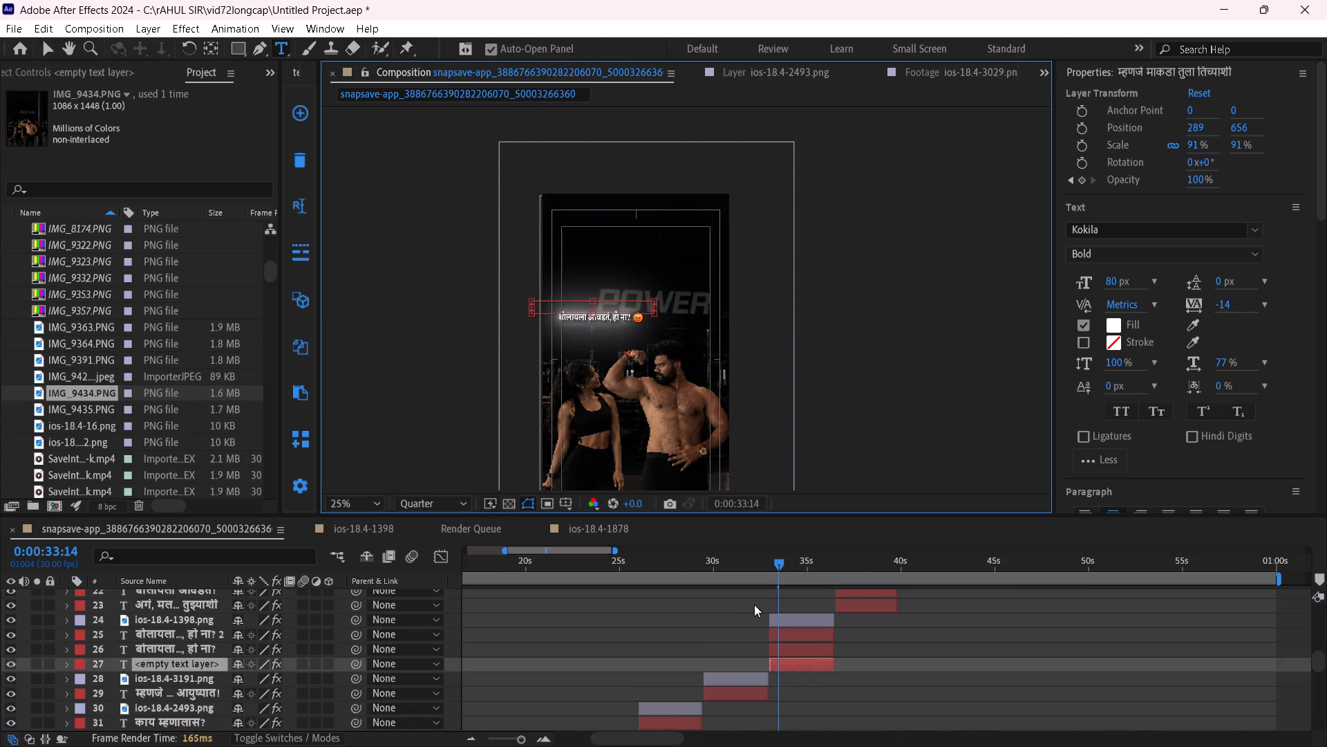
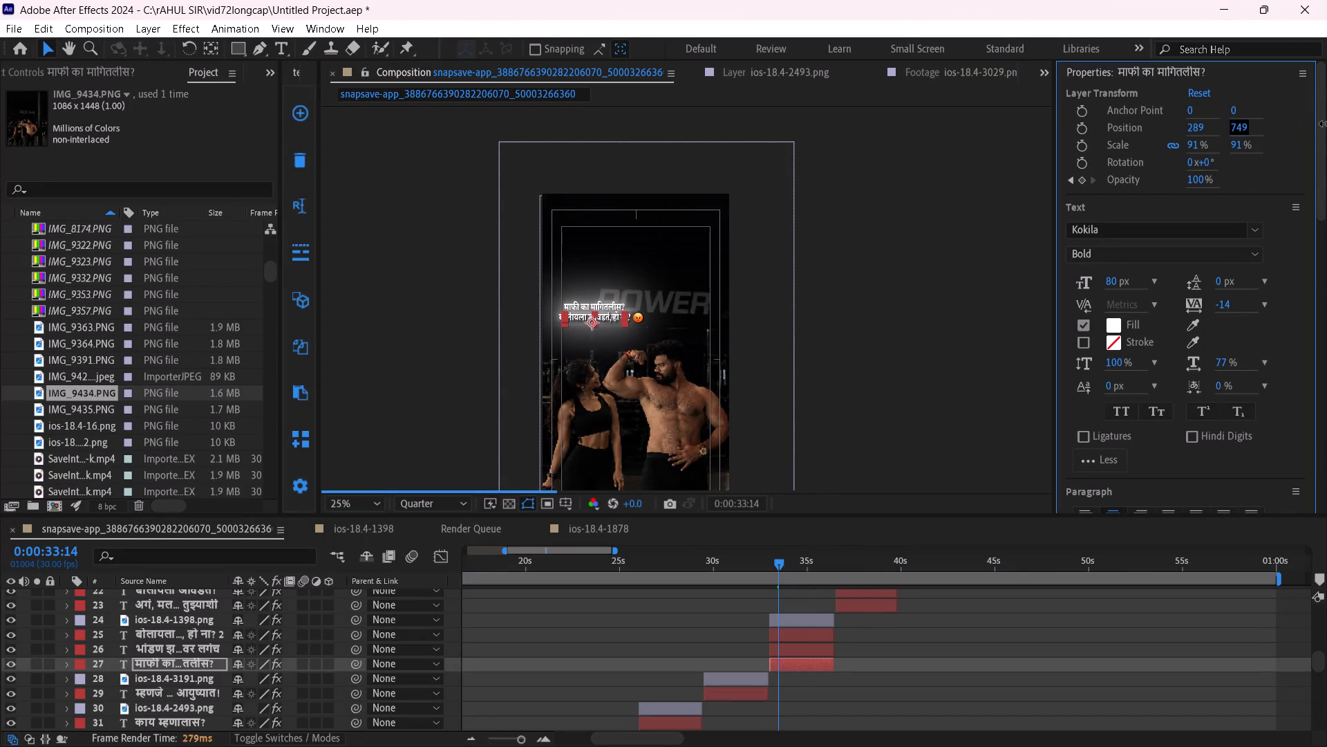
# Lower the caption line "माफी का मागितलीस?" to a Y position of about 749.
pyautogui.moveTo(1326, 124); pyautogui.dragTo(1326, 121)
# Raise the caption lines "भांडण झाल्यावर लगेच" and "बोलायला आवडतं, हो ना?" together so they sit just above "माफी का मागितलीस?".
pyautogui.click(820, 653)
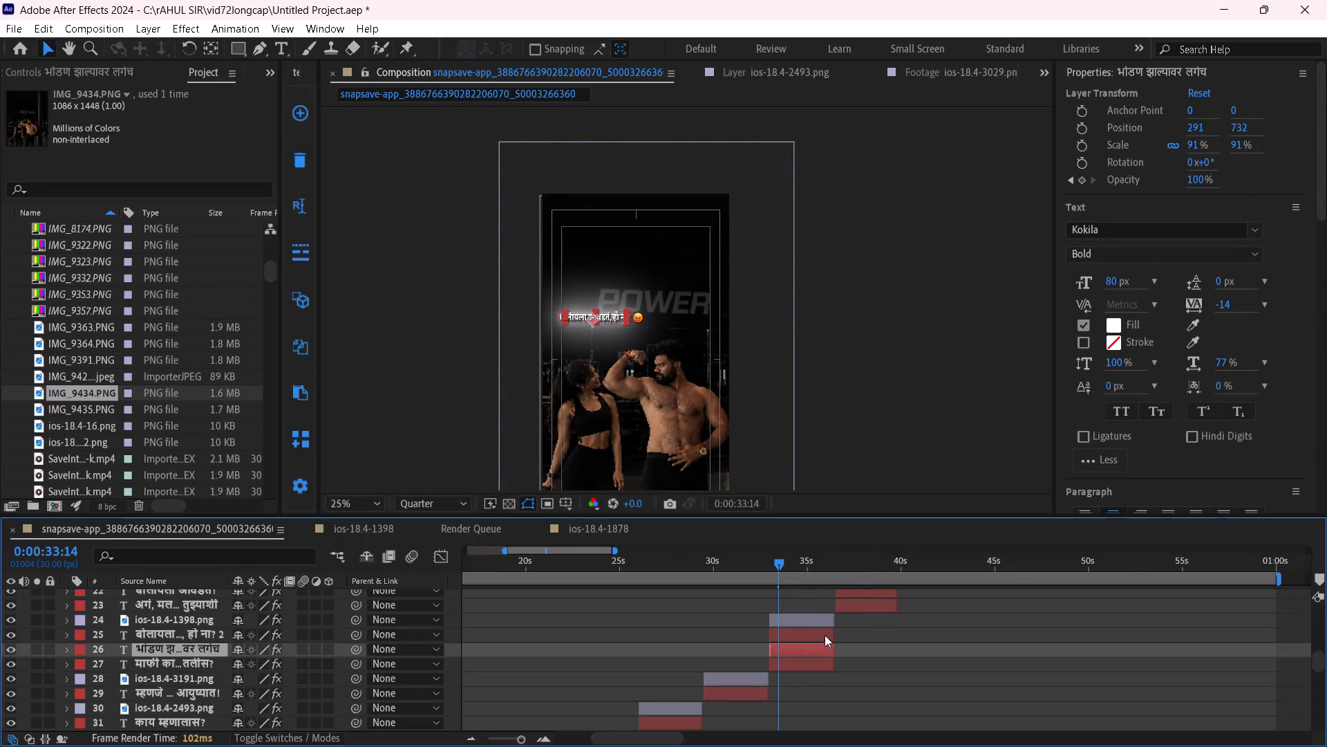
pyautogui.keyDown('shift'); pyautogui.click(825, 635); pyautogui.keyUp('shift')
pyautogui.moveTo(1240, 129); pyautogui.dragTo(1185, 119)
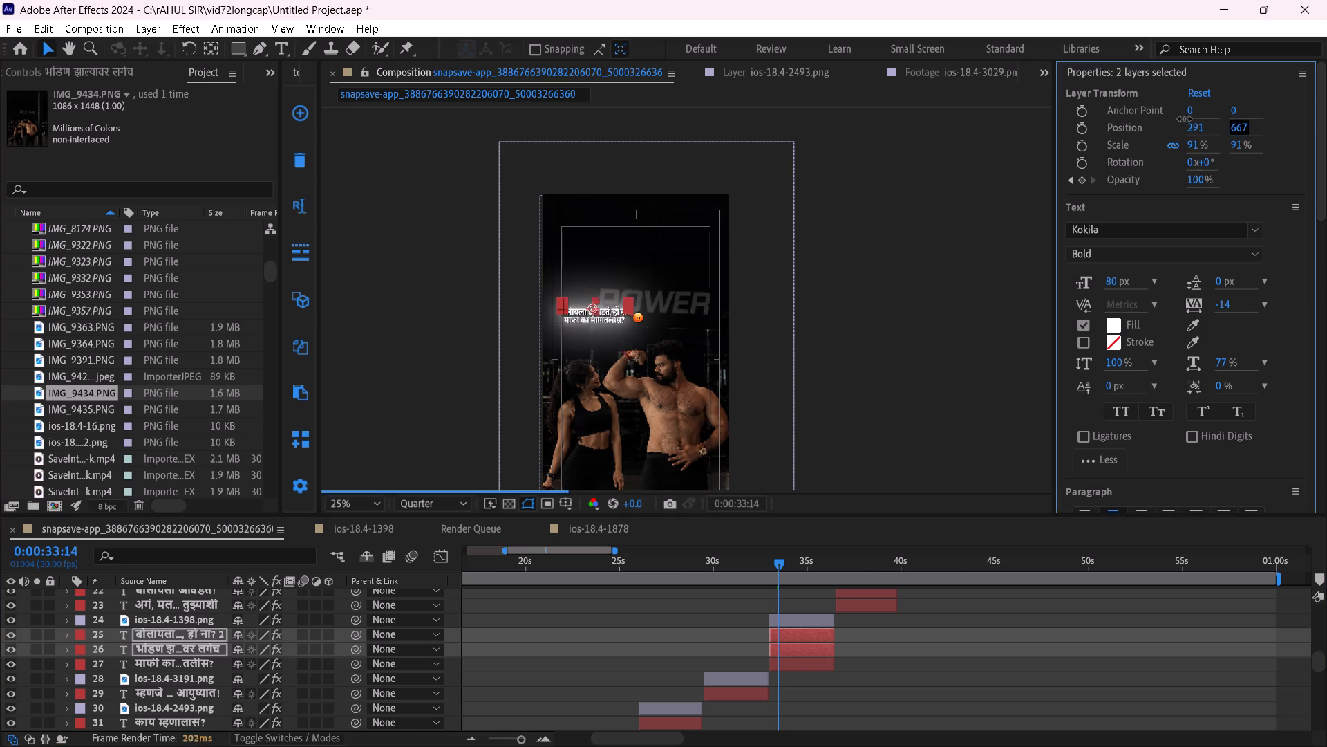
pyautogui.moveTo(1185, 119); pyautogui.dragTo(1196, 121)
pyautogui.click(900, 317)
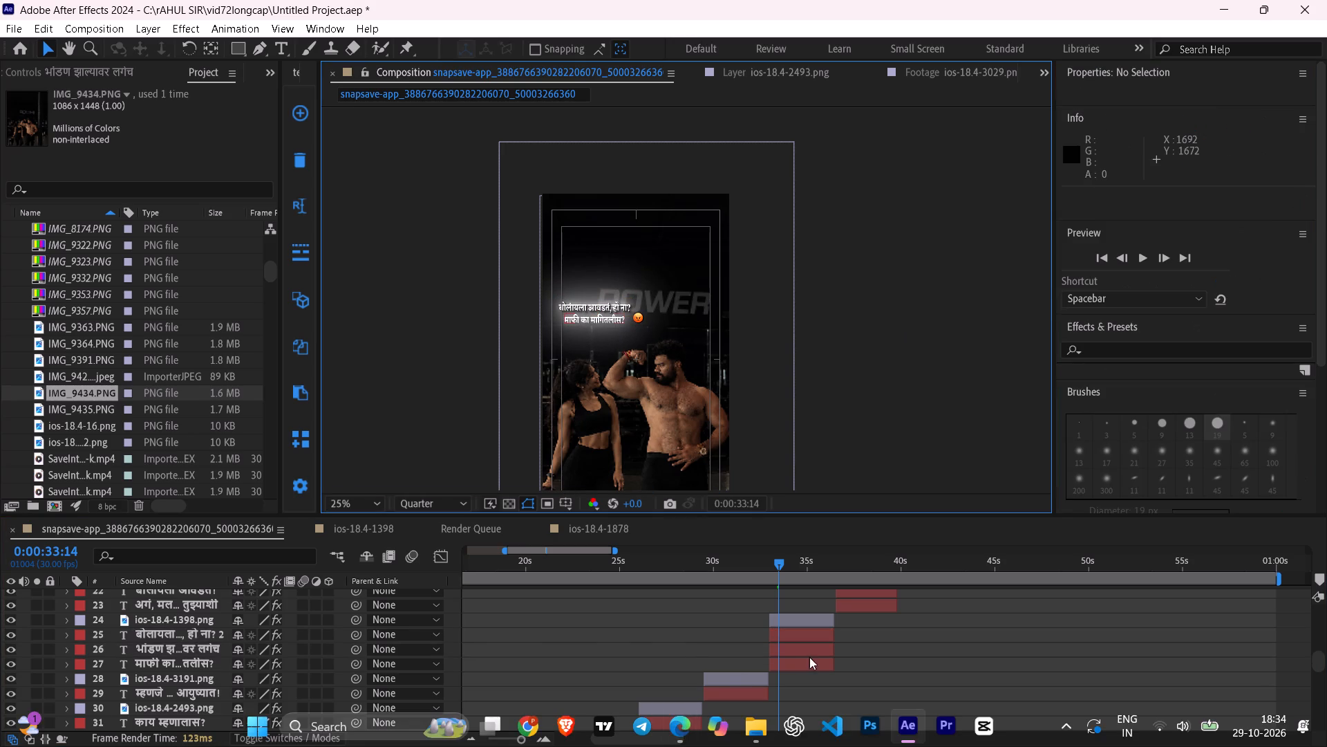
# Raise the caption line "भांडण झाल्यावर लगेच" alone to Y position 600, above "बोलायला आवडतं, हो ना?".
pyautogui.click(810, 655)
pyautogui.moveTo(1235, 124); pyautogui.dragTo(1203, 112)
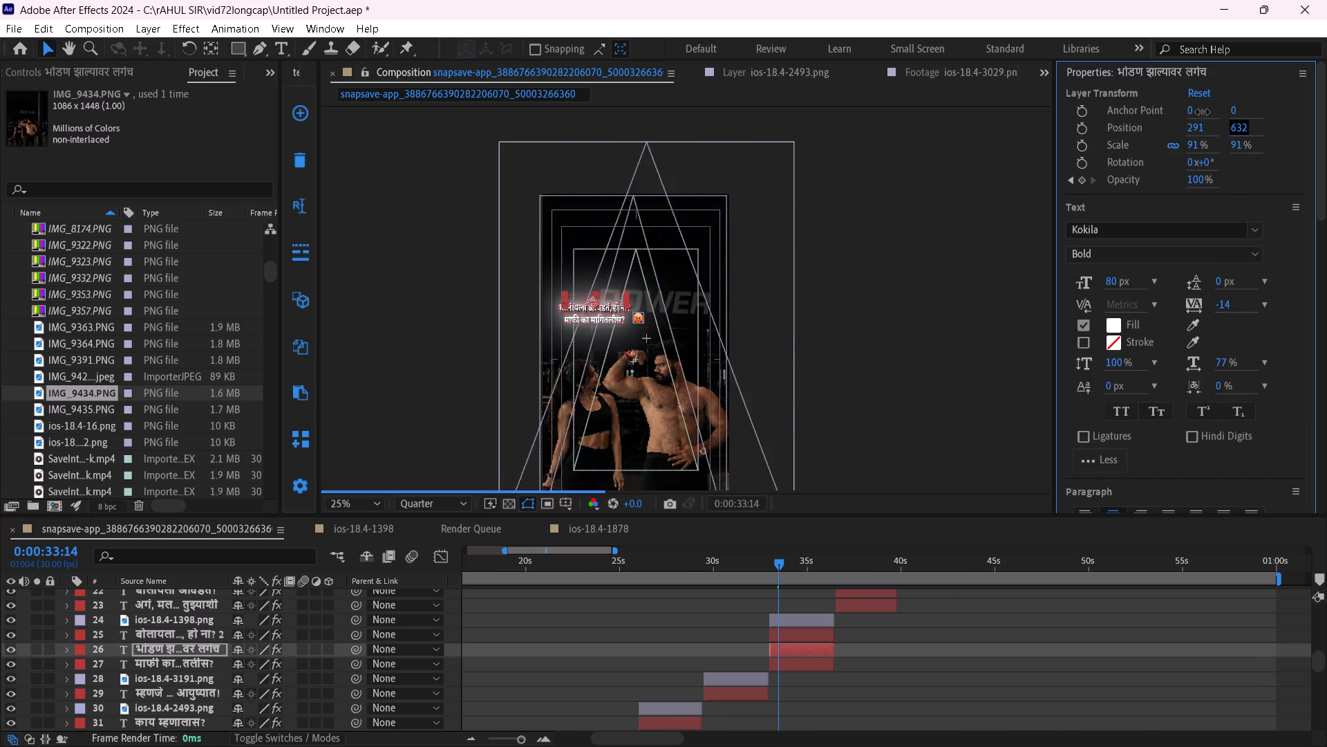
pyautogui.moveTo(1203, 112); pyautogui.dragTo(1187, 103)
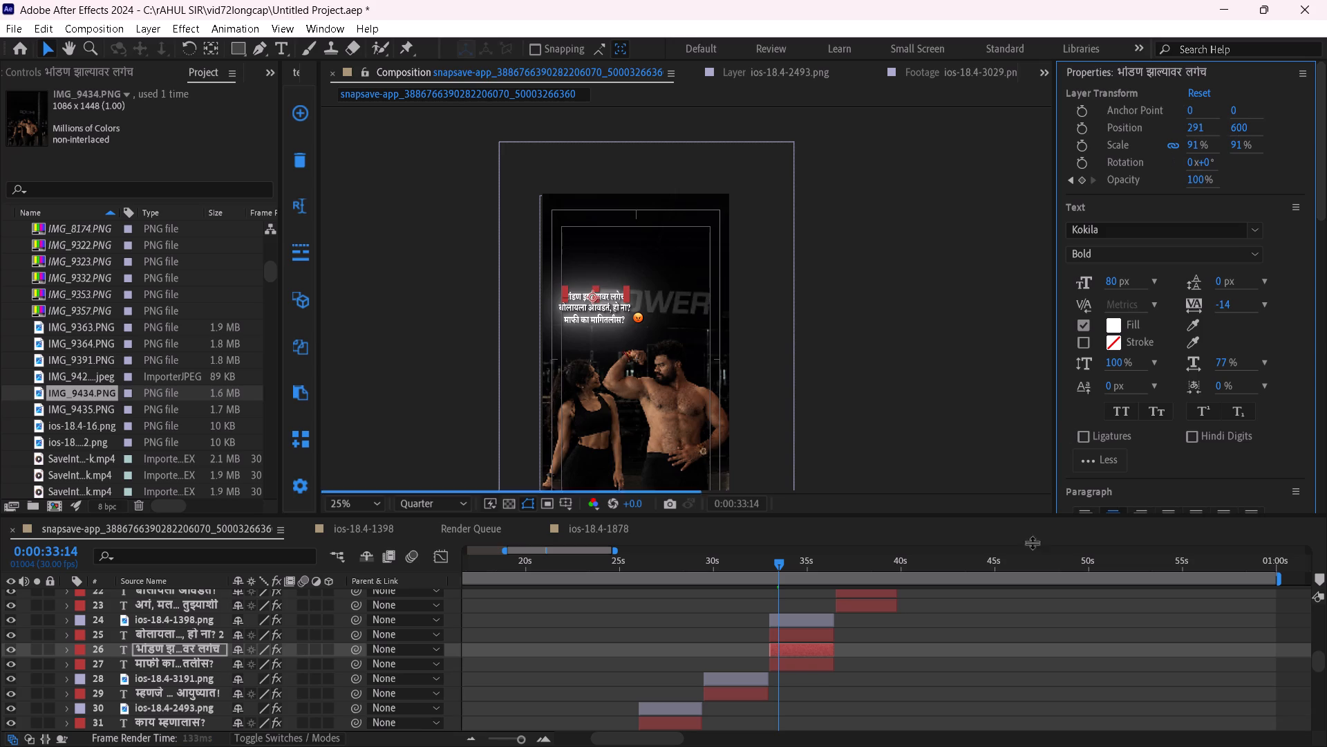
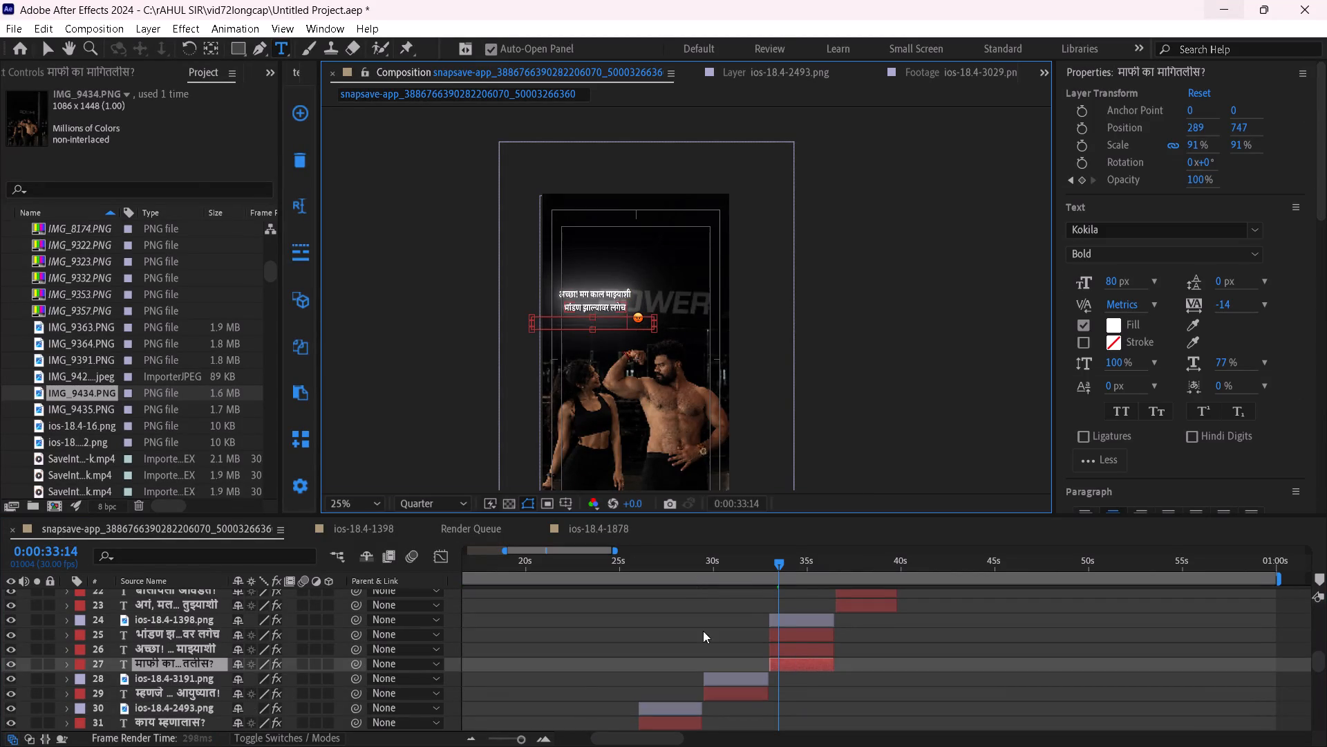
# Raise the caption line "माफी का मागितलीस?" to a Y position of 730.
pyautogui.click(47, 51)
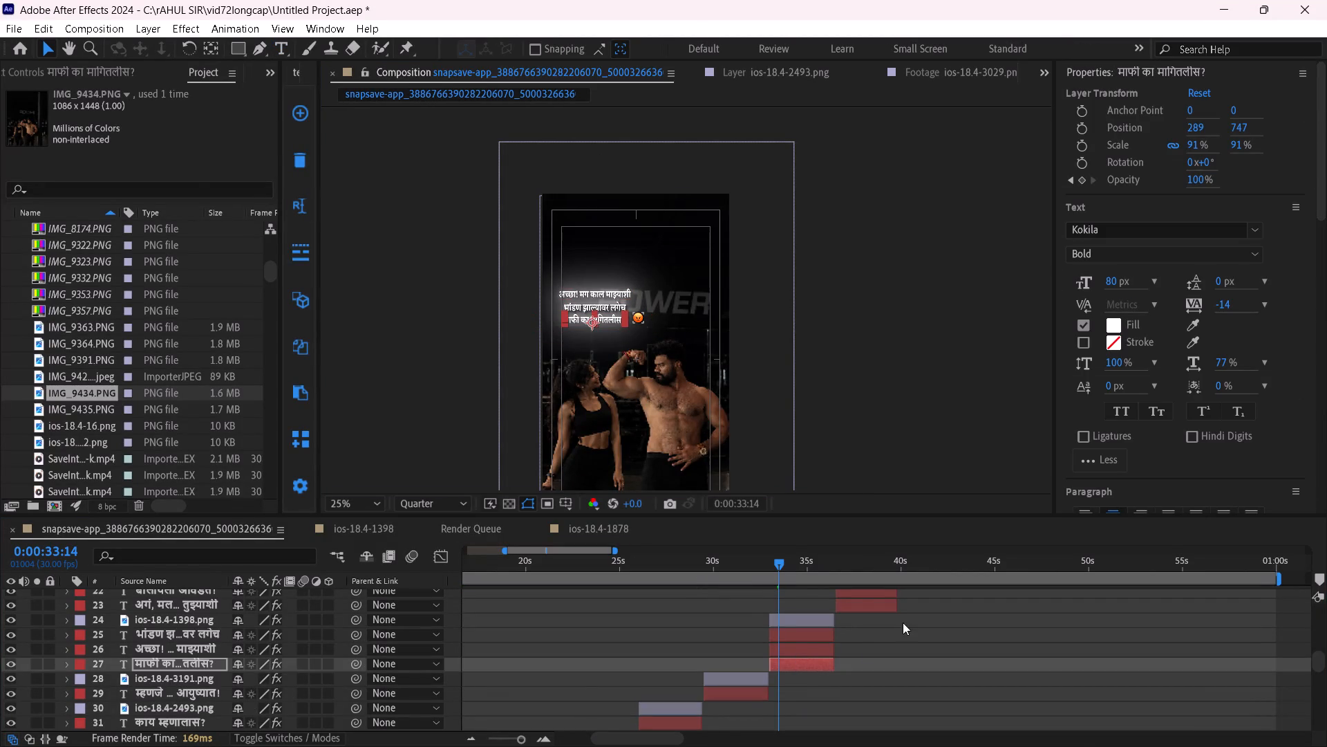
pyautogui.moveTo(1238, 127); pyautogui.dragTo(1236, 125)
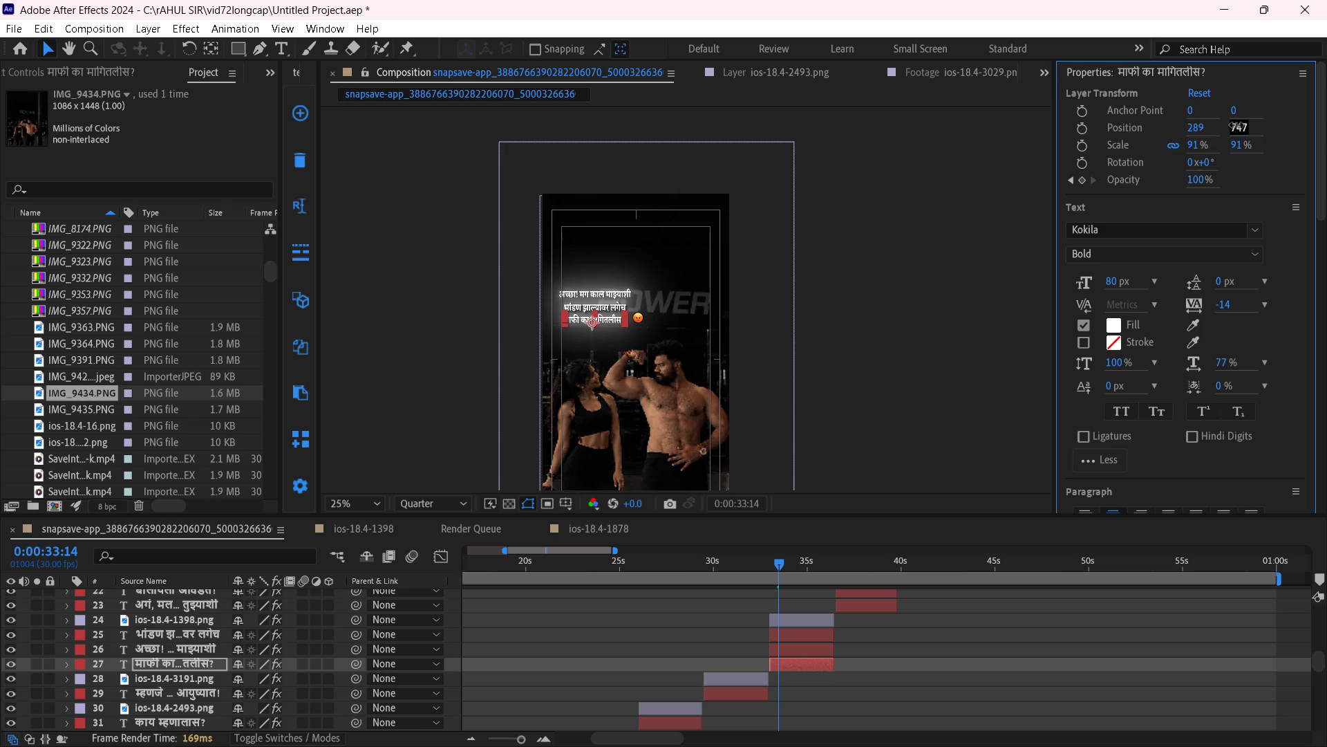
pyautogui.moveTo(1236, 125); pyautogui.dragTo(1218, 124)
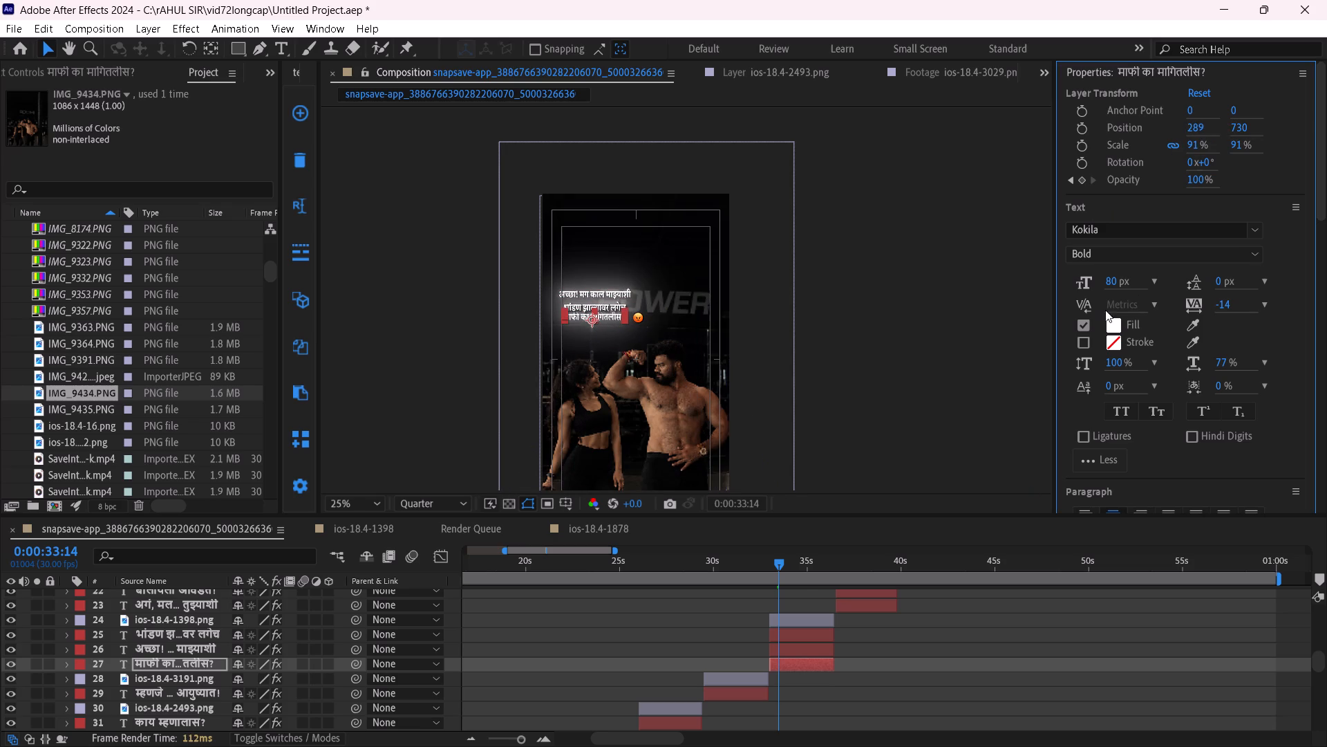
# Move the top caption line "अच्छा! मग काल माझ्याशी" to position 312, 608.
pyautogui.click(804, 651)
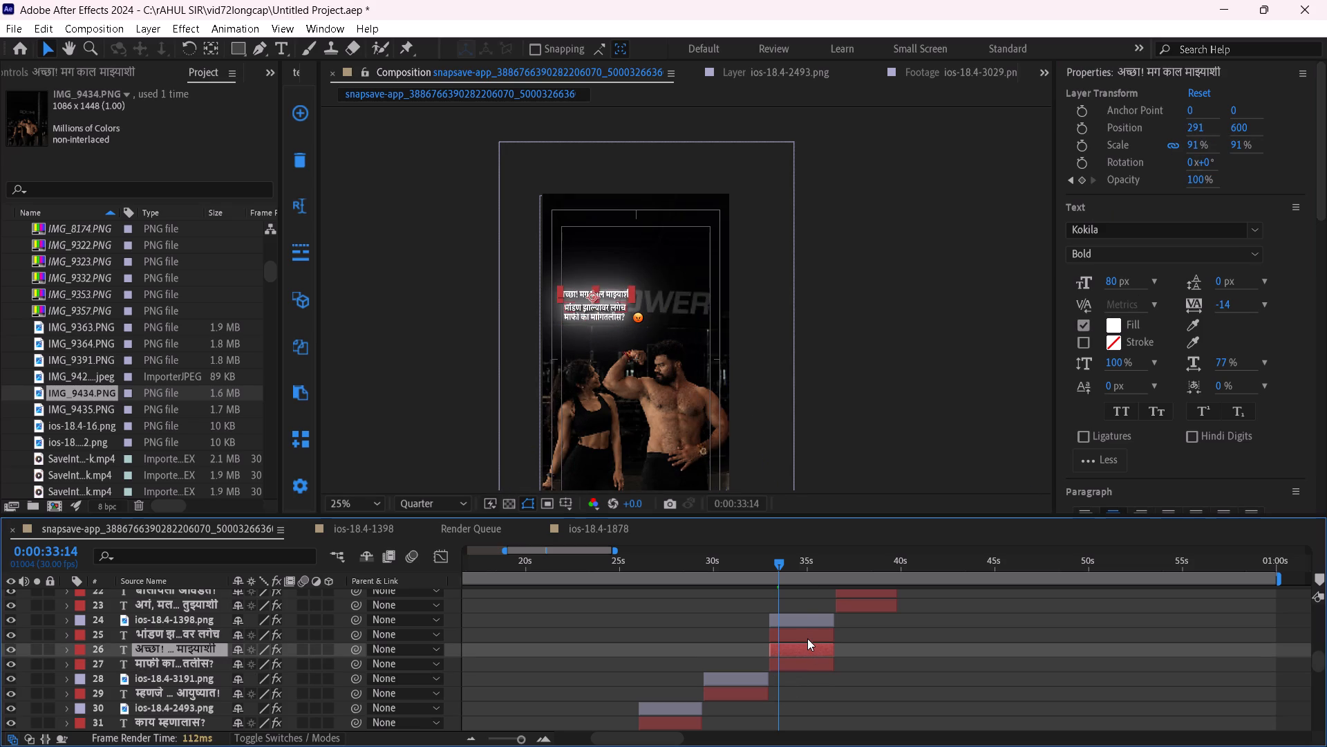
pyautogui.click(806, 634)
pyautogui.click(827, 653)
pyautogui.moveTo(1237, 131); pyautogui.dragTo(1247, 130)
pyautogui.moveTo(1201, 127); pyautogui.dragTo(1222, 127)
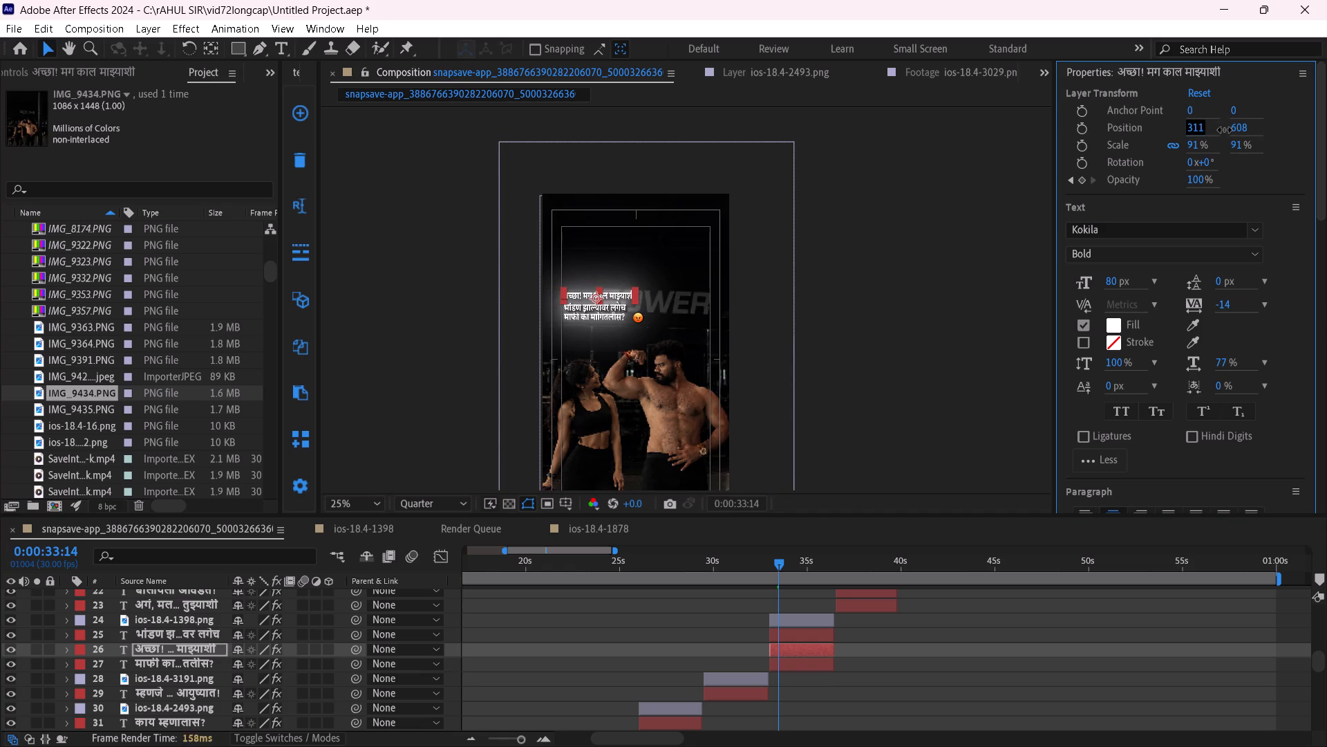
# Raise the caption lines "अच्छा! मग काल माझ्याशी" and "भांडण झाल्यावर लगेच" together slightly to even out the spacing above "माफी का मागितलीस?".
pyautogui.keyDown('shift'); pyautogui.click(802, 640); pyautogui.keyUp('shift')
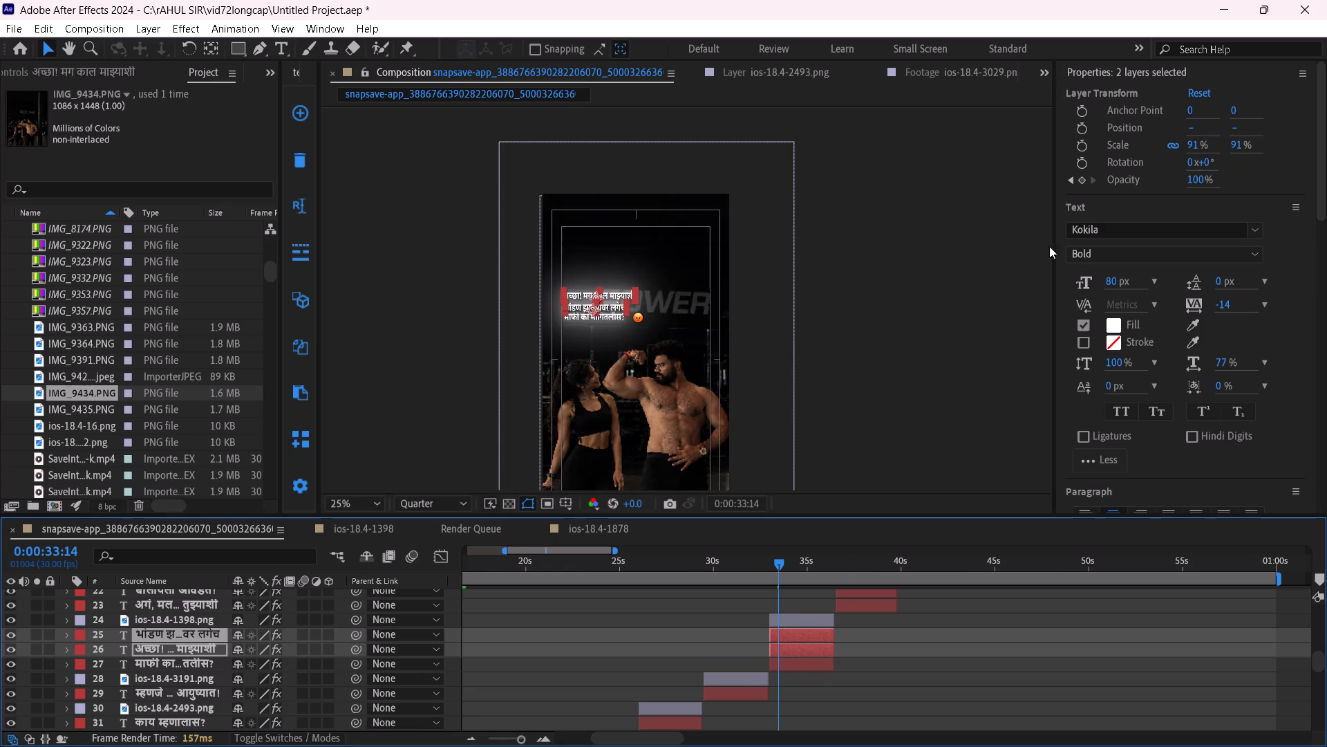
pyautogui.click(1231, 128)
pyautogui.moveTo(1236, 129); pyautogui.dragTo(1221, 124)
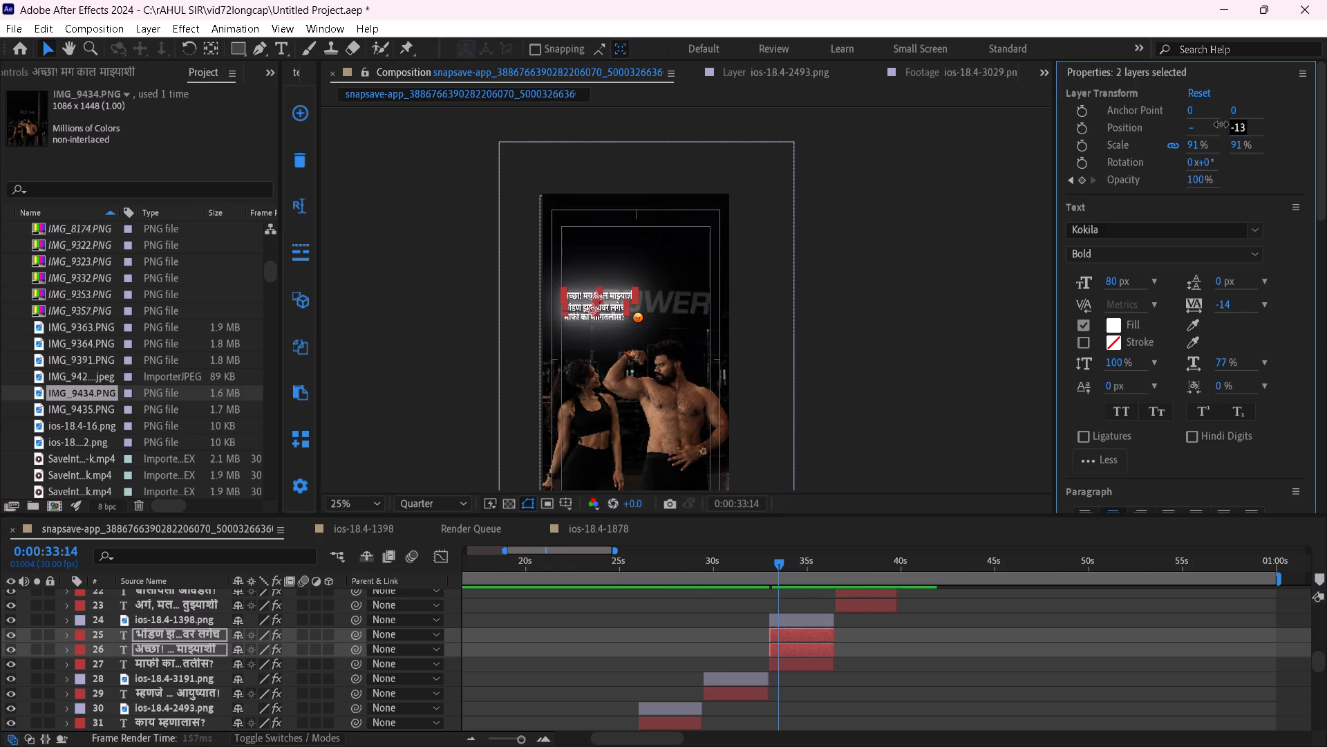
pyautogui.moveTo(1221, 124); pyautogui.dragTo(1213, 124)
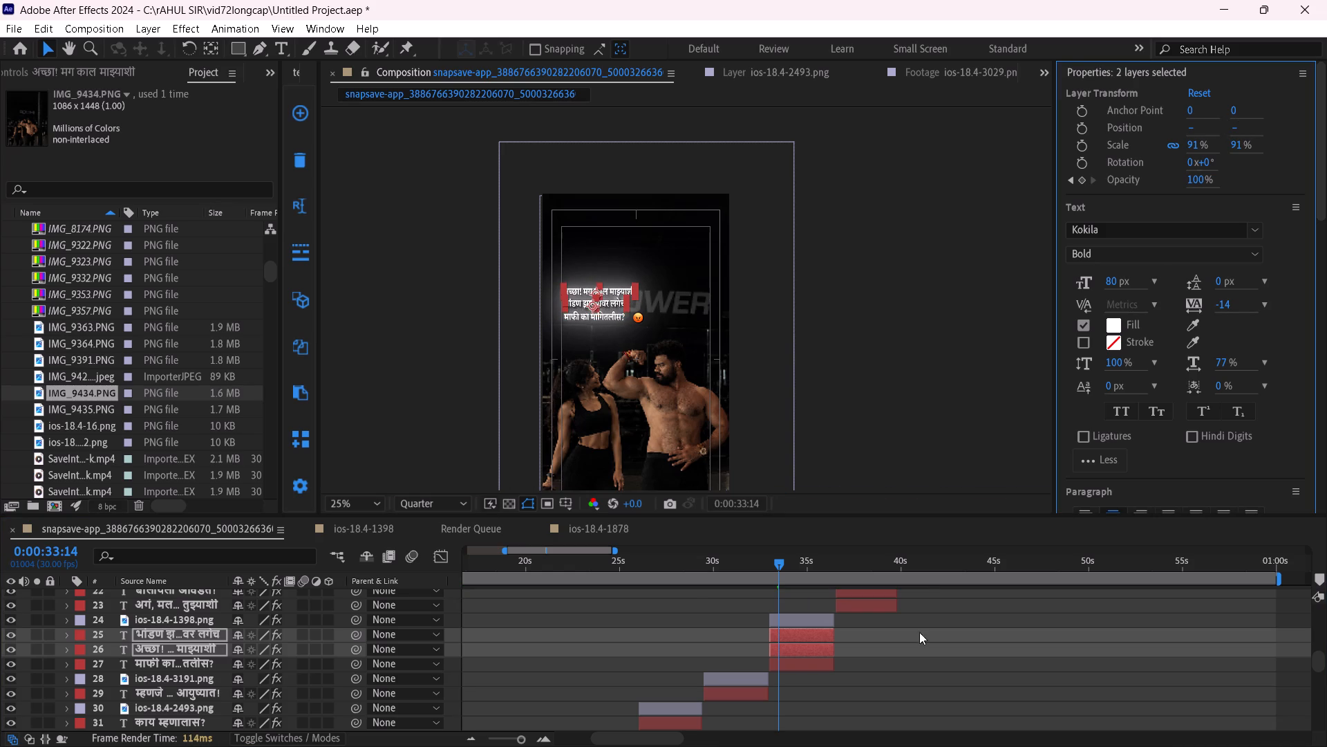
# Shift the emoji layer ios-18.4-1398.png to an X position of 514, right beside the end of "माफी का मागितलीस?".
pyautogui.click(809, 665)
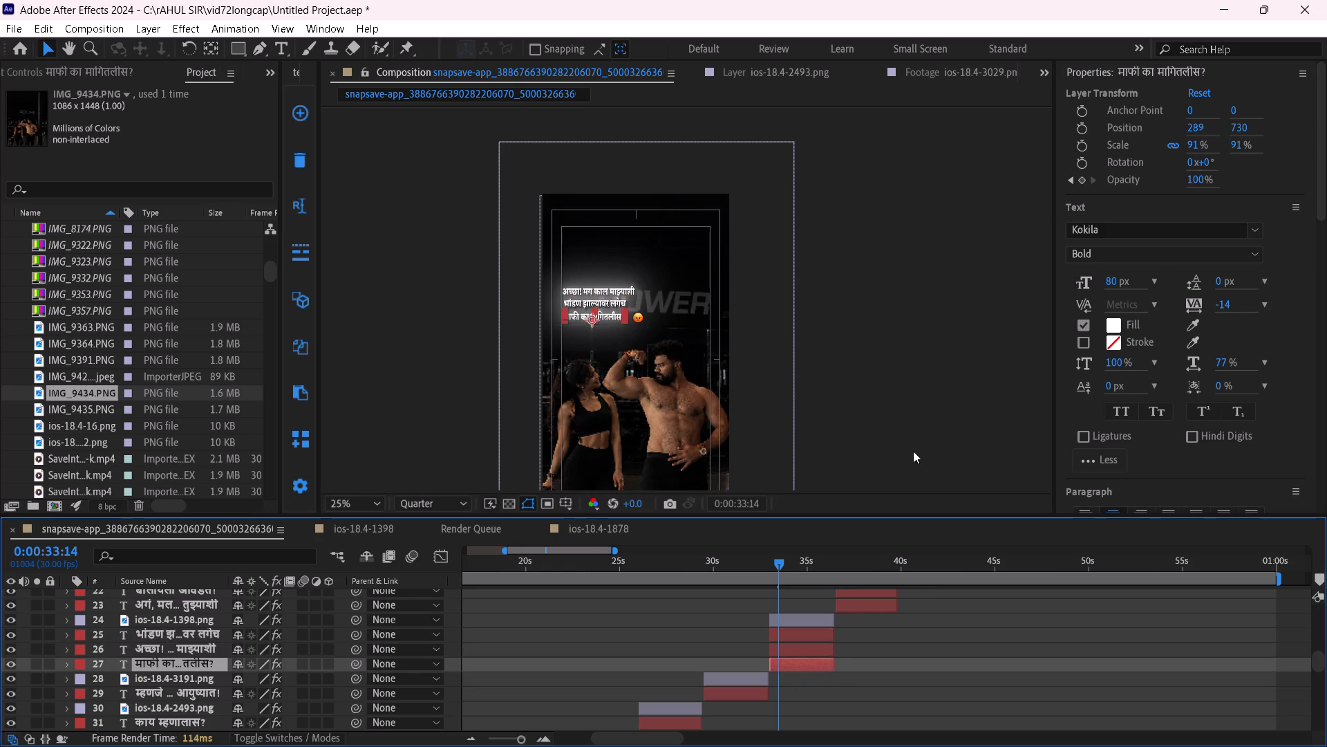
pyautogui.click(814, 620)
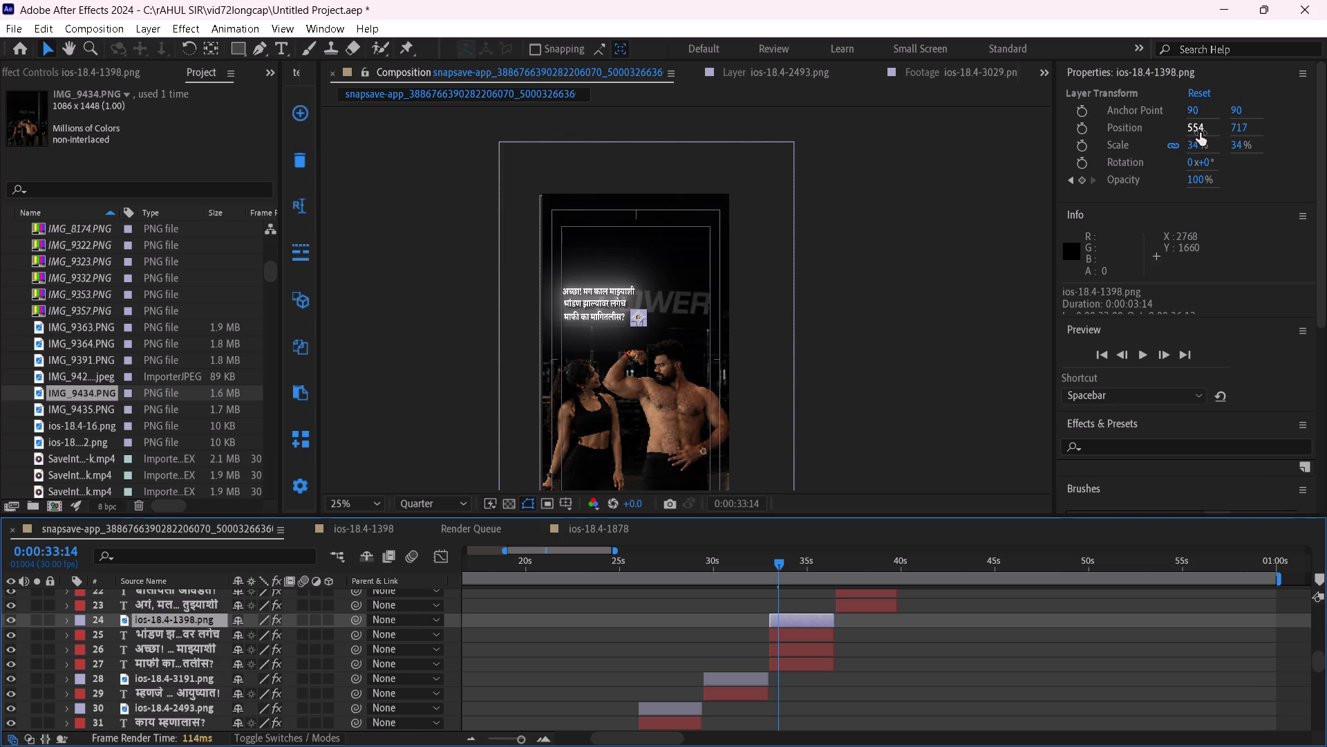
pyautogui.moveTo(1200, 133); pyautogui.dragTo(1158, 131)
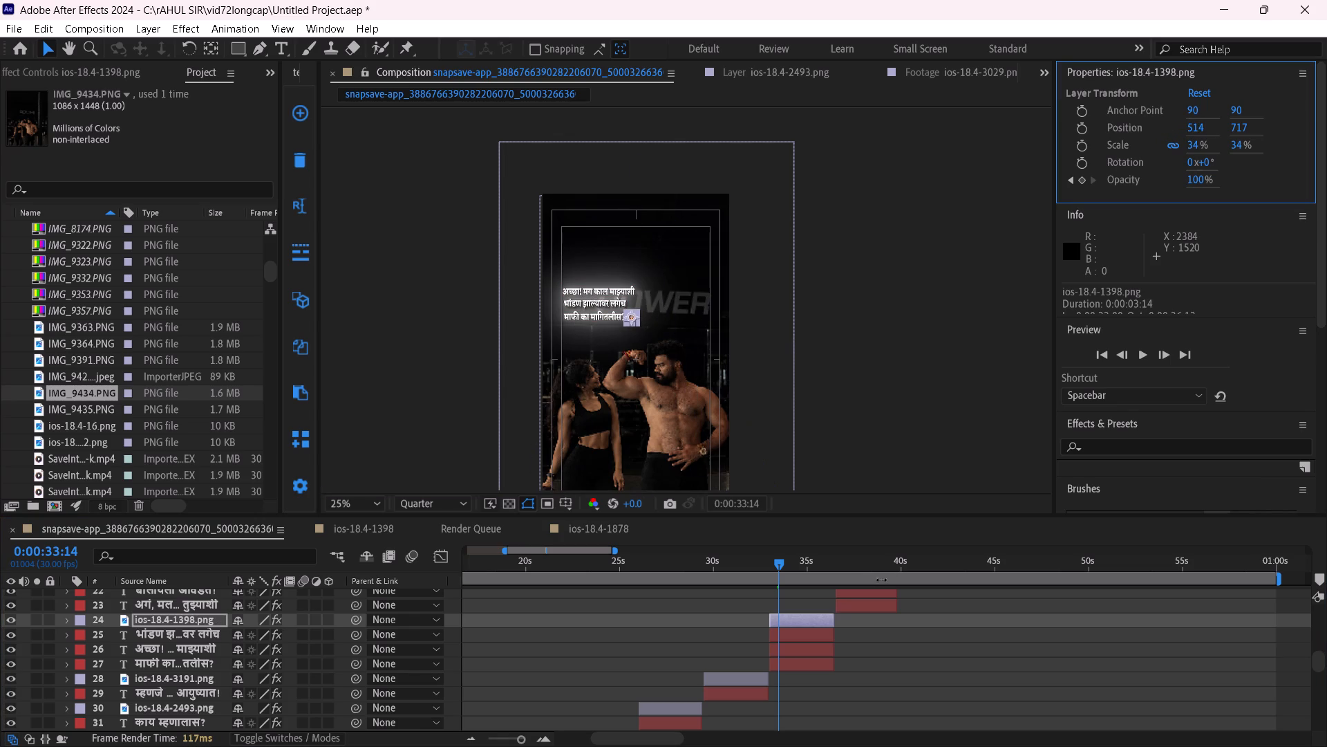
# Move the three caption lines and their emoji together down below the POWER lettering, just above the woman's head.
pyautogui.keyDown('shift'); pyautogui.click(806, 667); pyautogui.keyUp('shift')
pyautogui.moveTo(608, 312); pyautogui.dragTo(605, 321)
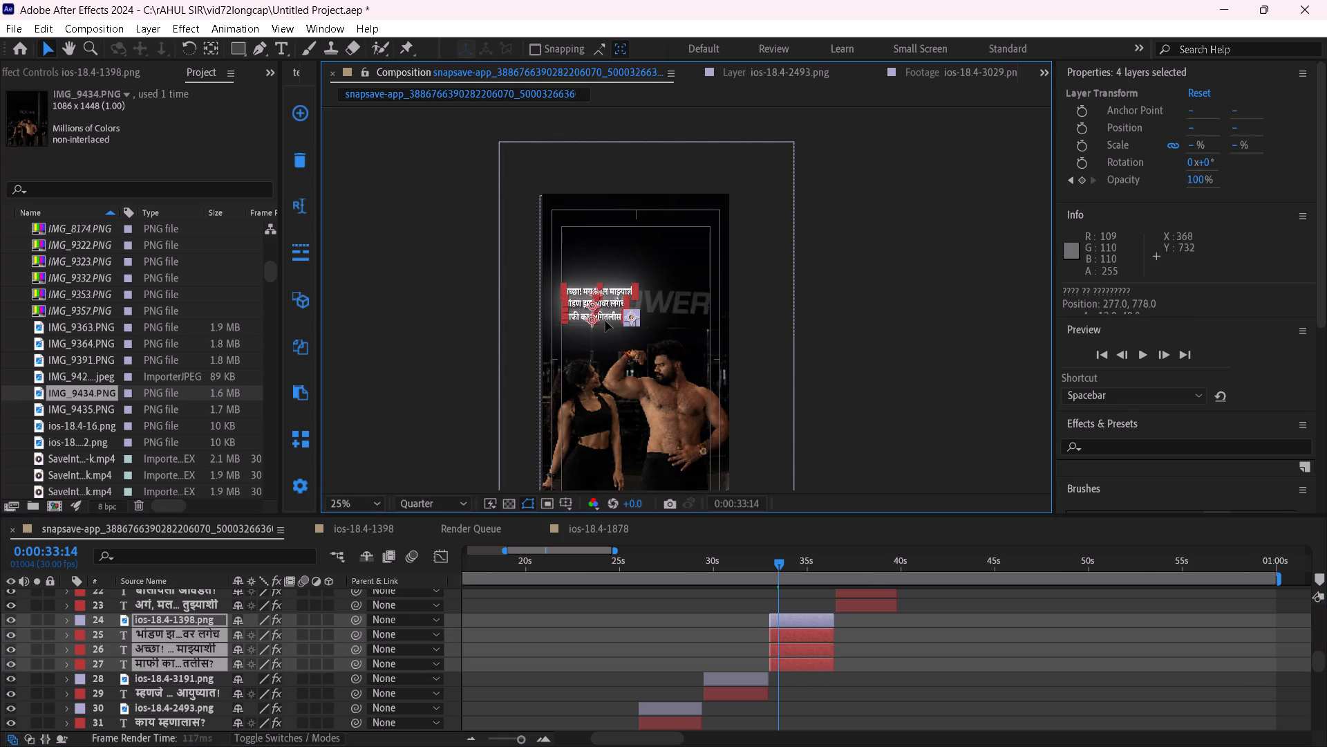
pyautogui.moveTo(605, 321); pyautogui.dragTo(608, 343)
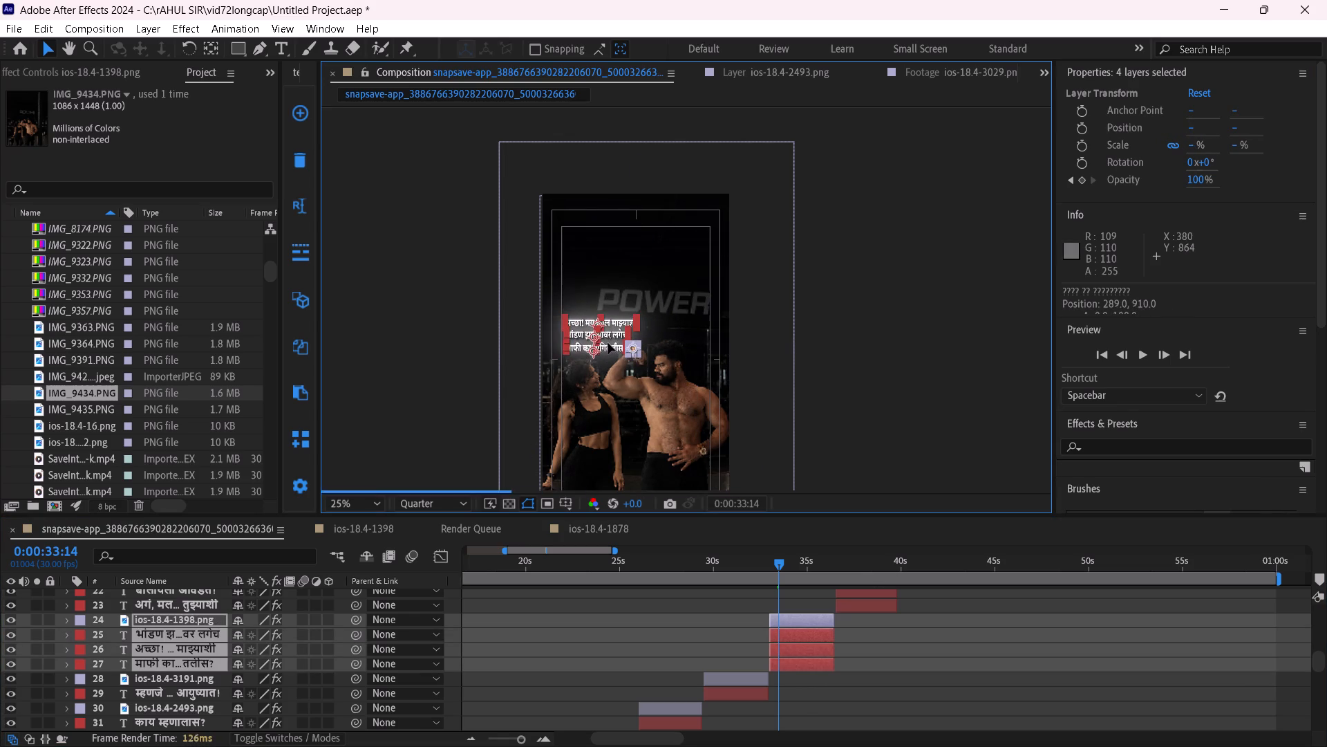
pyautogui.moveTo(608, 343); pyautogui.dragTo(601, 342)
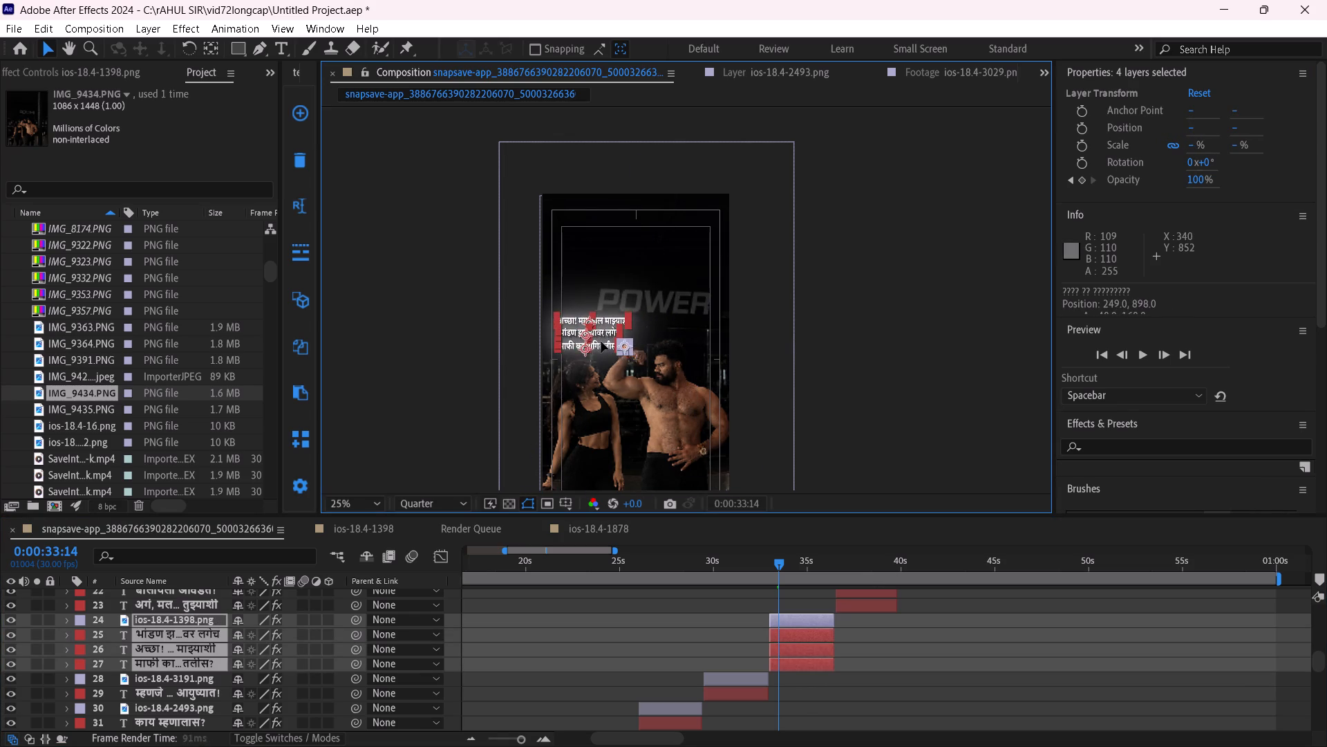
pyautogui.moveTo(601, 342); pyautogui.dragTo(604, 345)
pyautogui.click(858, 356)
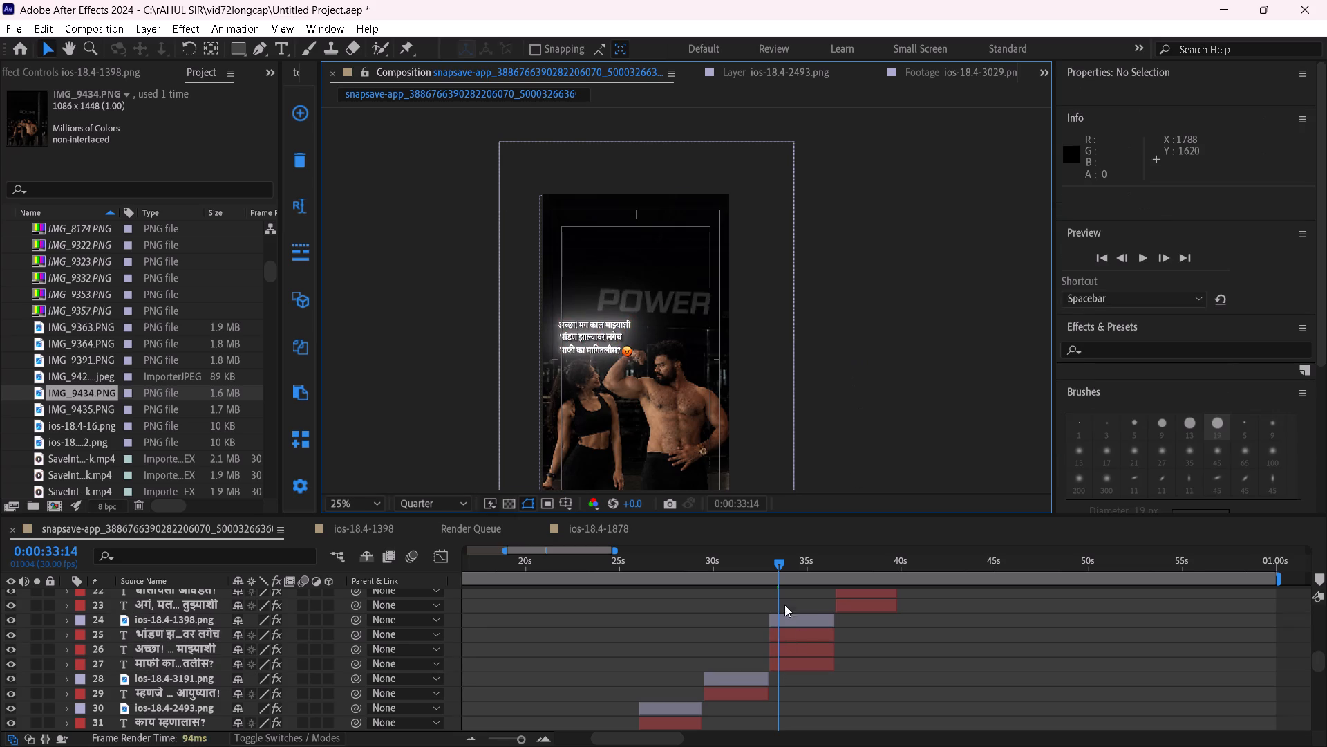
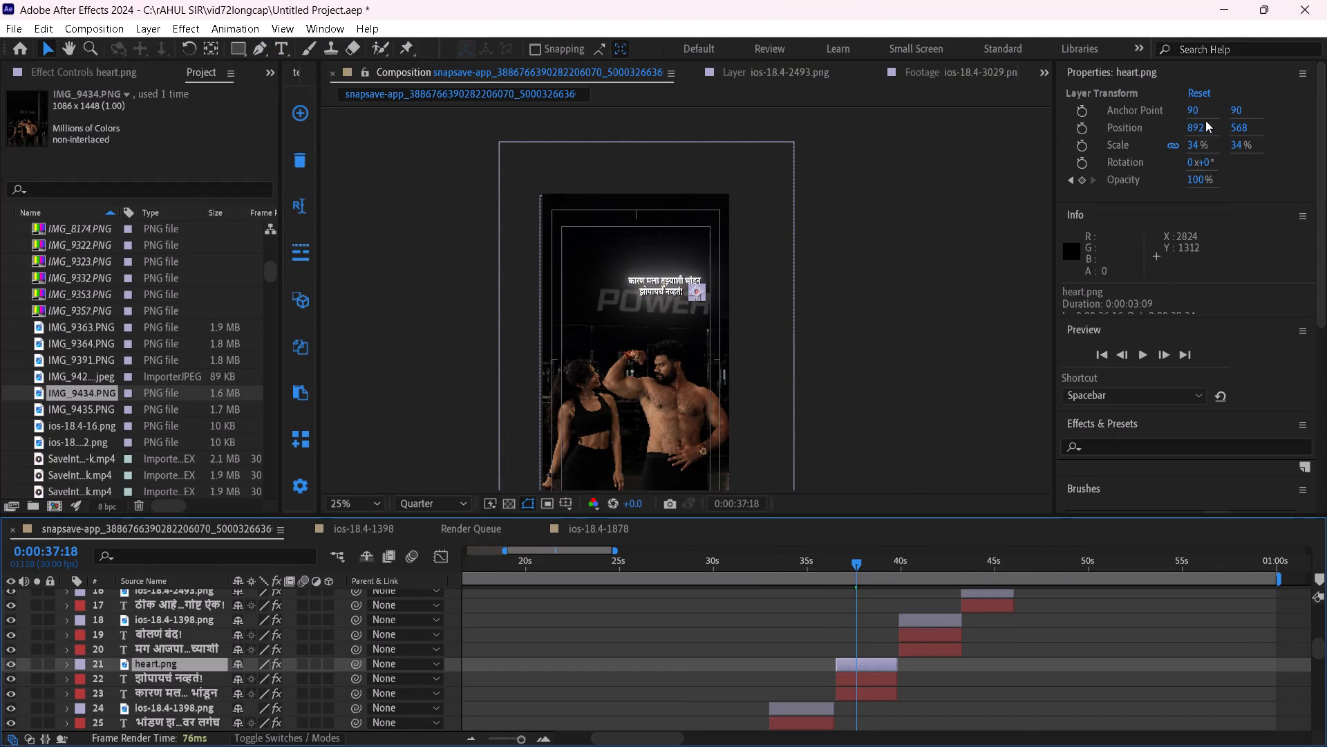
# Shift the heart.png emoji to an X position of 850, close beside the end of "झोपायचं नव्हतं!".
pyautogui.moveTo(1200, 124); pyautogui.dragTo(1158, 124)
pyautogui.click(953, 303)
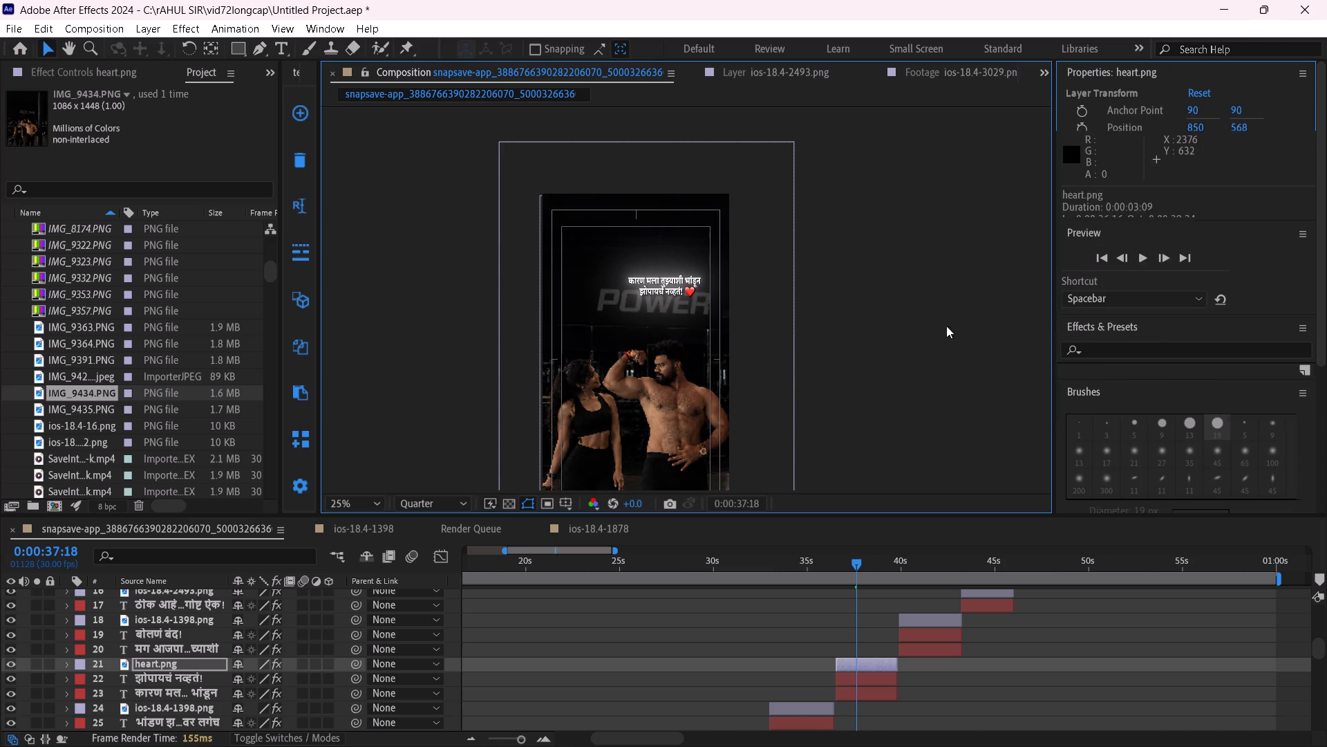
# Move the caption lines "कारण मला तुझ्याशी भांडून" and "झोपायचं नव्हतं!" with the heart emoji together down below the POWER lettering, just above the man's head.
pyautogui.click(868, 667)
pyautogui.keyDown('shift'); pyautogui.click(869, 695); pyautogui.keyUp('shift')
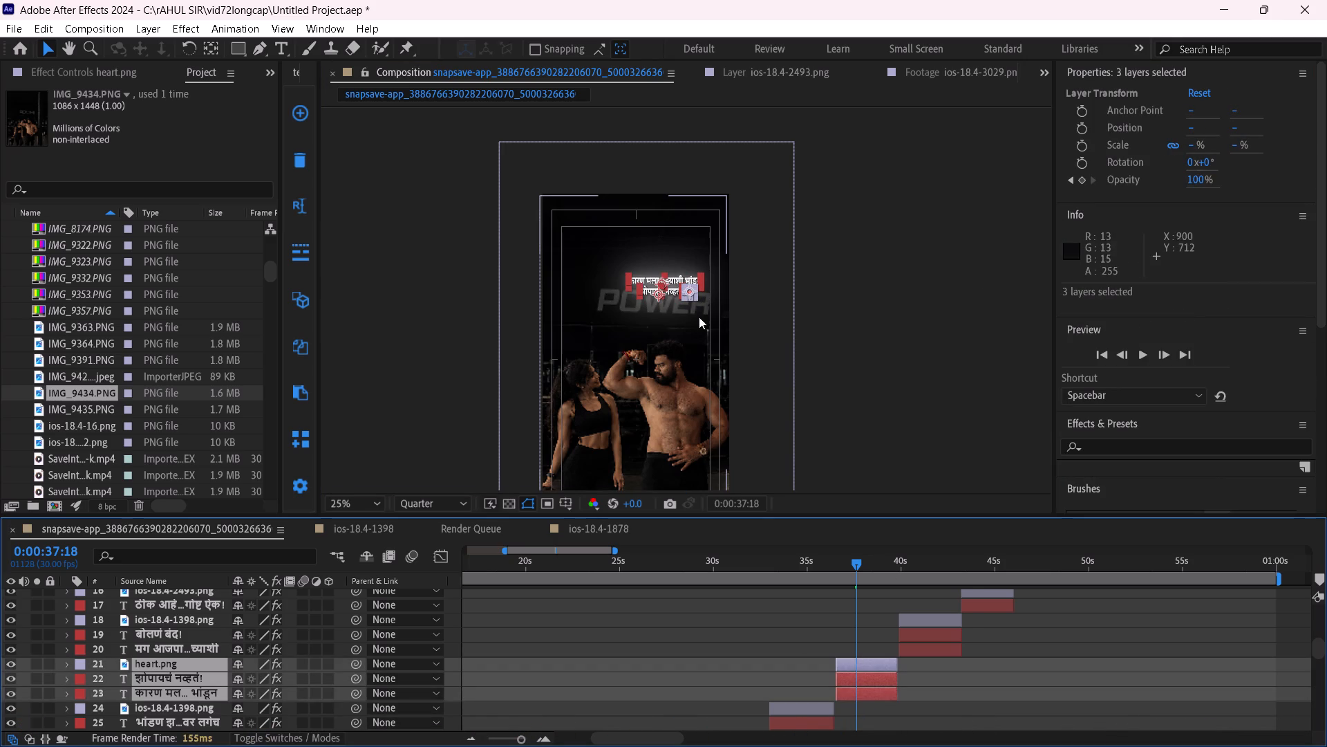
pyautogui.moveTo(672, 286); pyautogui.dragTo(672, 328)
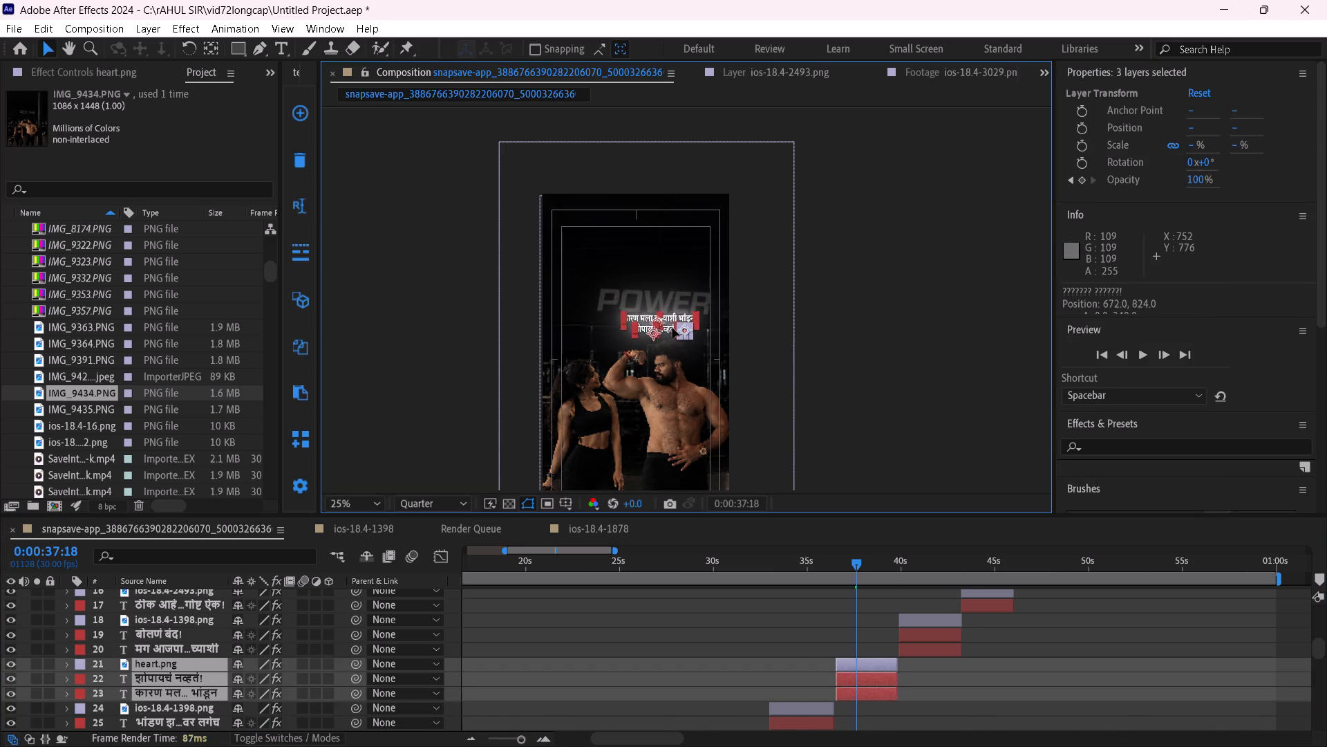
pyautogui.moveTo(672, 328); pyautogui.dragTo(675, 331)
pyautogui.click(886, 369)
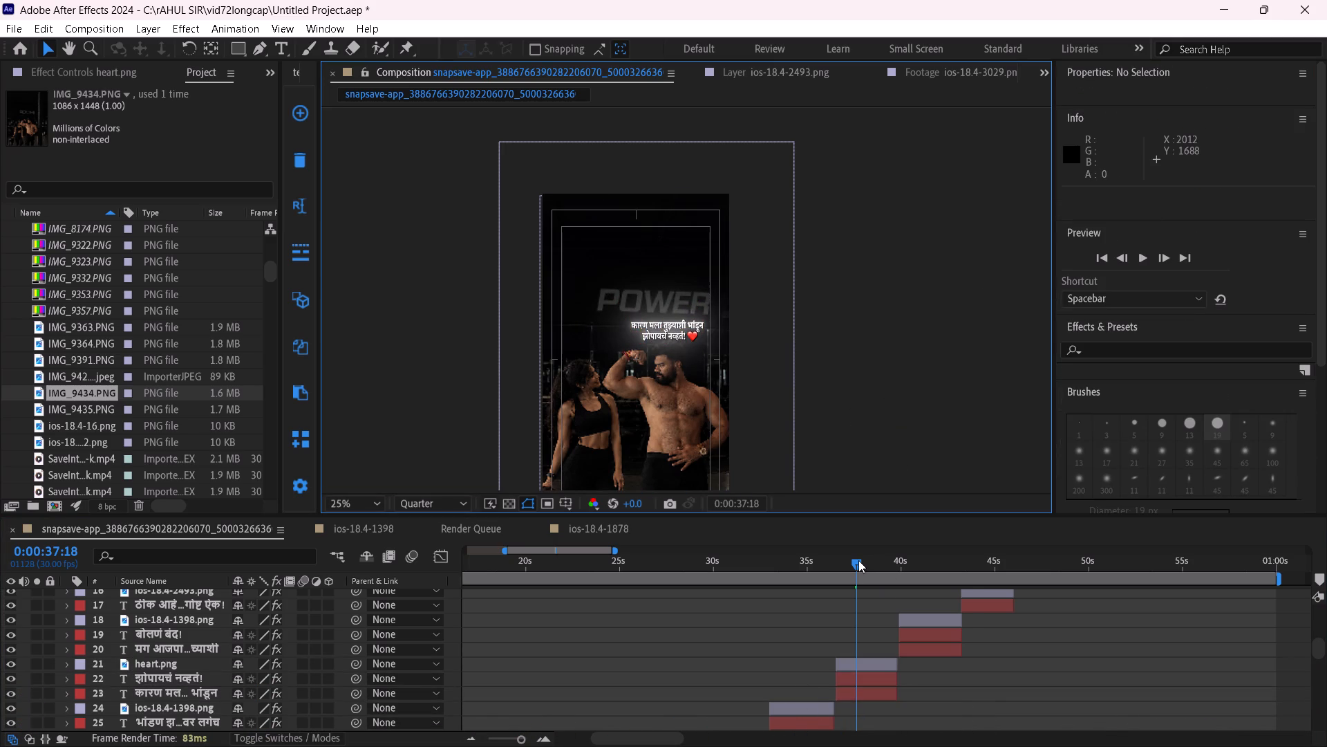
# Raise the caption line "कारण मला तुझ्याशी भांडून" to a Y position of 761, widening its spacing above "झोपायचं नव्हतं!".
pyautogui.moveTo(858, 560); pyautogui.dragTo(870, 600)
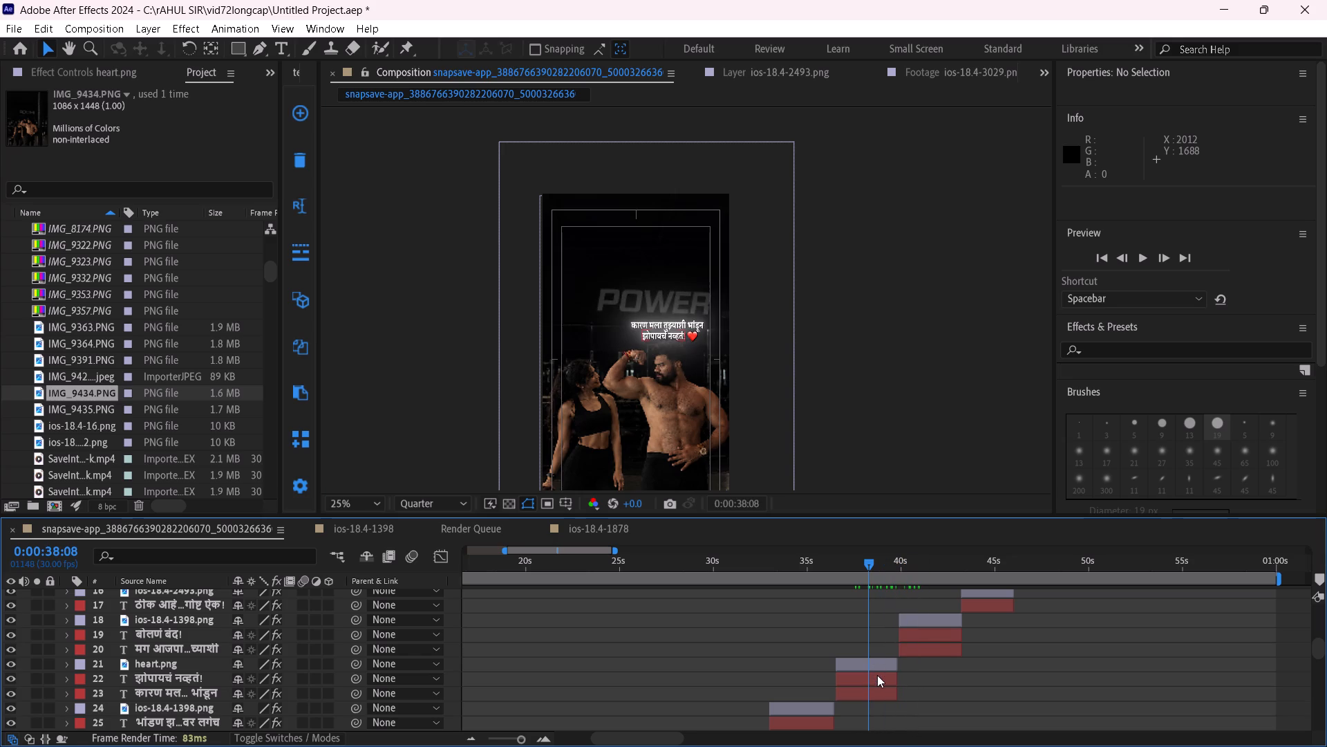
pyautogui.click(877, 677)
pyautogui.click(876, 701)
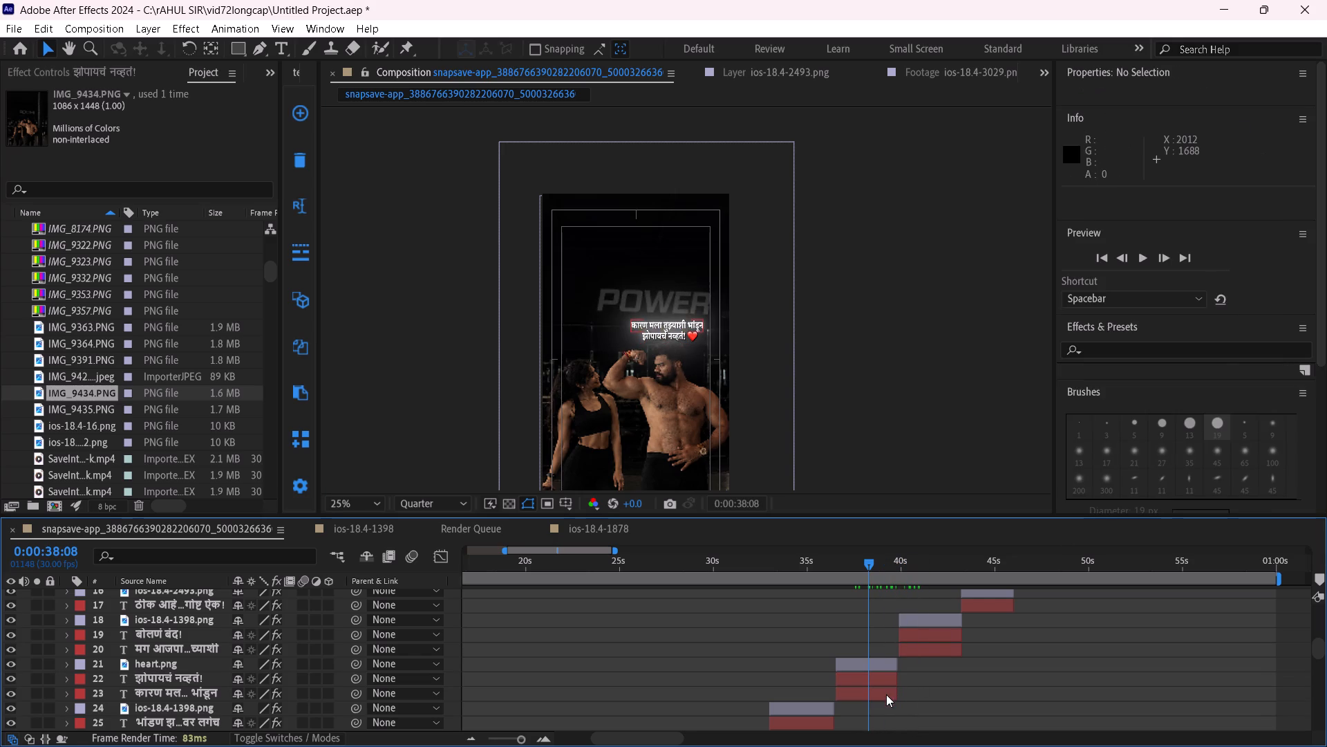
pyautogui.click(885, 695)
pyautogui.click(1231, 127)
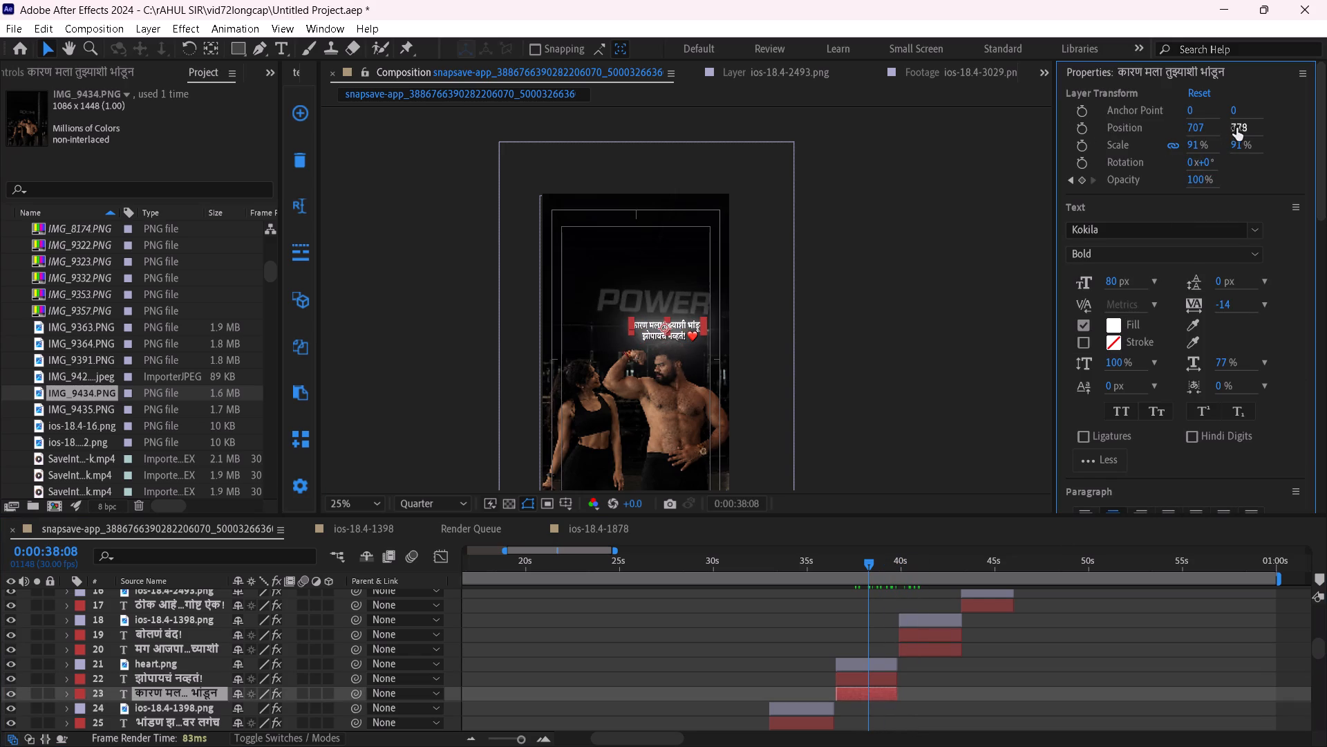
pyautogui.moveTo(1236, 128); pyautogui.dragTo(1227, 128)
pyautogui.click(883, 358)
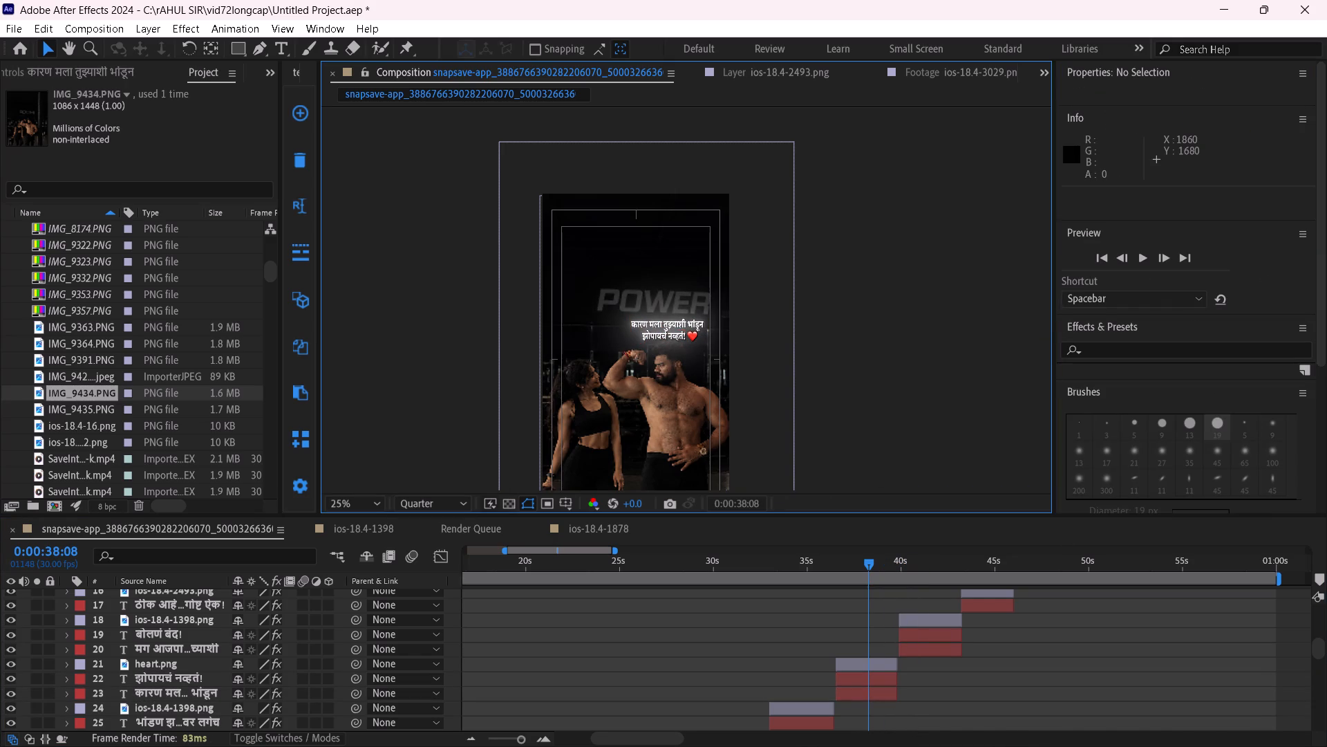
pyautogui.click(882, 695)
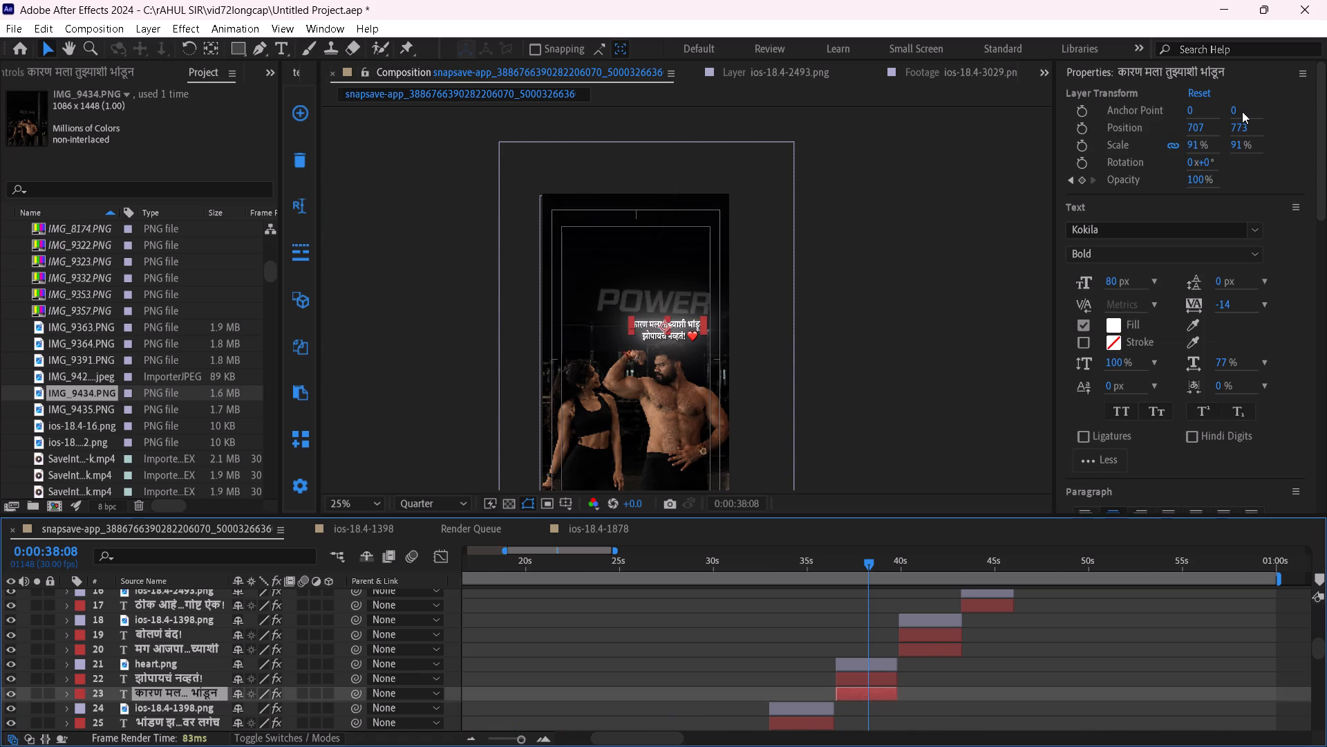
pyautogui.moveTo(1243, 131); pyautogui.dragTo(1230, 125)
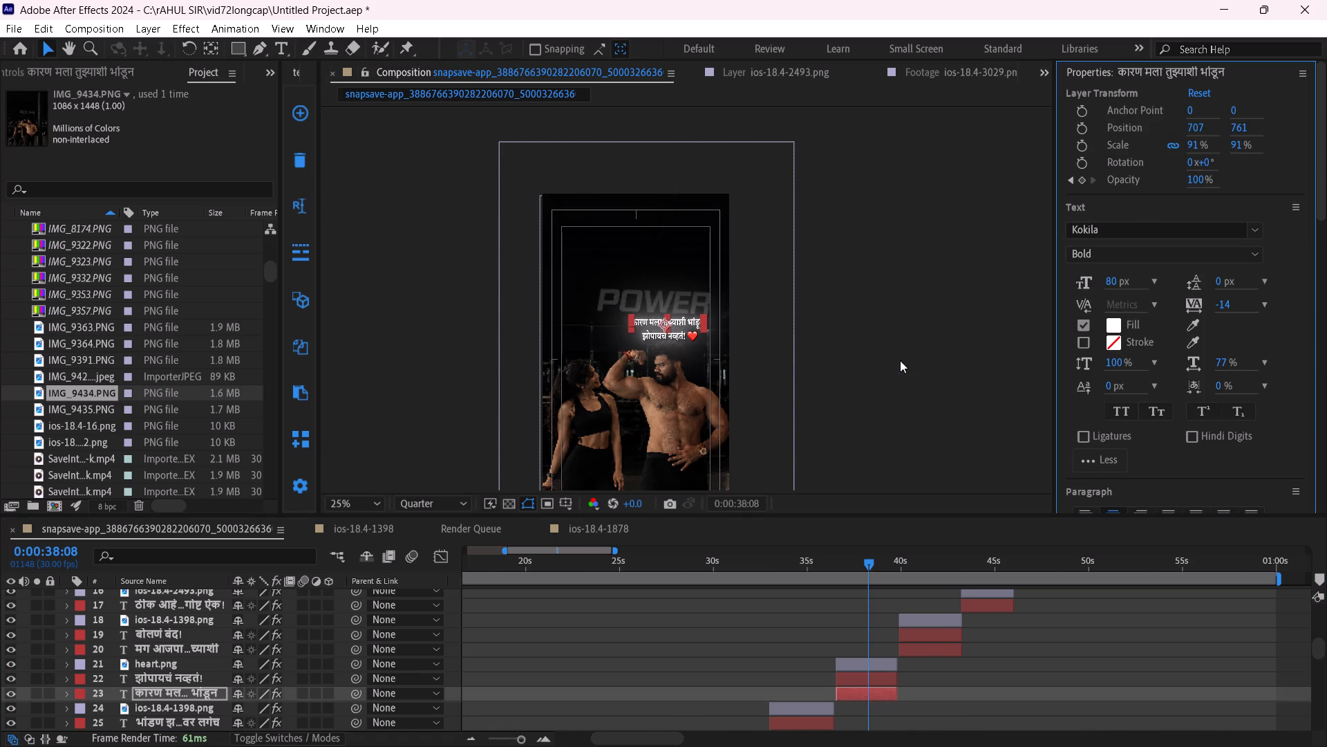
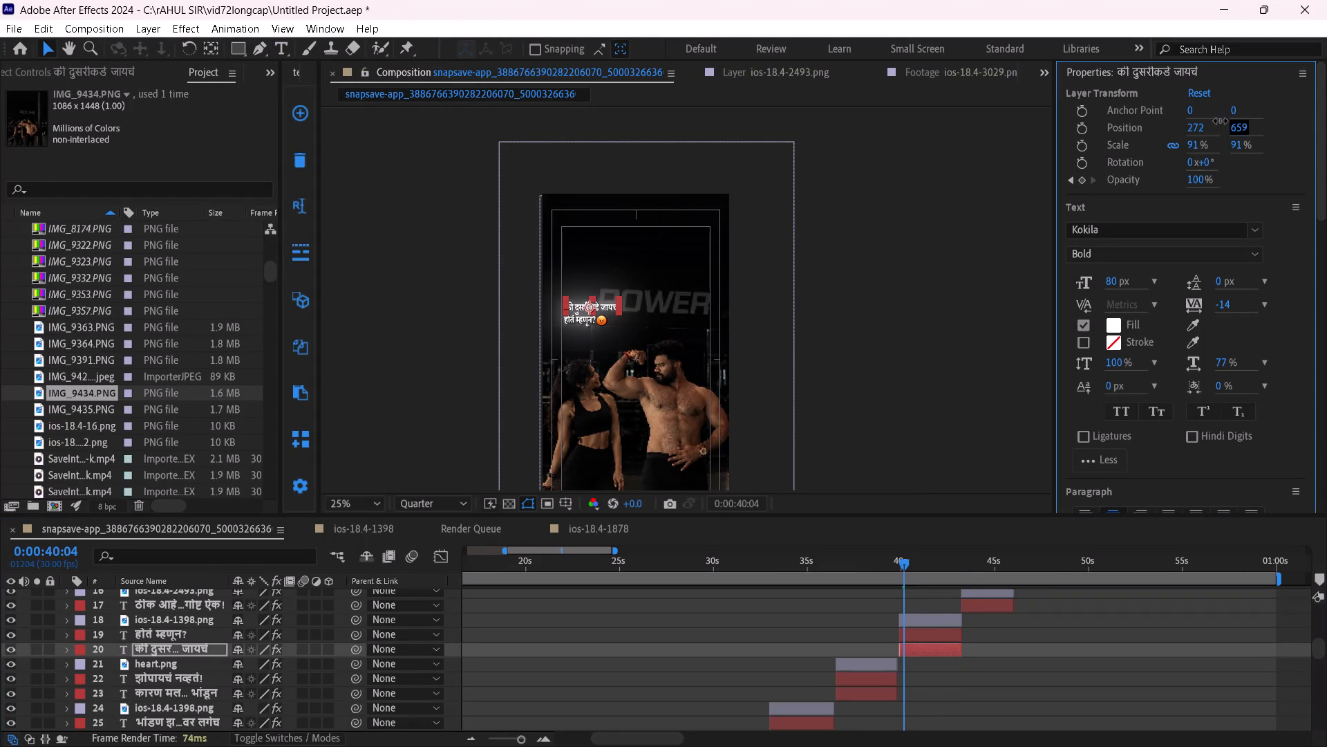
# Lower the caption line "की दुसरीकडे जायचं" to a Y position of 674, tightening its spacing above "होतं म्हणून?".
pyautogui.moveTo(1221, 121); pyautogui.dragTo(1221, 120)
pyautogui.moveTo(1240, 127); pyautogui.dragTo(1253, 126)
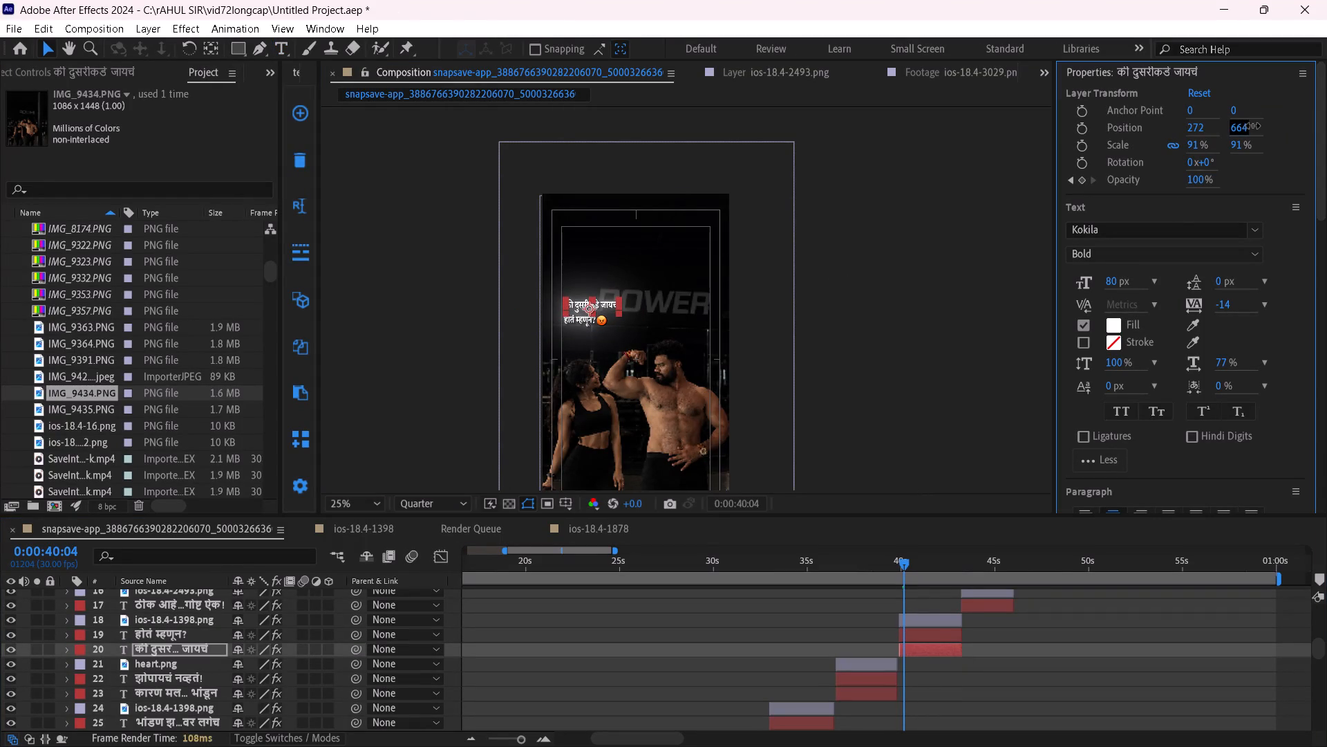
pyautogui.moveTo(1253, 126); pyautogui.dragTo(1258, 127)
# Move the caption lines "की दुसरीकडे जायचं" and "होतं म्हणून?" with their emoji together down below the POWER lettering, just above the woman's head.
pyautogui.keyDown('shift'); pyautogui.click(936, 623); pyautogui.keyUp('shift')
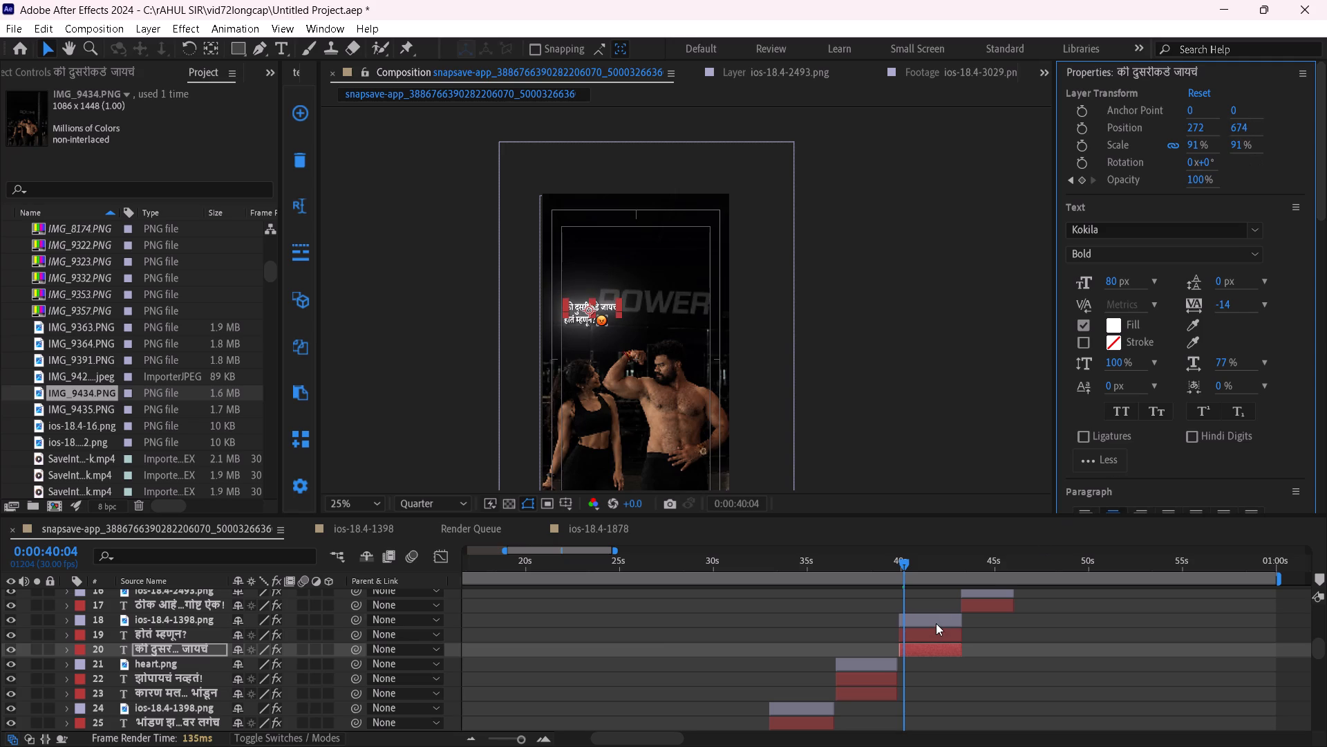
pyautogui.moveTo(605, 306); pyautogui.dragTo(610, 306)
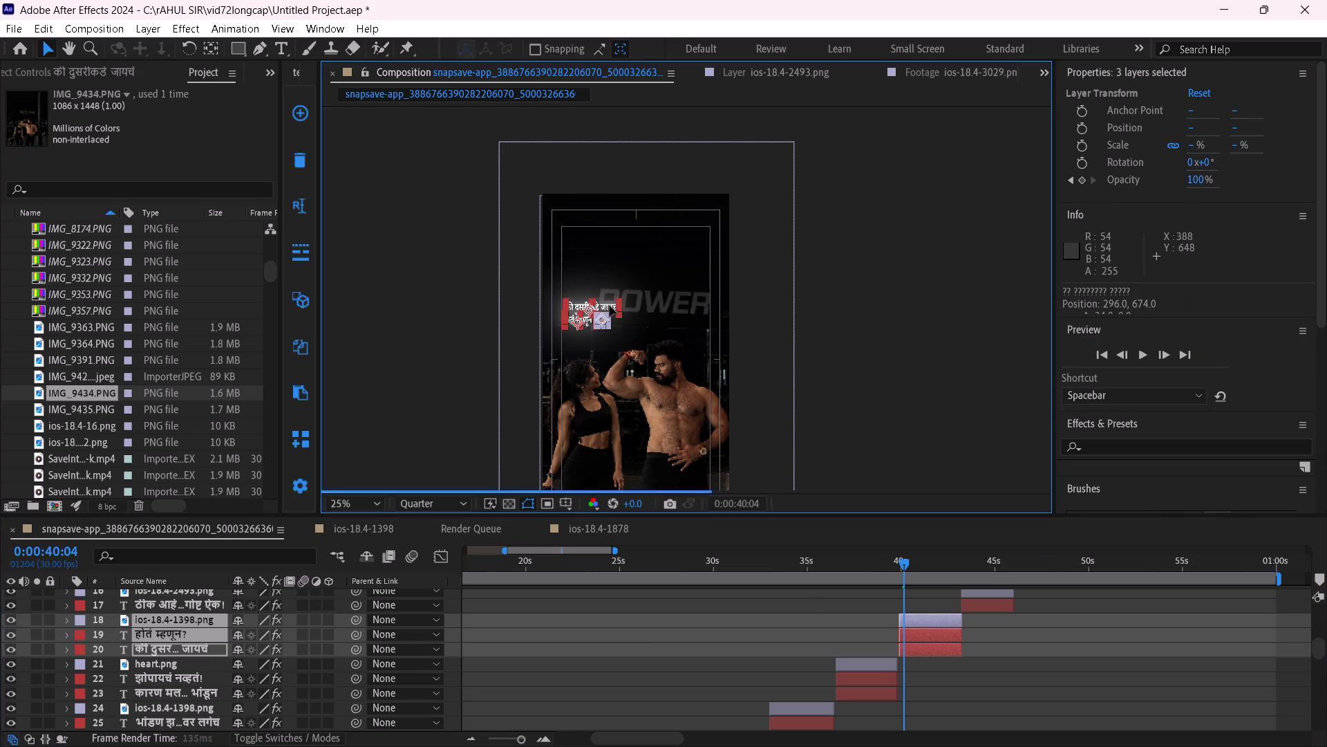
pyautogui.moveTo(610, 306); pyautogui.dragTo(605, 337)
pyautogui.click(916, 315)
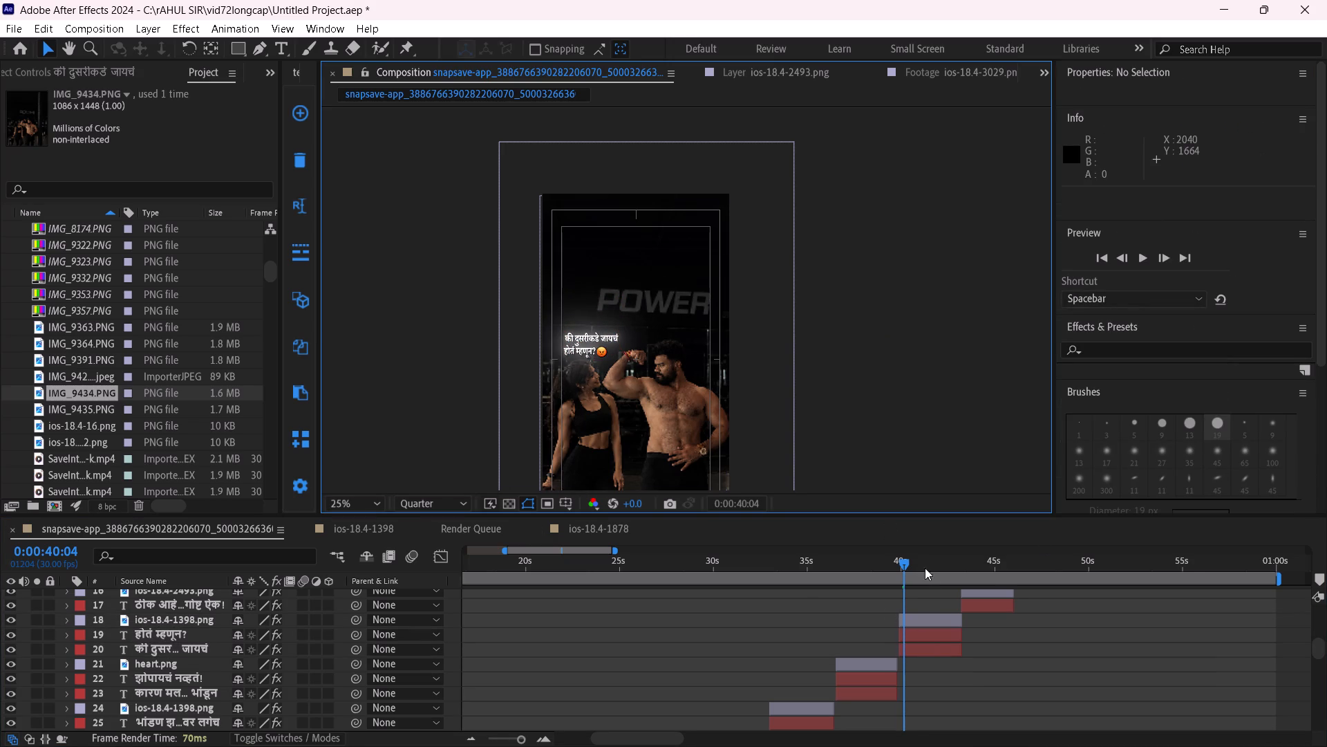
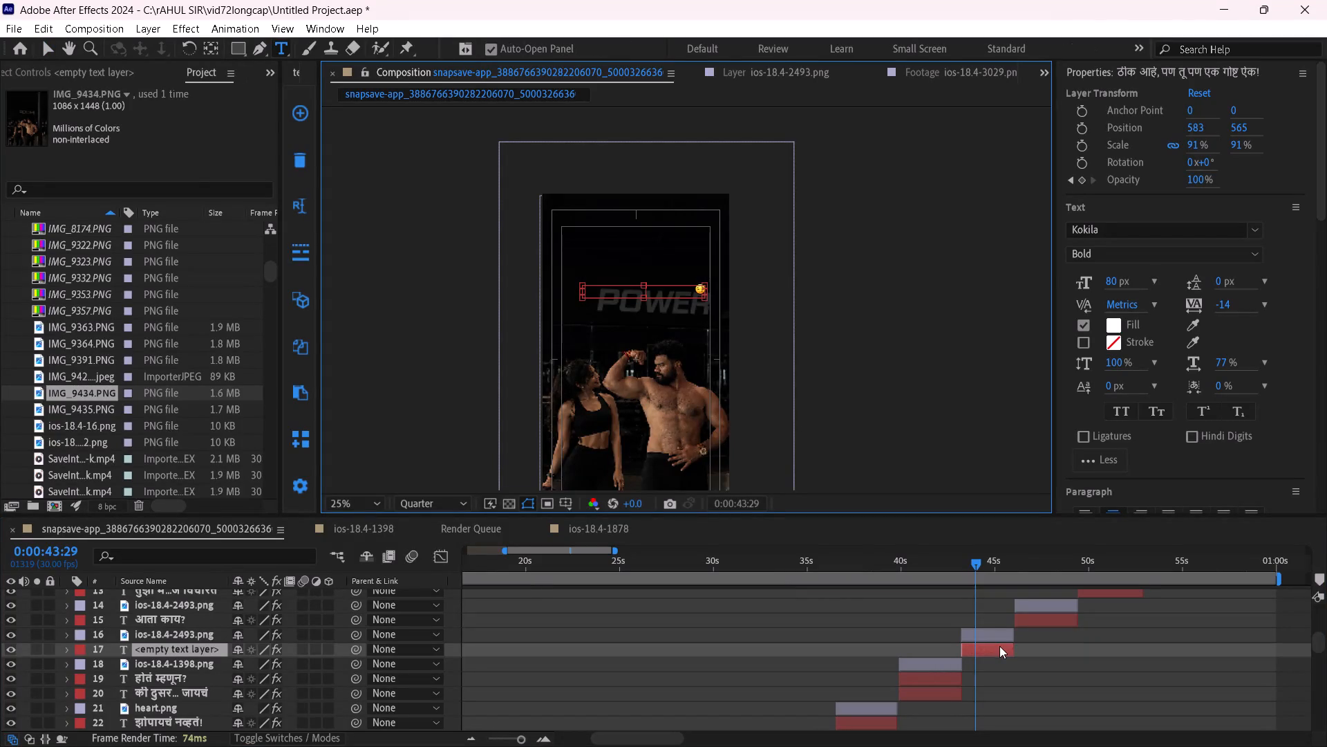
# Replace the caption text beside the emoji above the POWER lettering, at 0:00:43:29, with "अगं, तू माझ्यावर इतका".
pyautogui.hotkey('ctrl', 'v')
pyautogui.click(44, 44)
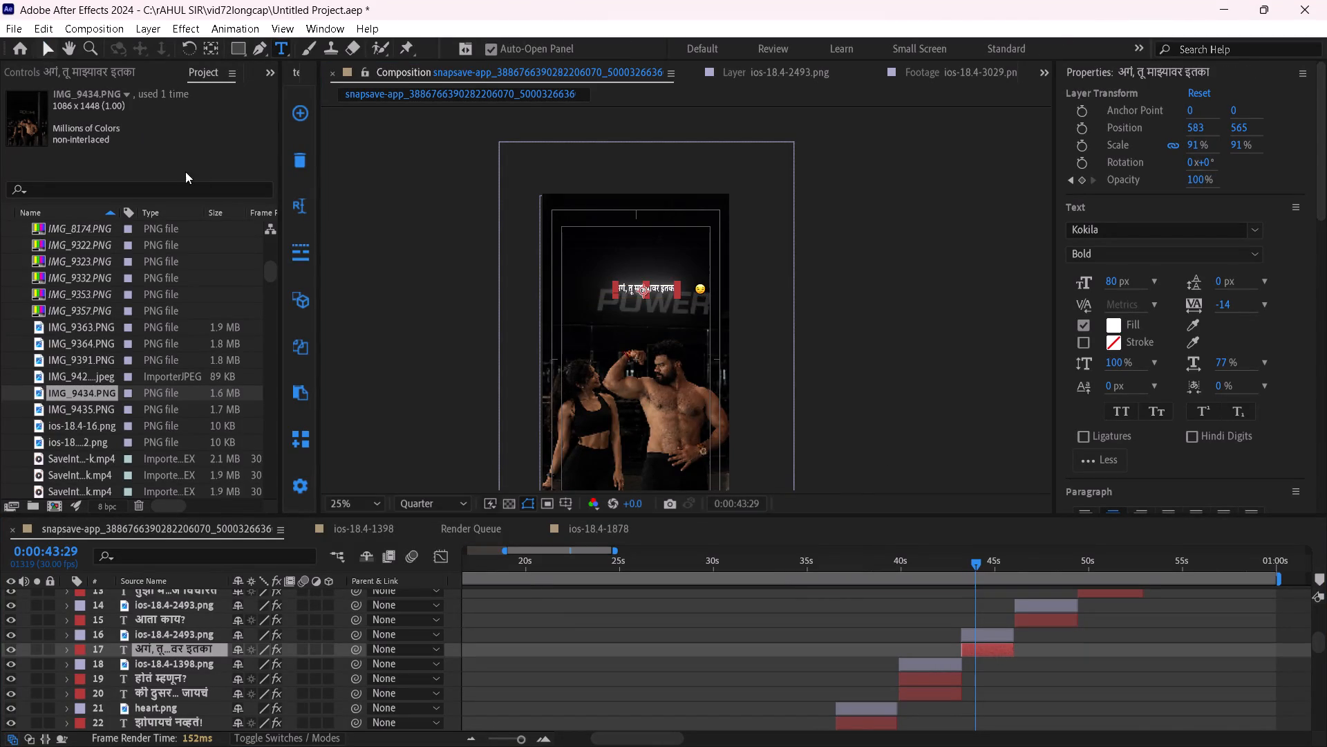
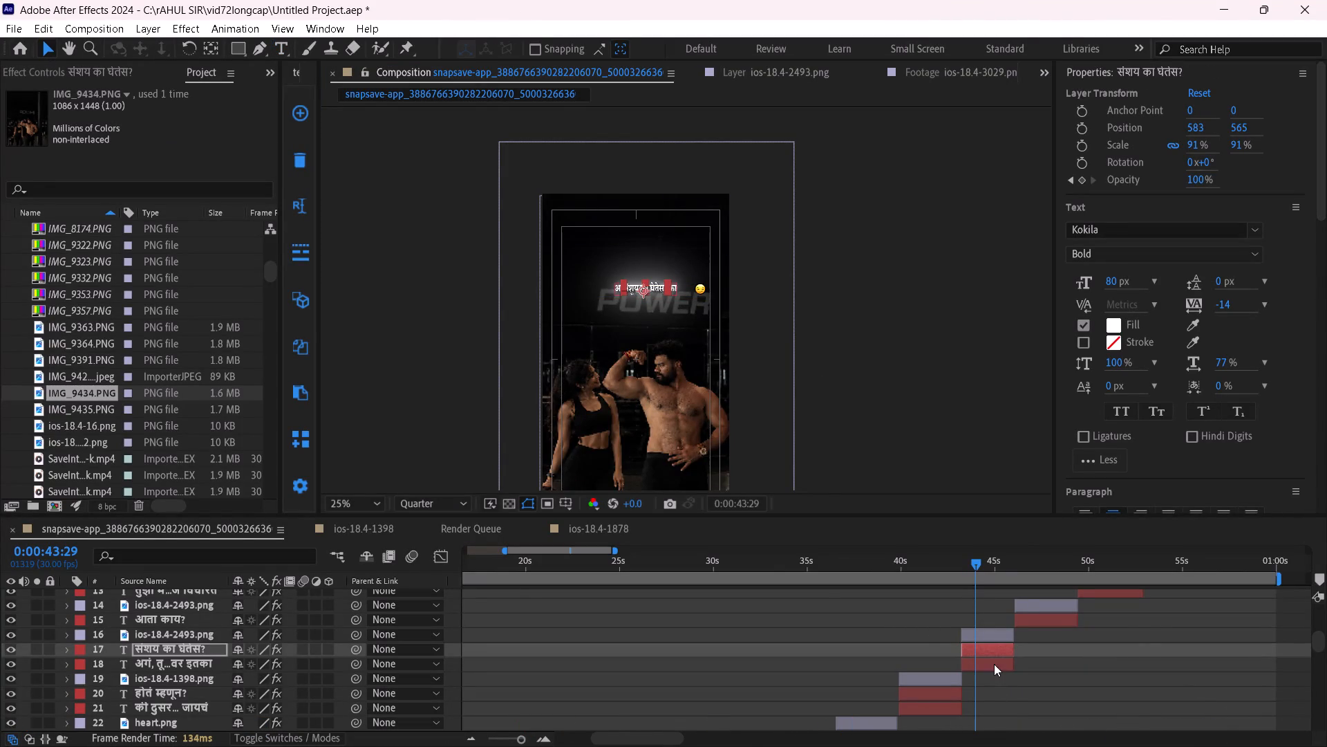
# Position the caption line "अगं, तू माझ्यावर इतका" directly above "संशय का घेतेस?", at about 593, 493.
pyautogui.click(996, 661)
pyautogui.moveTo(1243, 127); pyautogui.dragTo(1210, 127)
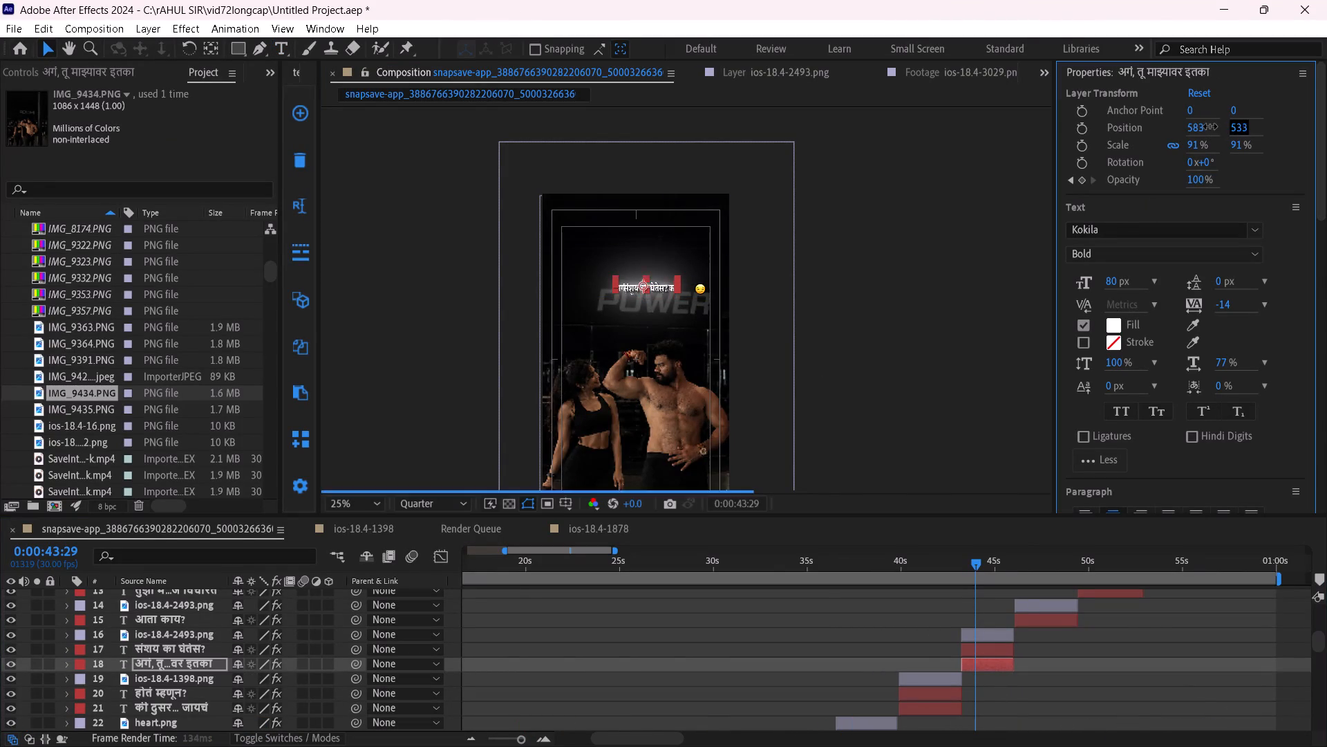
pyautogui.moveTo(1210, 127); pyautogui.dragTo(1188, 123)
pyautogui.click(915, 333)
pyautogui.click(1001, 663)
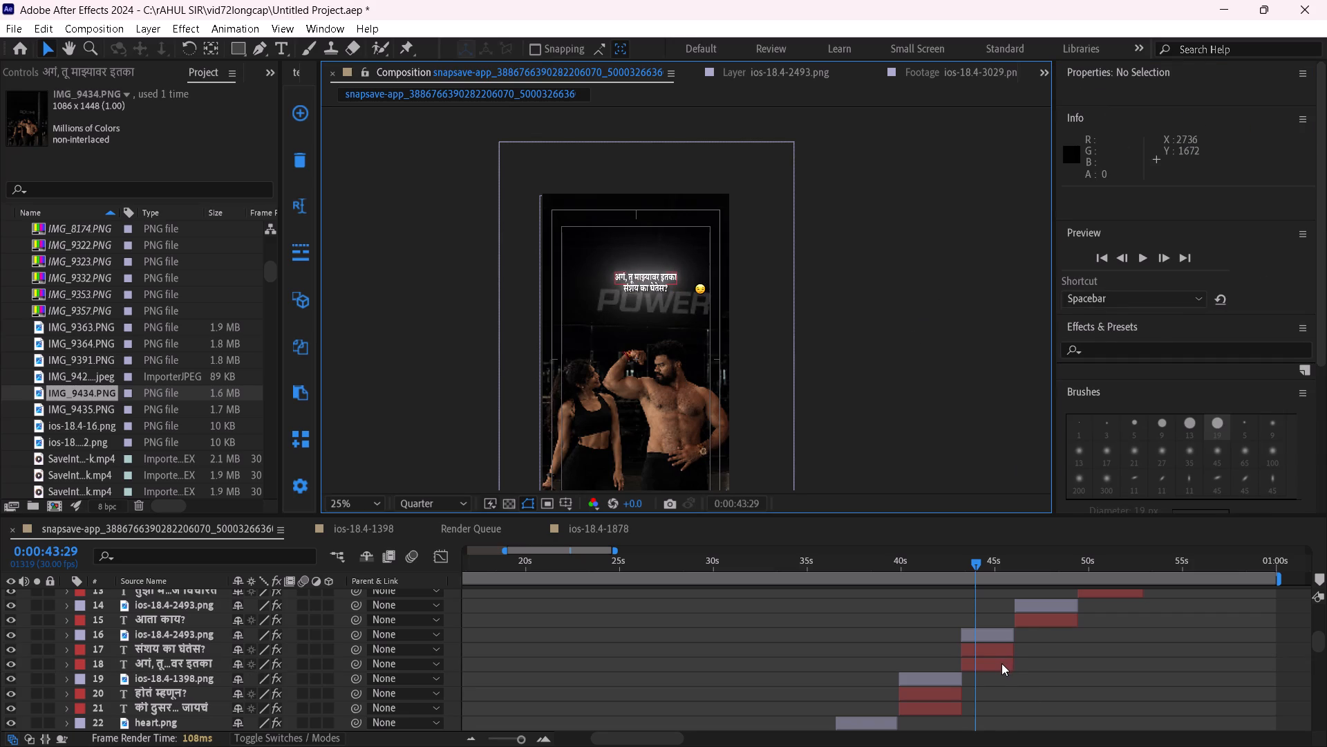
pyautogui.moveTo(1197, 130); pyautogui.dragTo(1210, 129)
pyautogui.moveTo(1235, 128); pyautogui.dragTo(1227, 127)
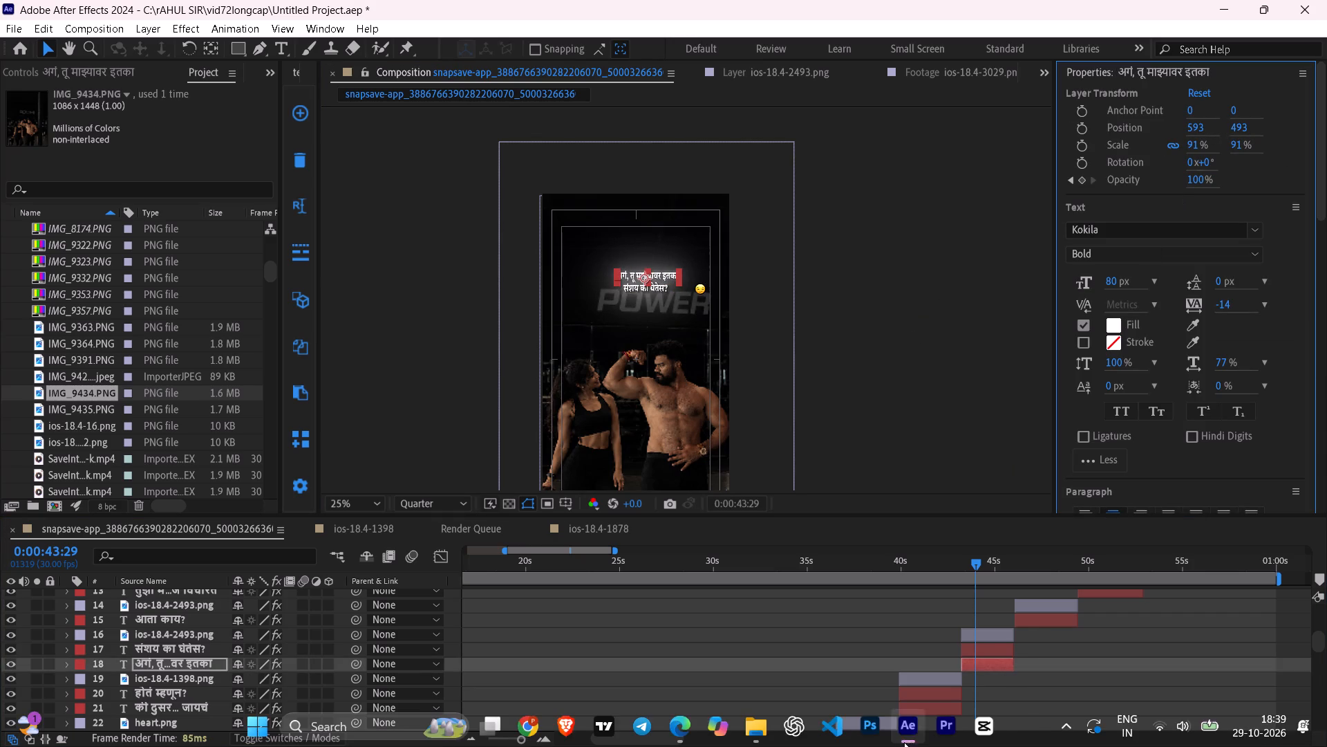
# Move the emoji at 0:00:43:29 horizontally so it sits right after the end of "संशय का घेतेस?".
pyautogui.click(989, 640)
pyautogui.moveTo(1193, 128); pyautogui.dragTo(1116, 176)
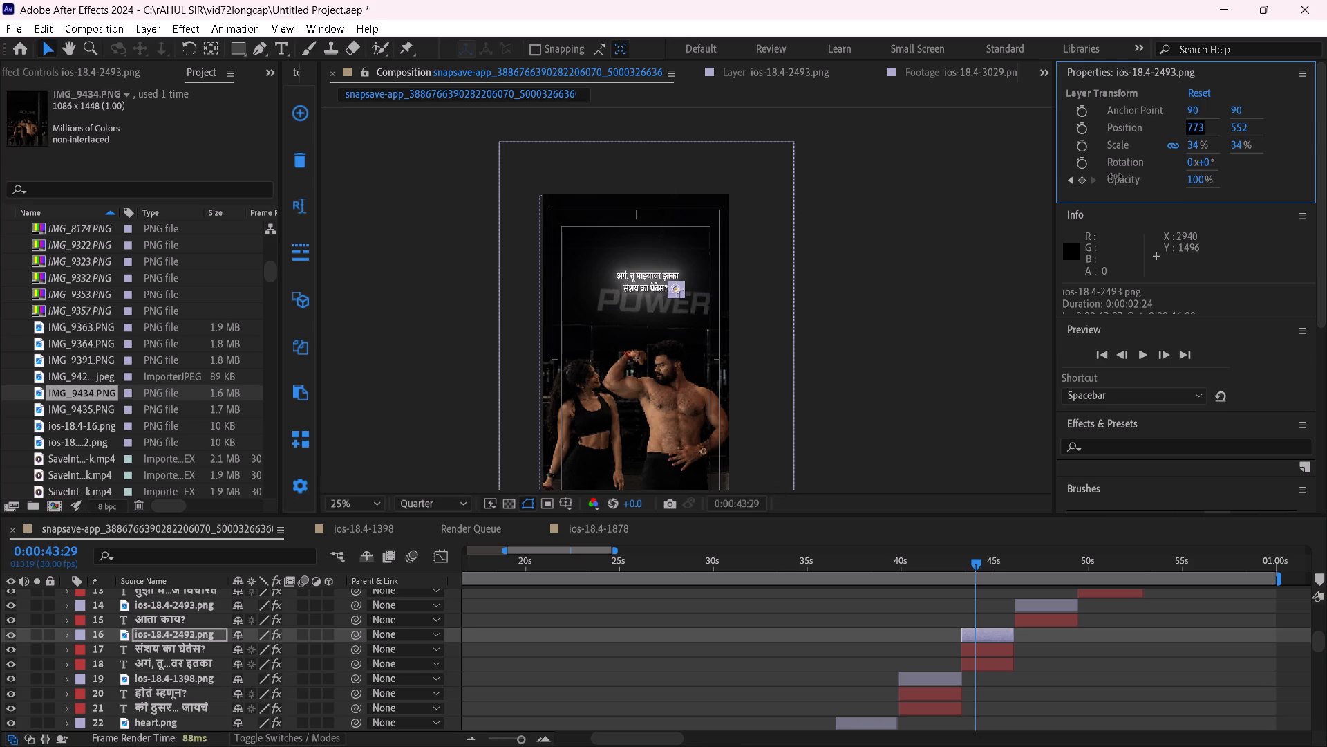
pyautogui.moveTo(1116, 176); pyautogui.dragTo(1115, 177)
pyautogui.click(977, 377)
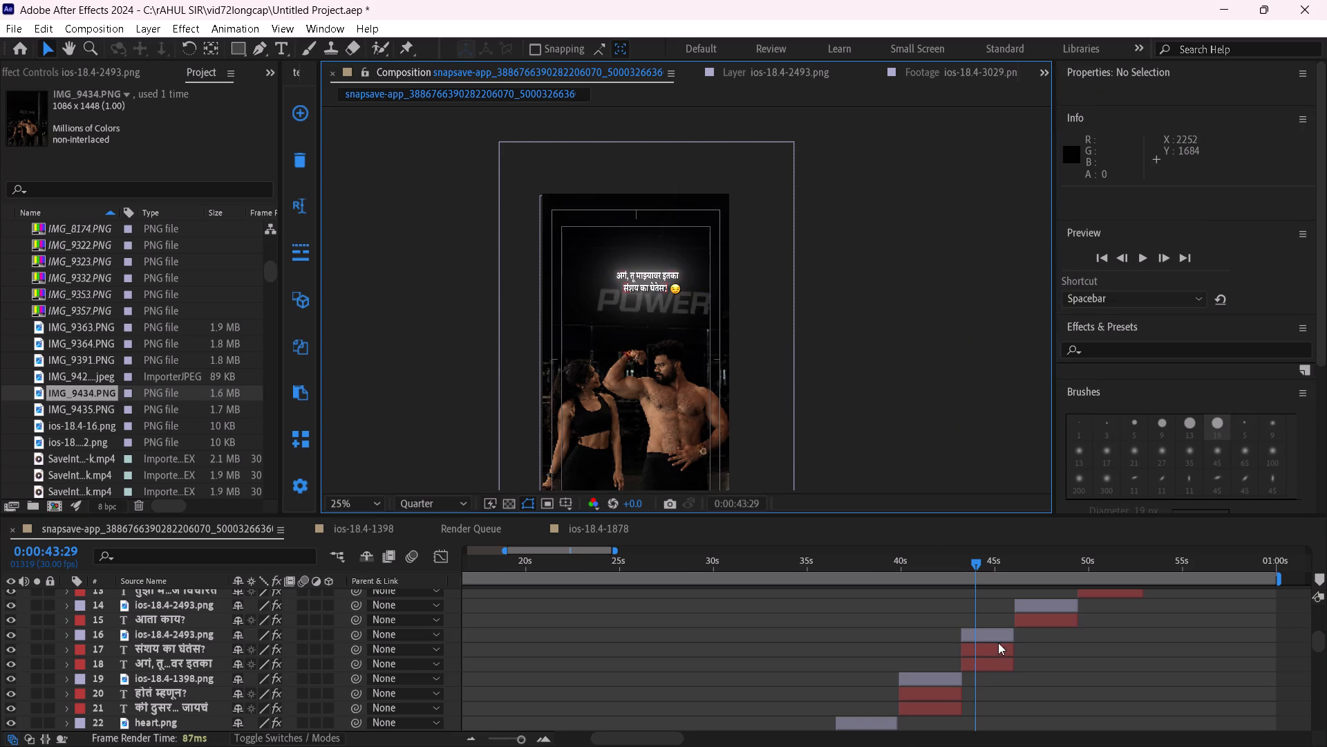
pyautogui.click(1002, 636)
pyautogui.moveTo(1194, 125); pyautogui.dragTo(1185, 123)
pyautogui.click(672, 275)
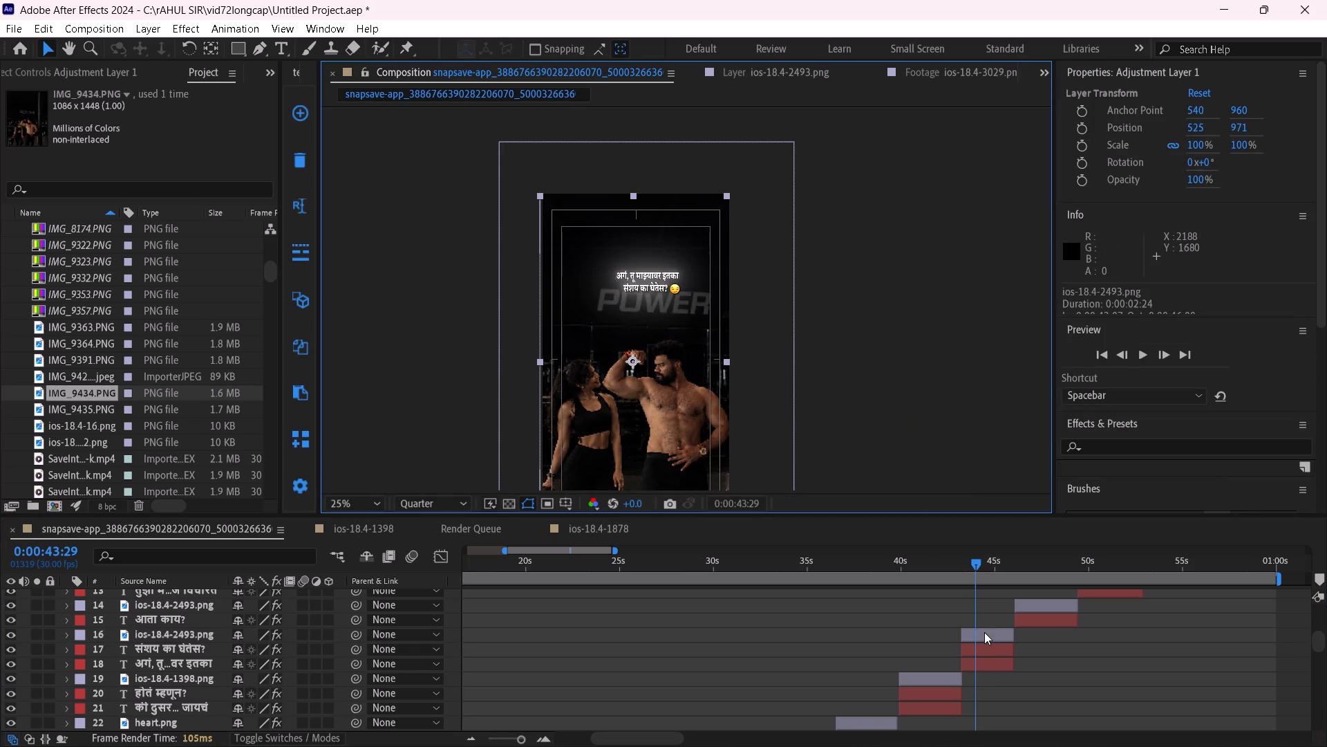
# Move both caption lines and their emoji together to just below the POWER lettering, above the couple's heads.
pyautogui.click(986, 633)
pyautogui.keyDown('shift'); pyautogui.click(995, 669); pyautogui.keyUp('shift')
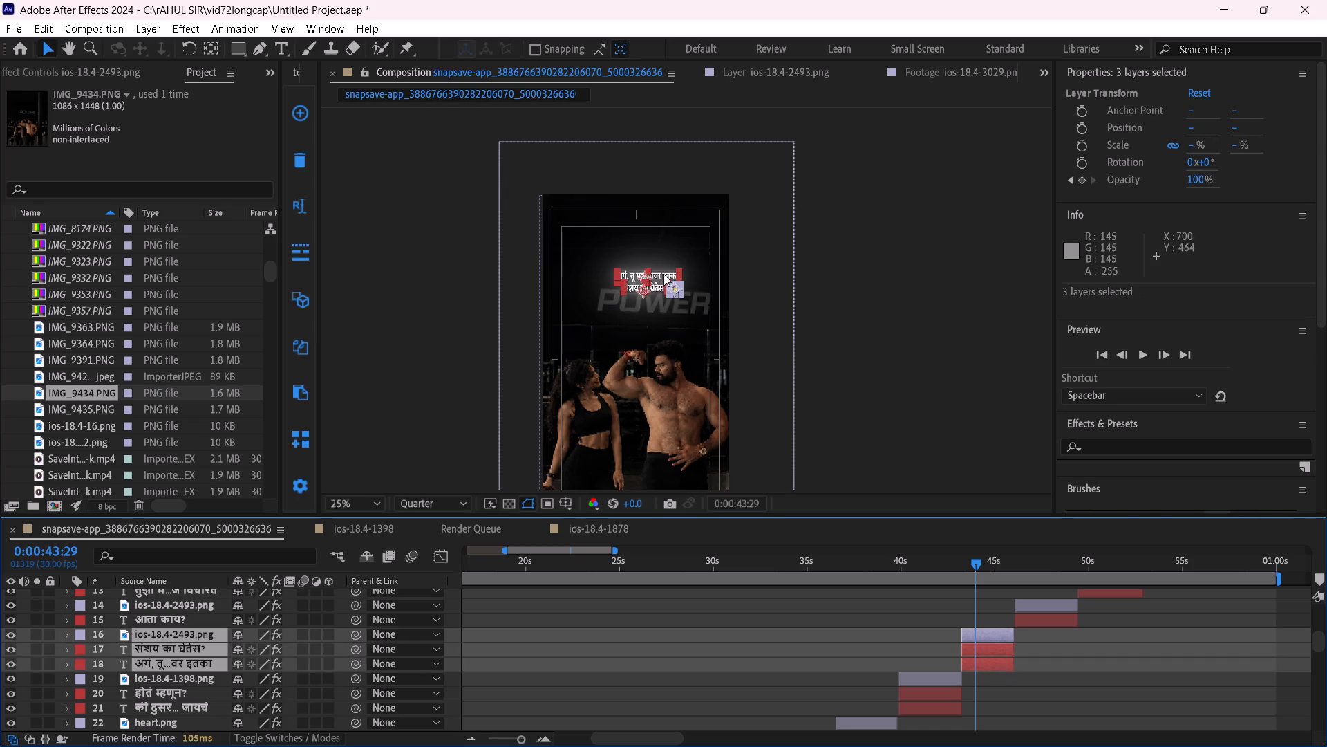
pyautogui.moveTo(663, 274); pyautogui.dragTo(683, 326)
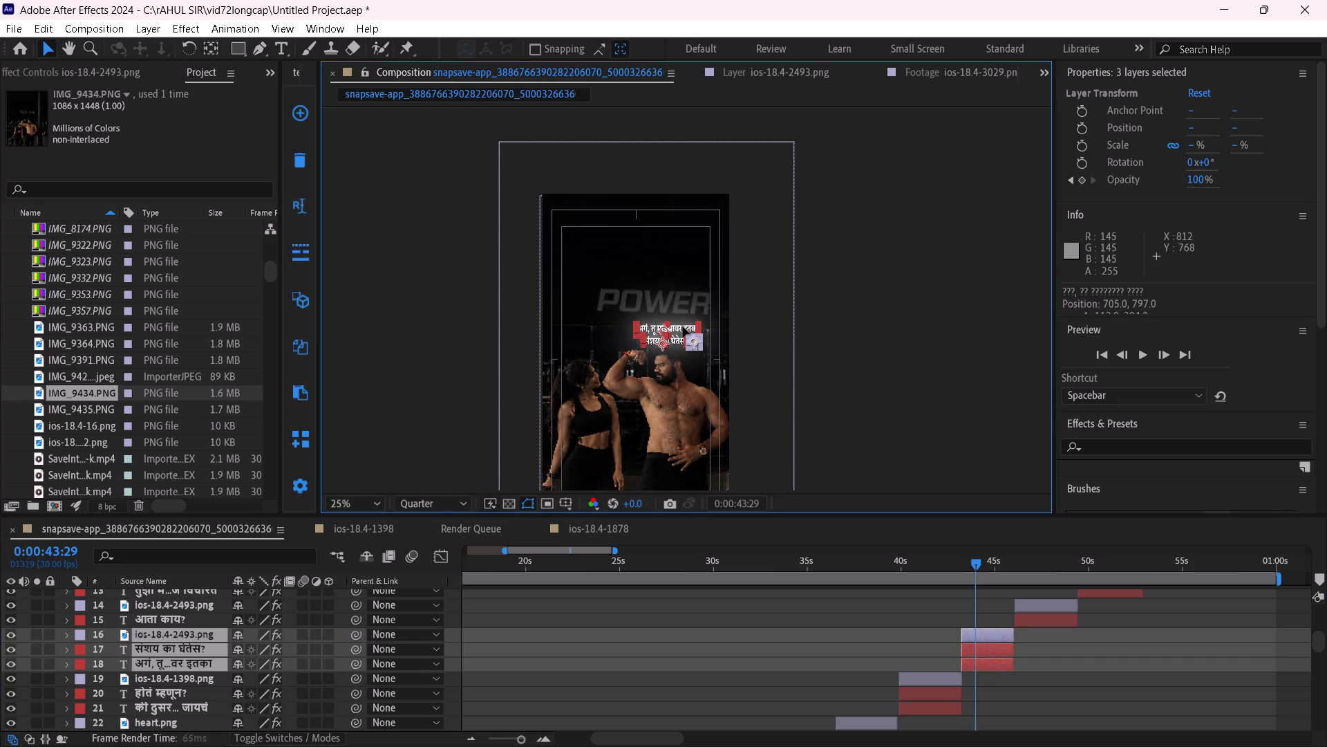
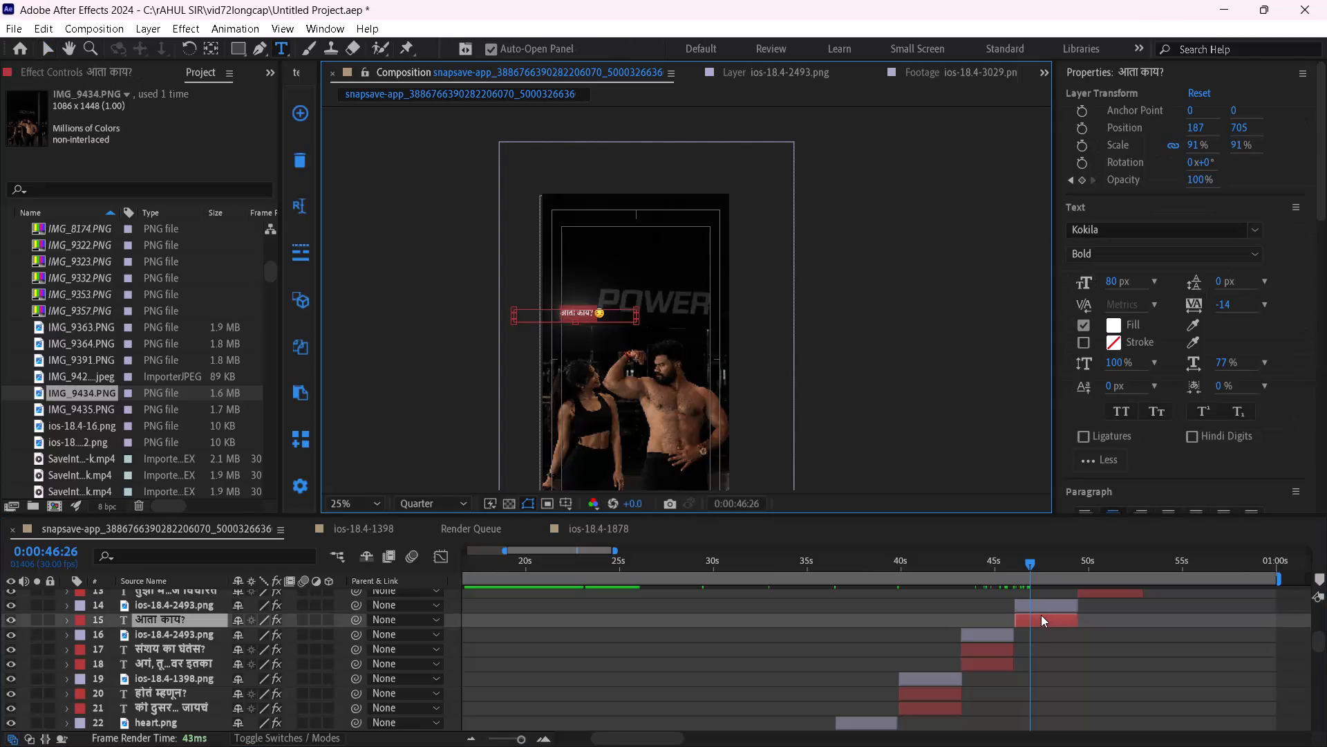
# Replace the text of the caption "आता काय?" with the copied line "कारण आजकाल काहीतरी".
pyautogui.hotkey('ctrl', 'v')
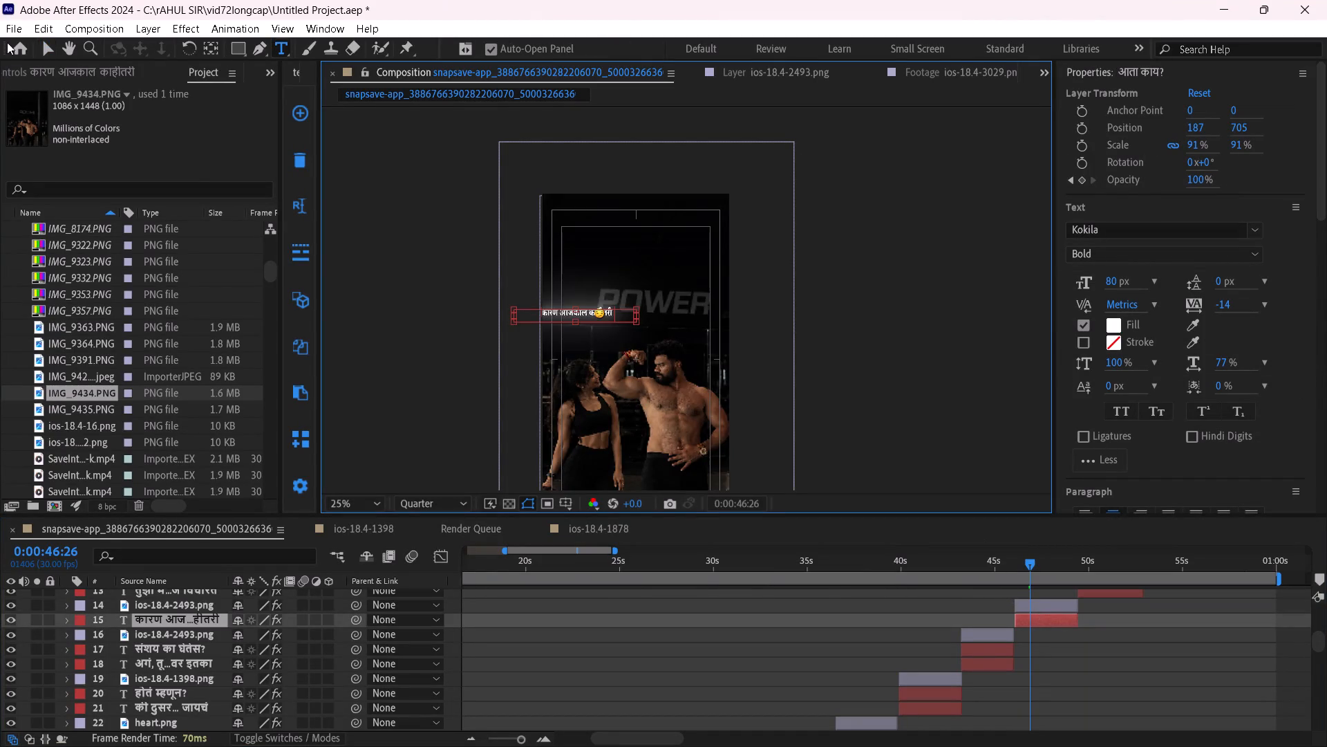
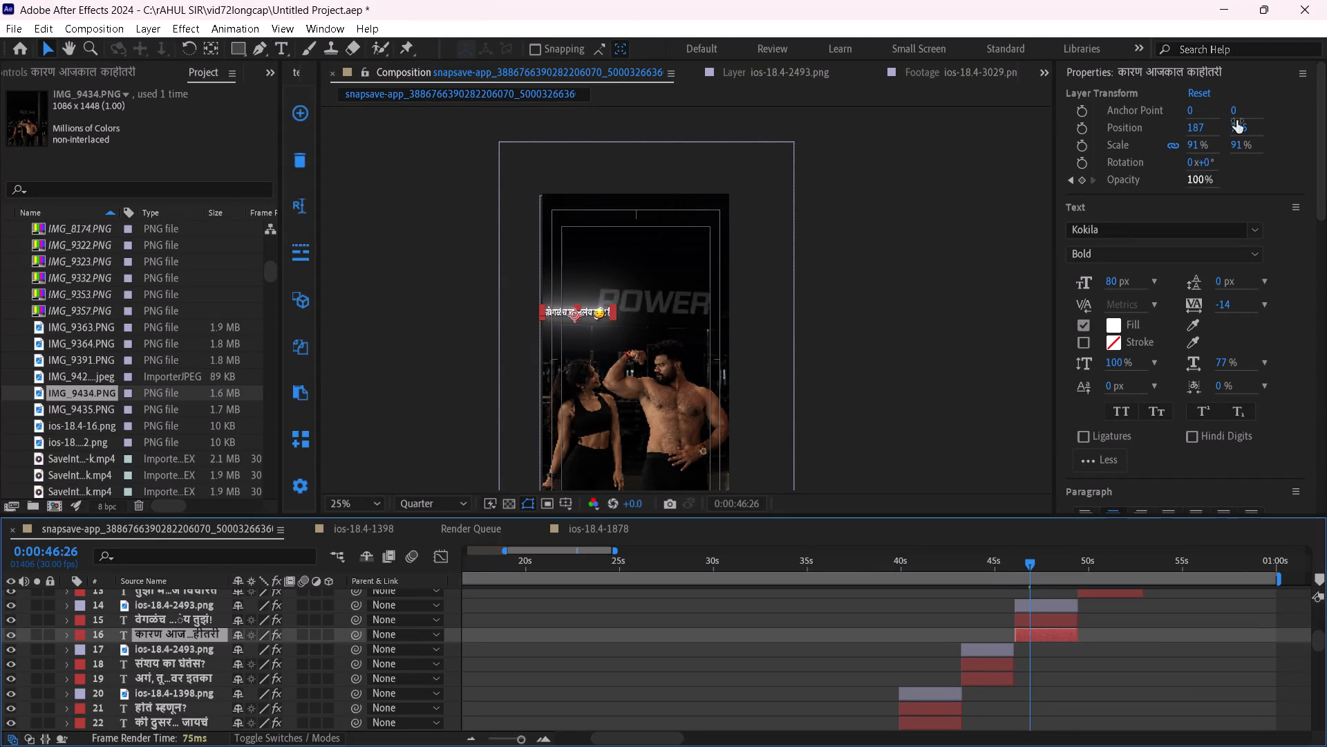
# Raise the caption line "कारण आजकाल काहीतरी" above the second caption line, to a vertical position of 638.
pyautogui.moveTo(1241, 131); pyautogui.dragTo(1193, 113)
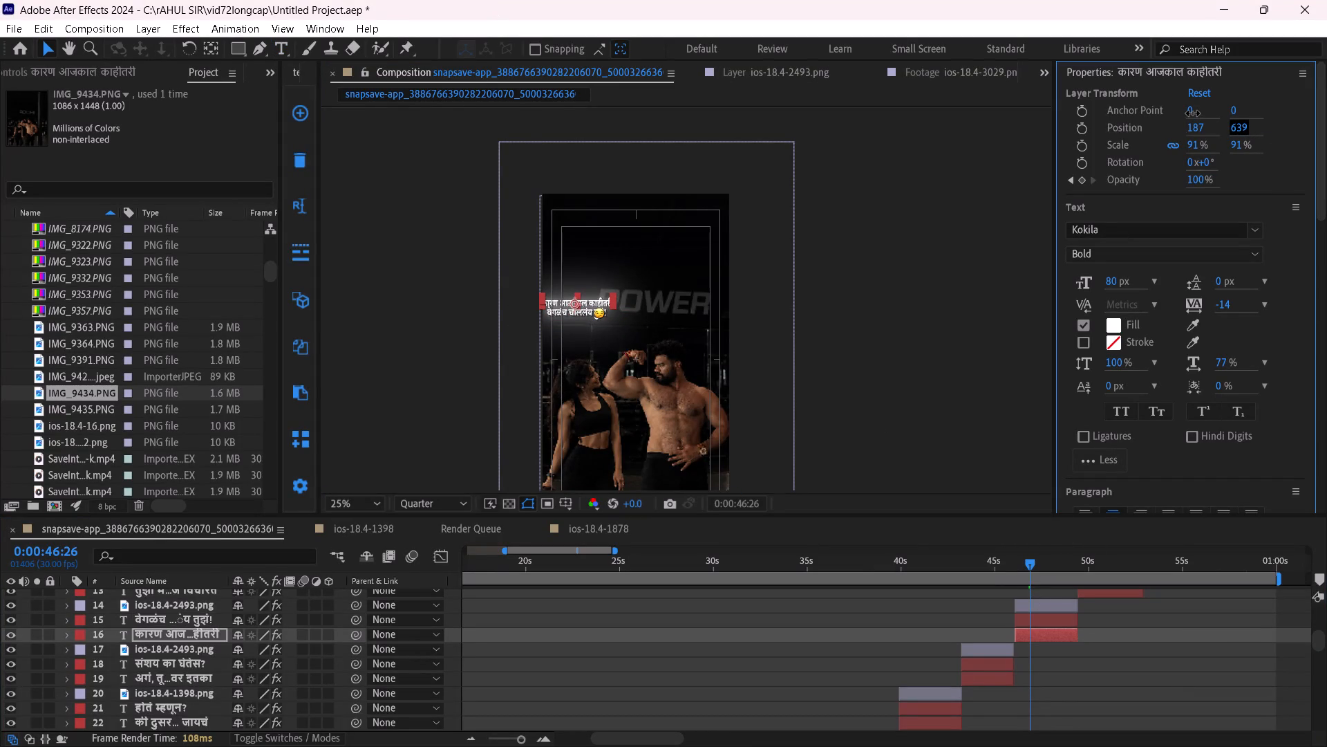
pyautogui.moveTo(1193, 113); pyautogui.dragTo(1192, 113)
pyautogui.click(938, 324)
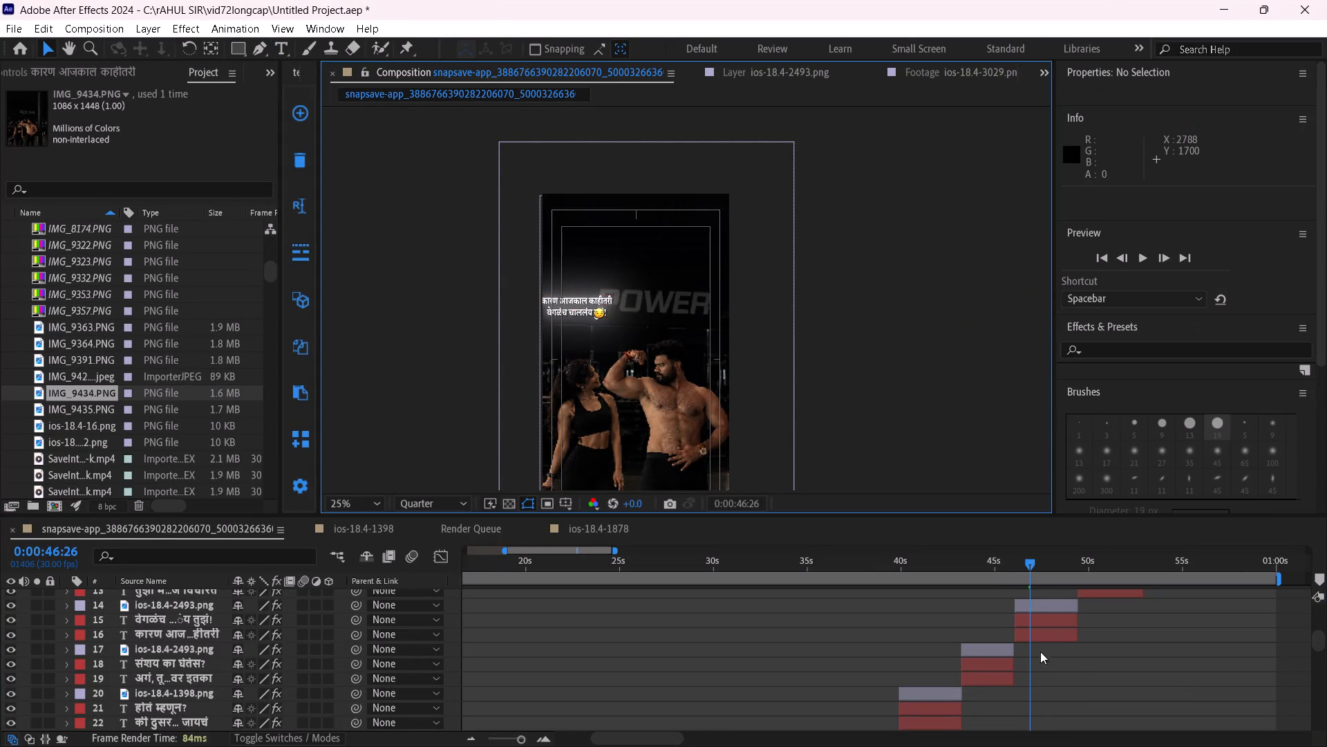
# Shift this caption group's emoji horizontally to position 409, placing it just after the end of the second line.
pyautogui.click(1055, 605)
pyautogui.moveTo(1197, 131); pyautogui.dragTo(1221, 129)
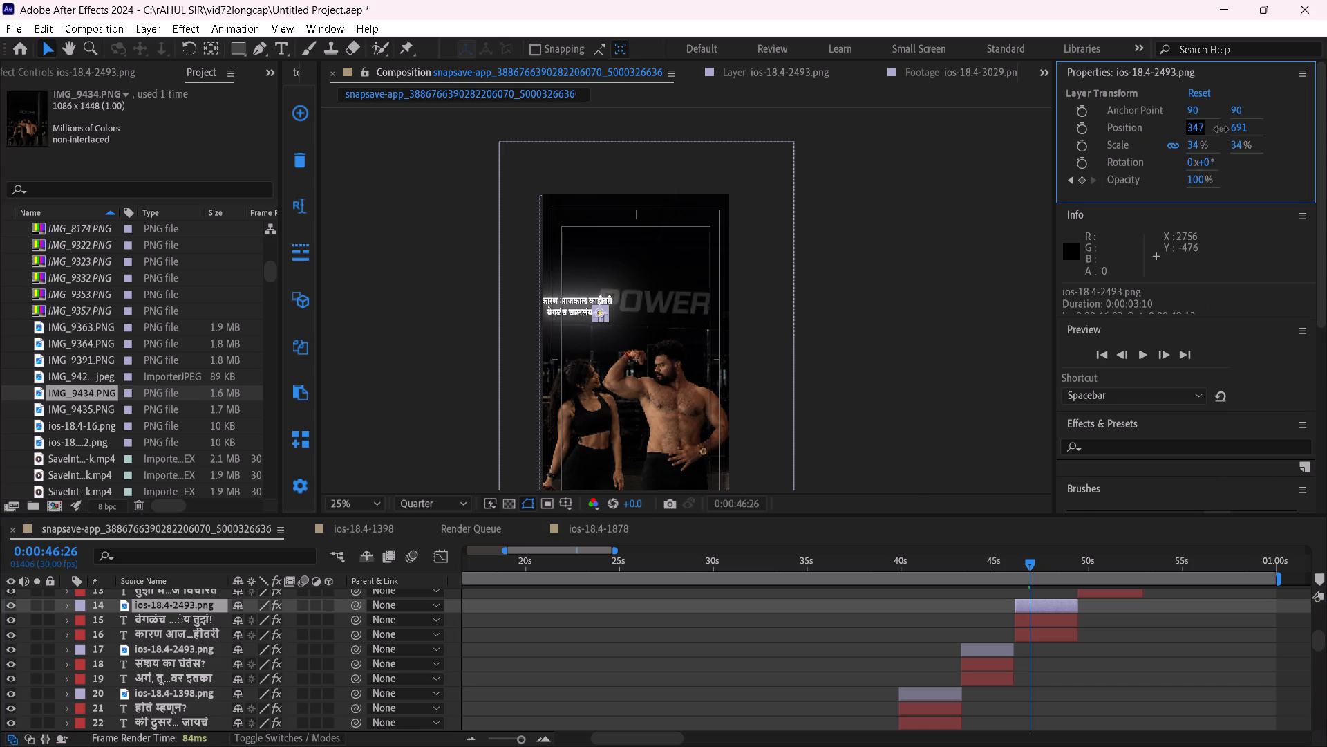
pyautogui.moveTo(1221, 129); pyautogui.dragTo(1275, 138)
pyautogui.click(1000, 315)
# Shift the caption line "कारण आजकाल काहीतरी" horizontally to about 215 so it lines up over the second line and emoji.
pyautogui.click(1060, 634)
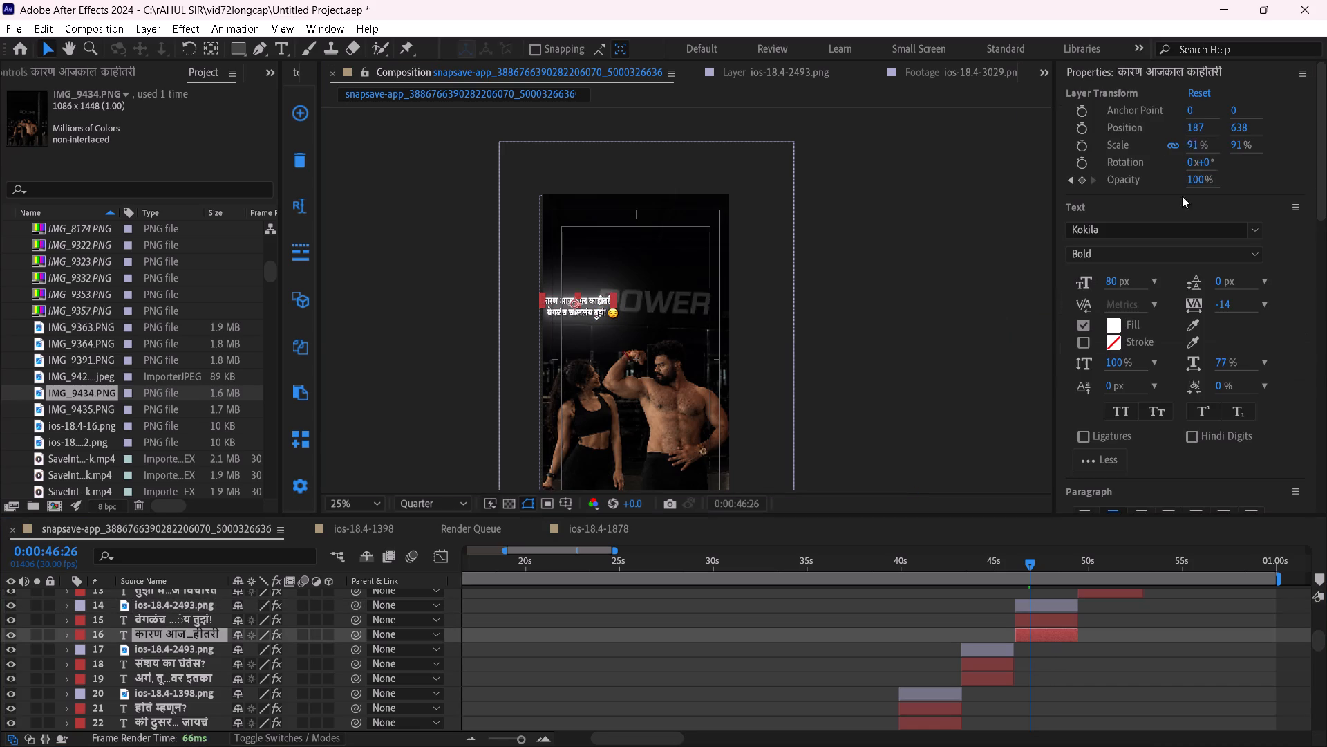
pyautogui.moveTo(1200, 122); pyautogui.dragTo(1226, 120)
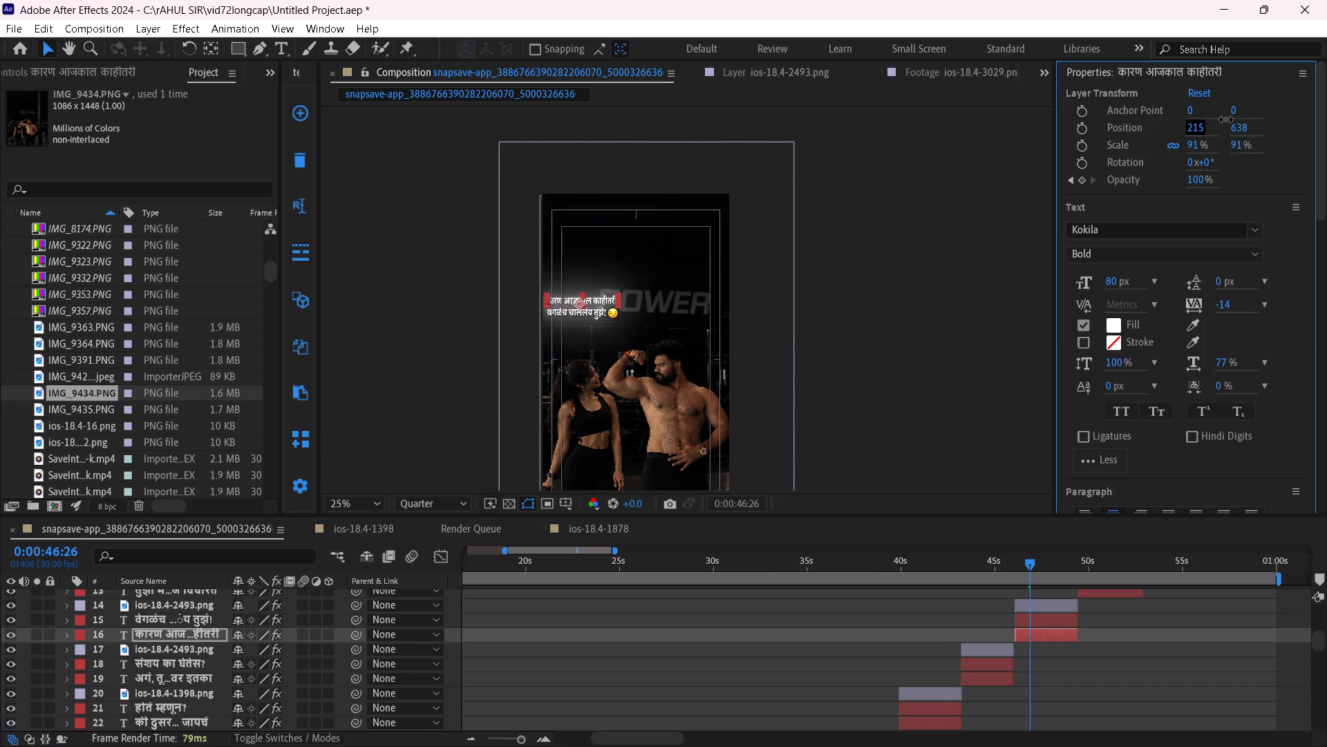
pyautogui.moveTo(1226, 120); pyautogui.dragTo(1230, 120)
pyautogui.click(911, 263)
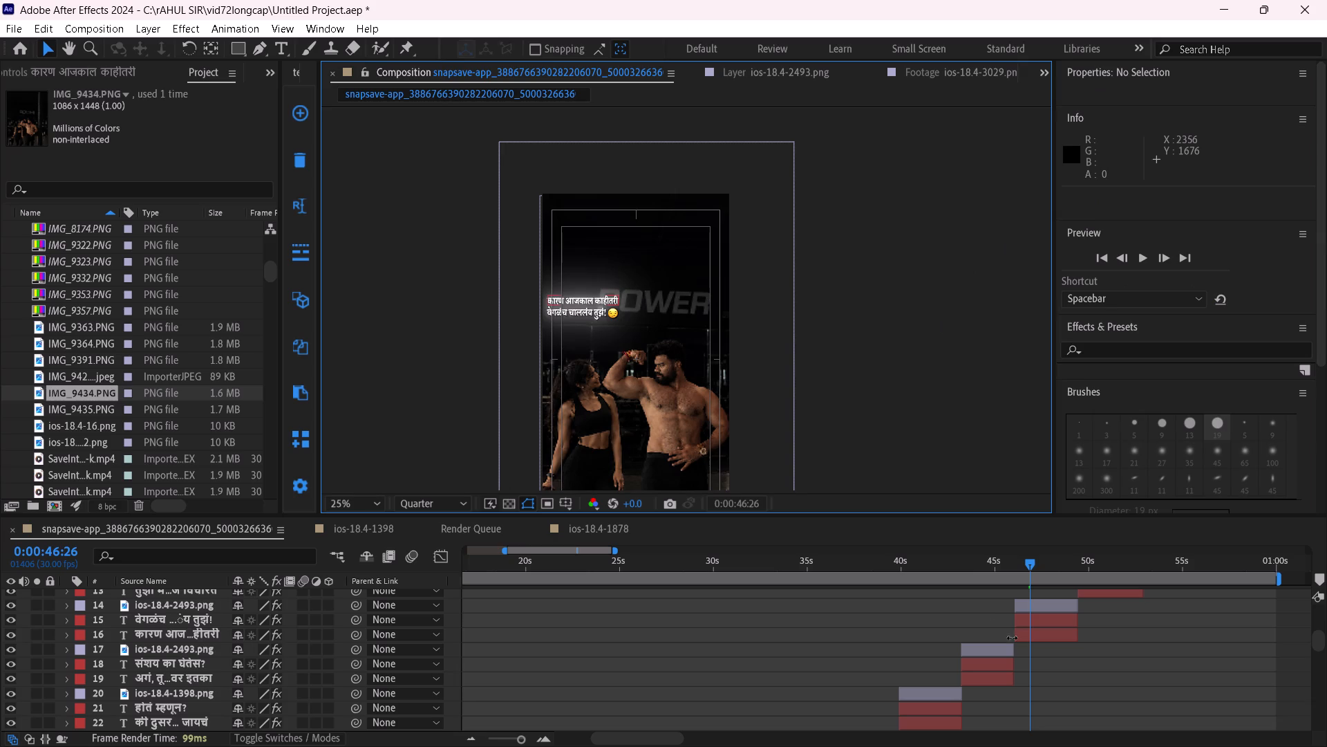
# Move both caption lines and their emoji together down below the POWER lettering, near the woman's head.
pyautogui.click(1022, 614)
pyautogui.click(1033, 604)
pyautogui.keyDown('shift'); pyautogui.click(1036, 635); pyautogui.keyUp('shift')
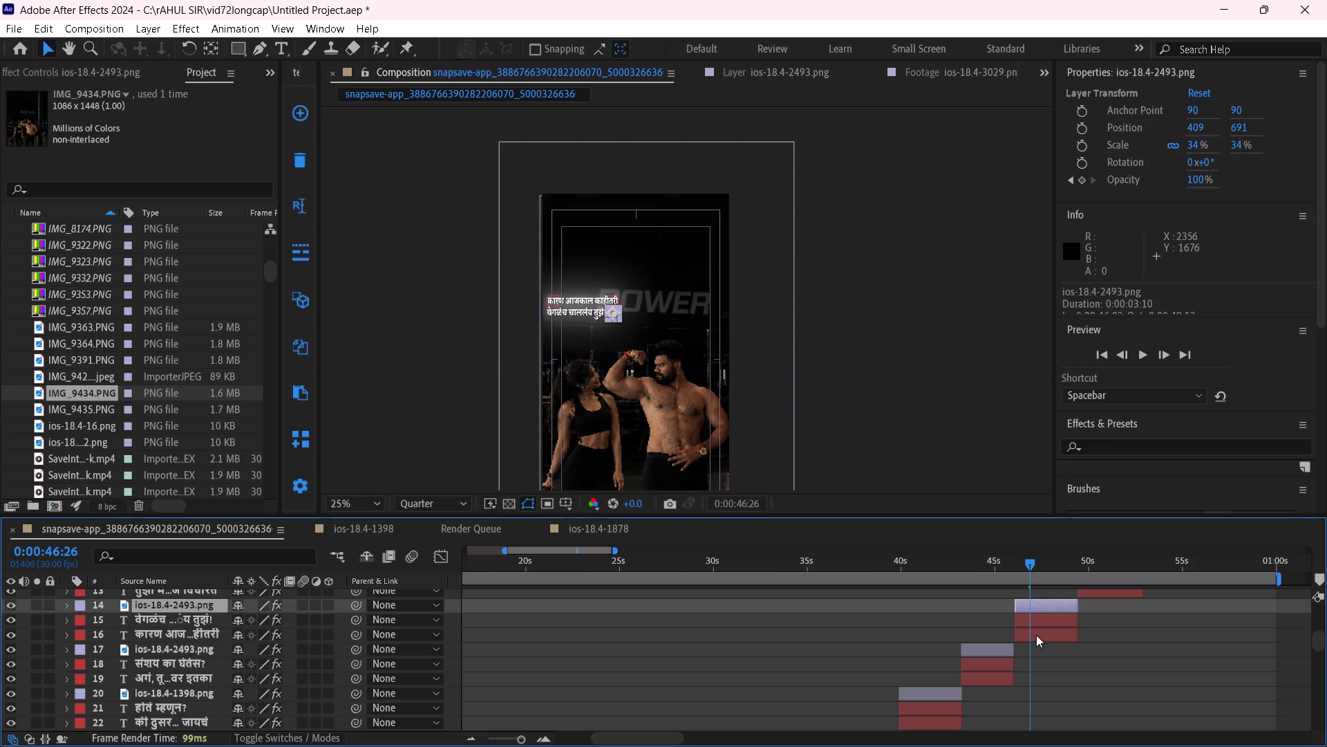
pyautogui.moveTo(591, 314); pyautogui.dragTo(595, 332)
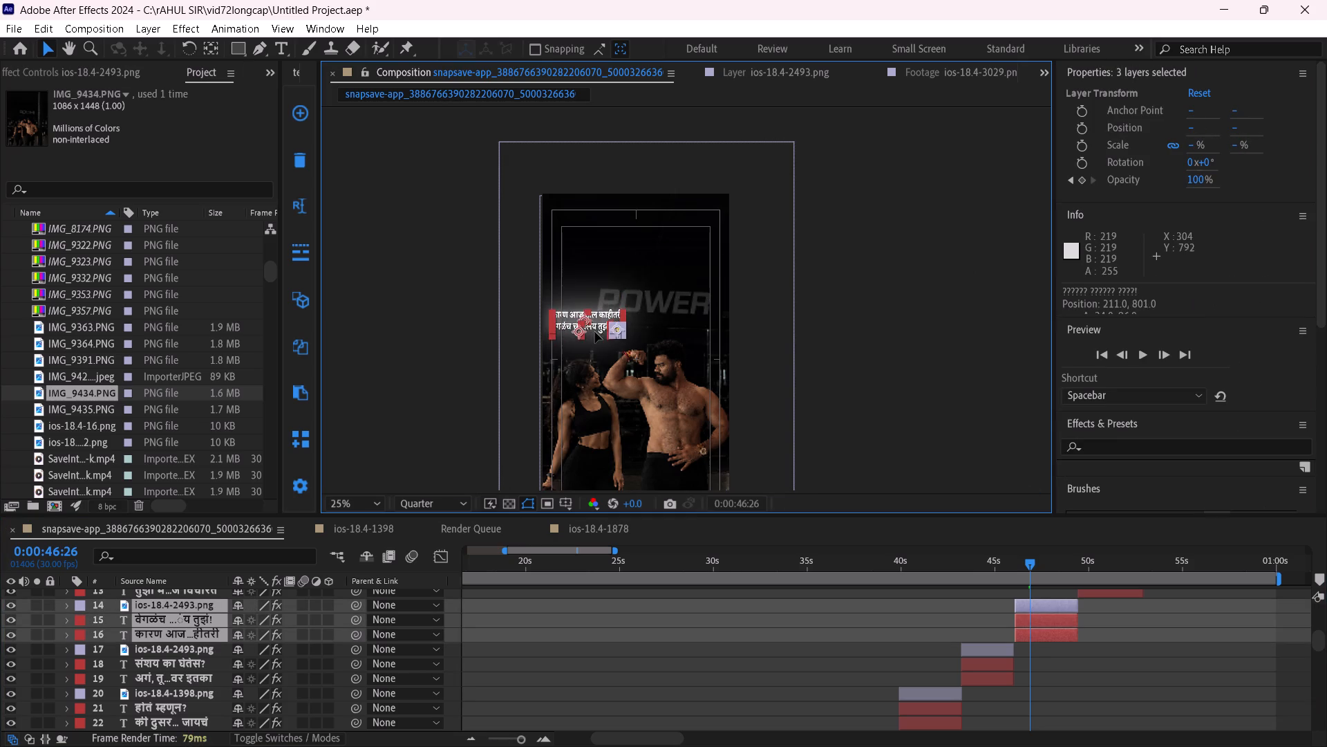
pyautogui.moveTo(595, 332); pyautogui.dragTo(597, 350)
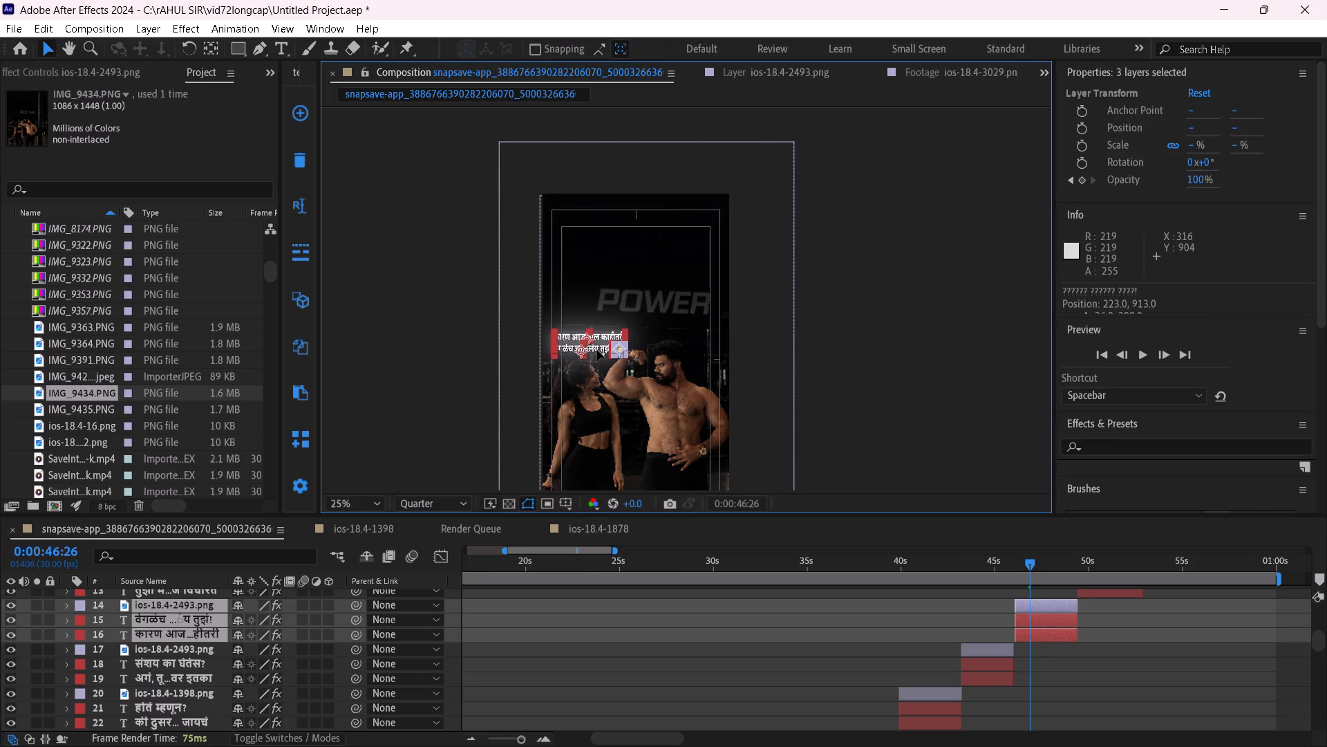
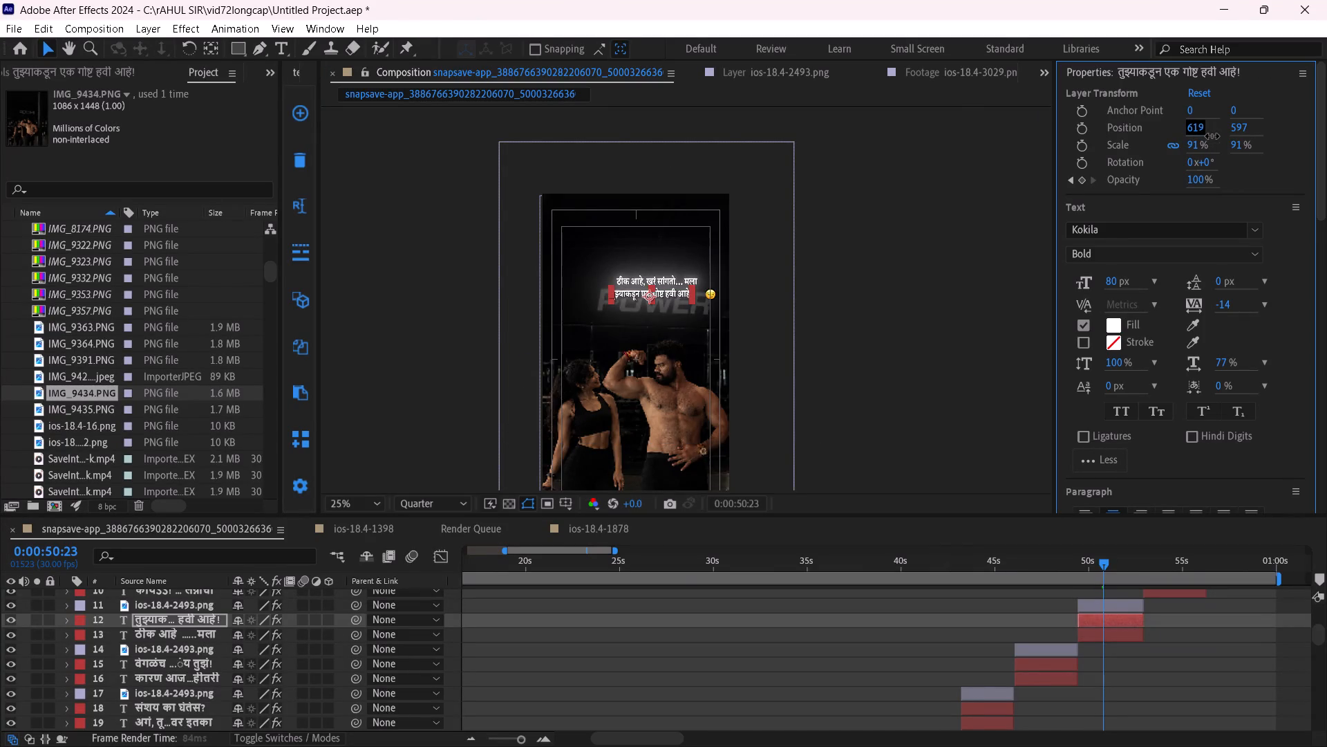
# Shift the emoji of the "ठीक आहे, खरं सांगतो... मला" caption group horizontally so it sits just after the end of the second line.
pyautogui.click(1132, 609)
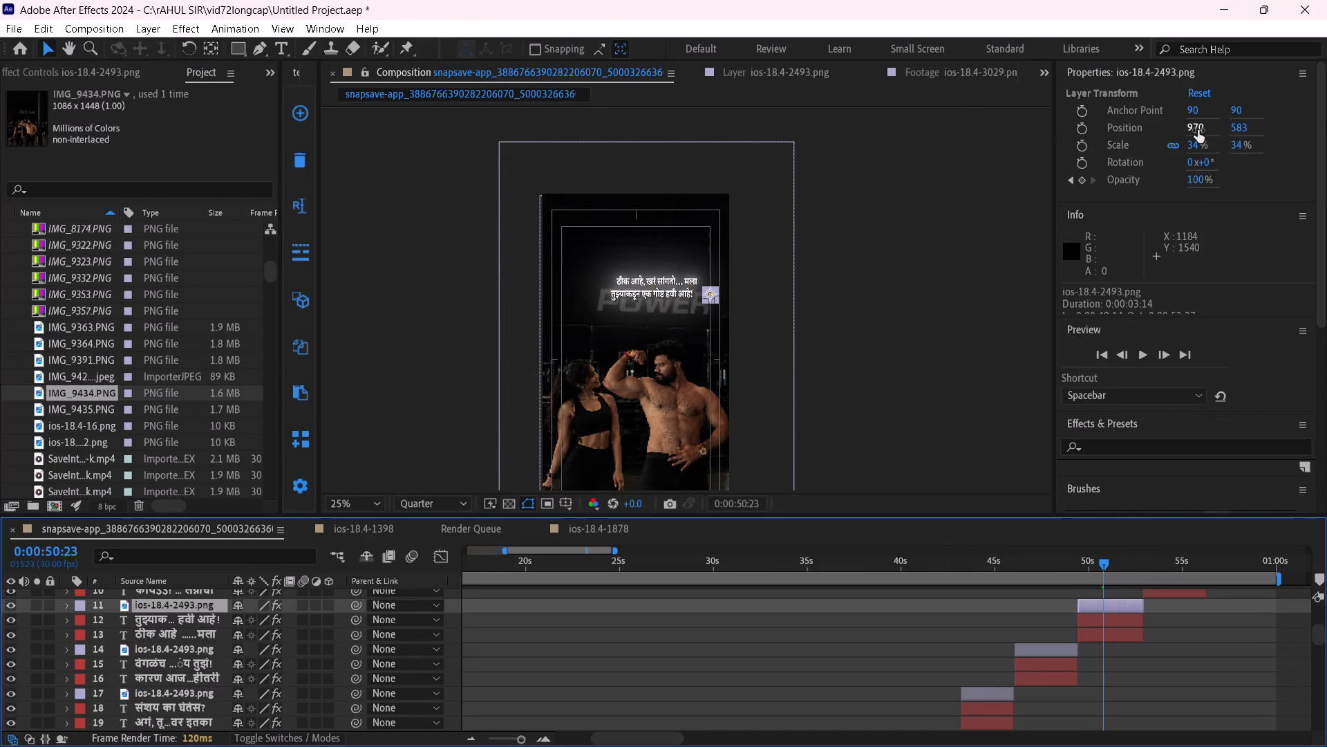
pyautogui.moveTo(1196, 130); pyautogui.dragTo(1147, 138)
pyautogui.click(997, 312)
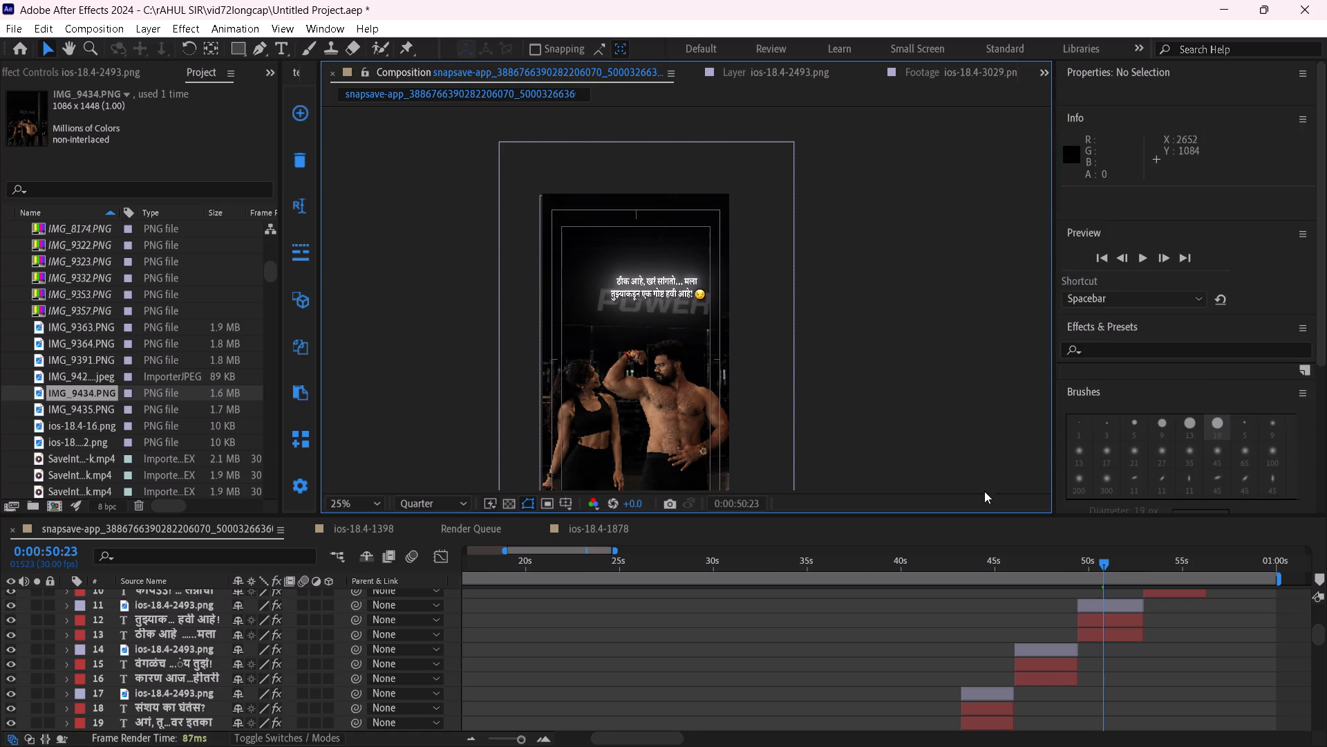
# Shift the caption line "ठीक आहे, खरं सांगतो... मला" horizontally to about 640, centring it over the second line and emoji.
pyautogui.click(1100, 634)
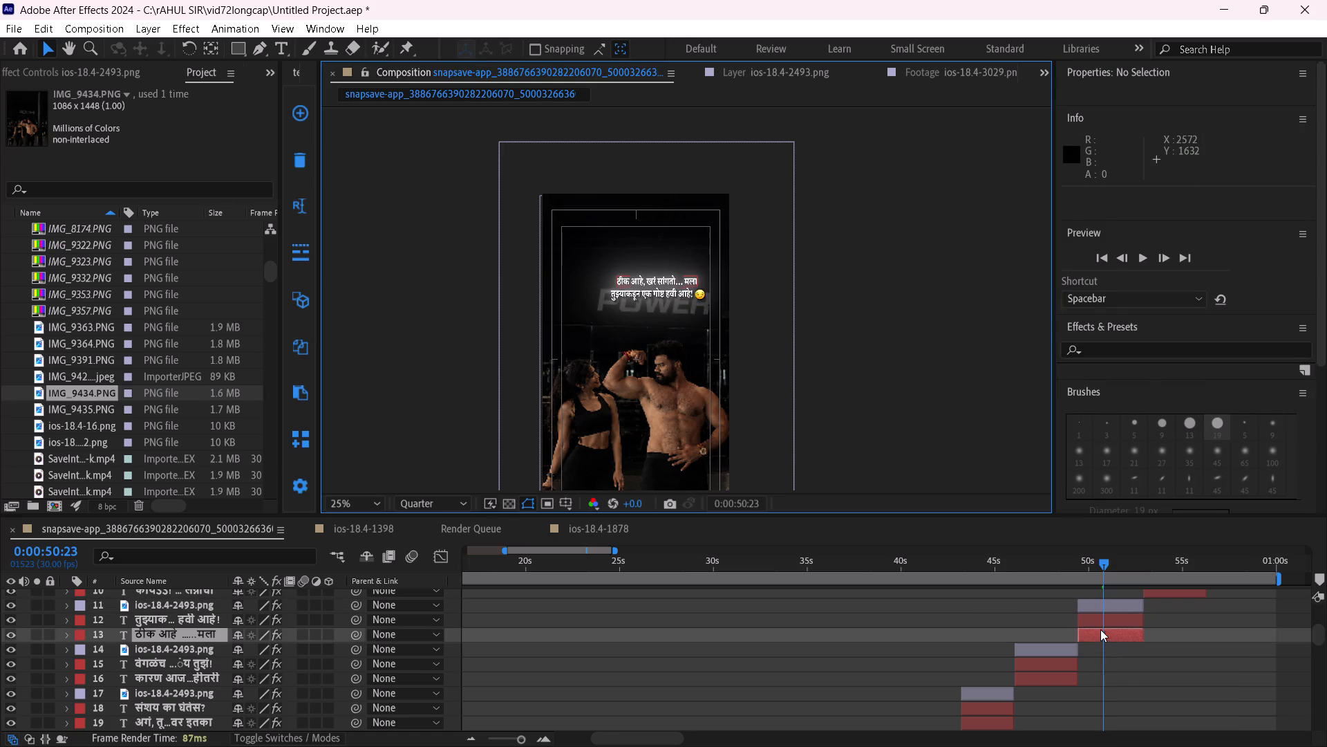
pyautogui.moveTo(1192, 123); pyautogui.dragTo(1182, 123)
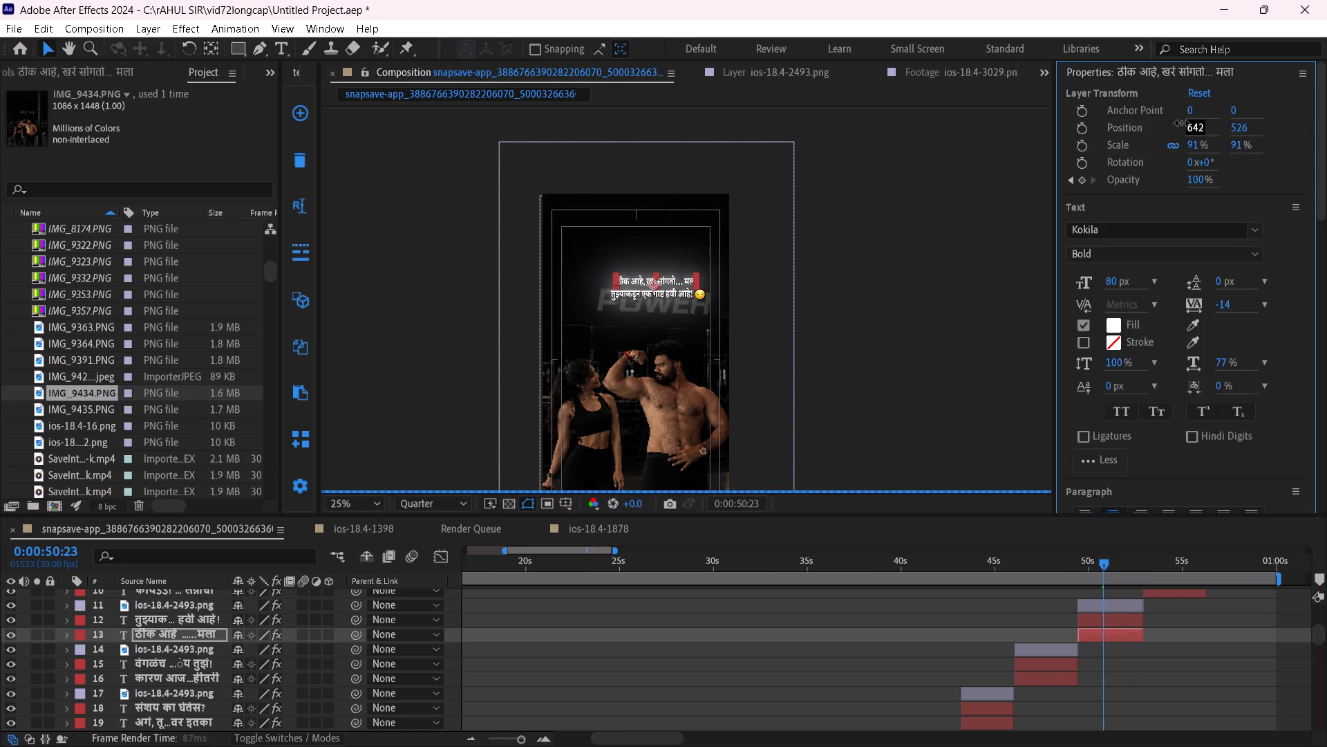
pyautogui.moveTo(1182, 123); pyautogui.dragTo(1178, 124)
pyautogui.click(963, 295)
# Move both caption lines and their emoji together down below the POWER lettering, just above the man's head.
pyautogui.click(1108, 604)
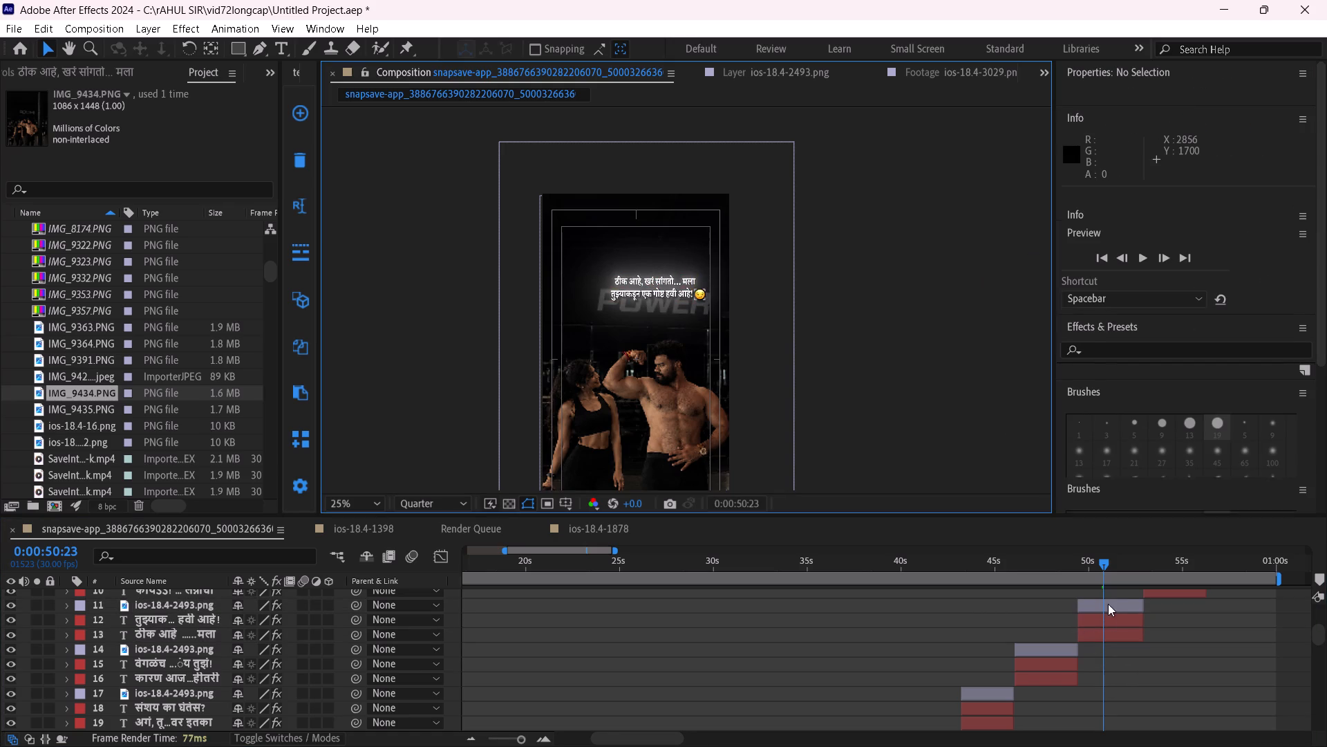
pyautogui.keyDown('shift'); pyautogui.click(1115, 641); pyautogui.keyUp('shift')
pyautogui.moveTo(676, 295); pyautogui.dragTo(671, 317)
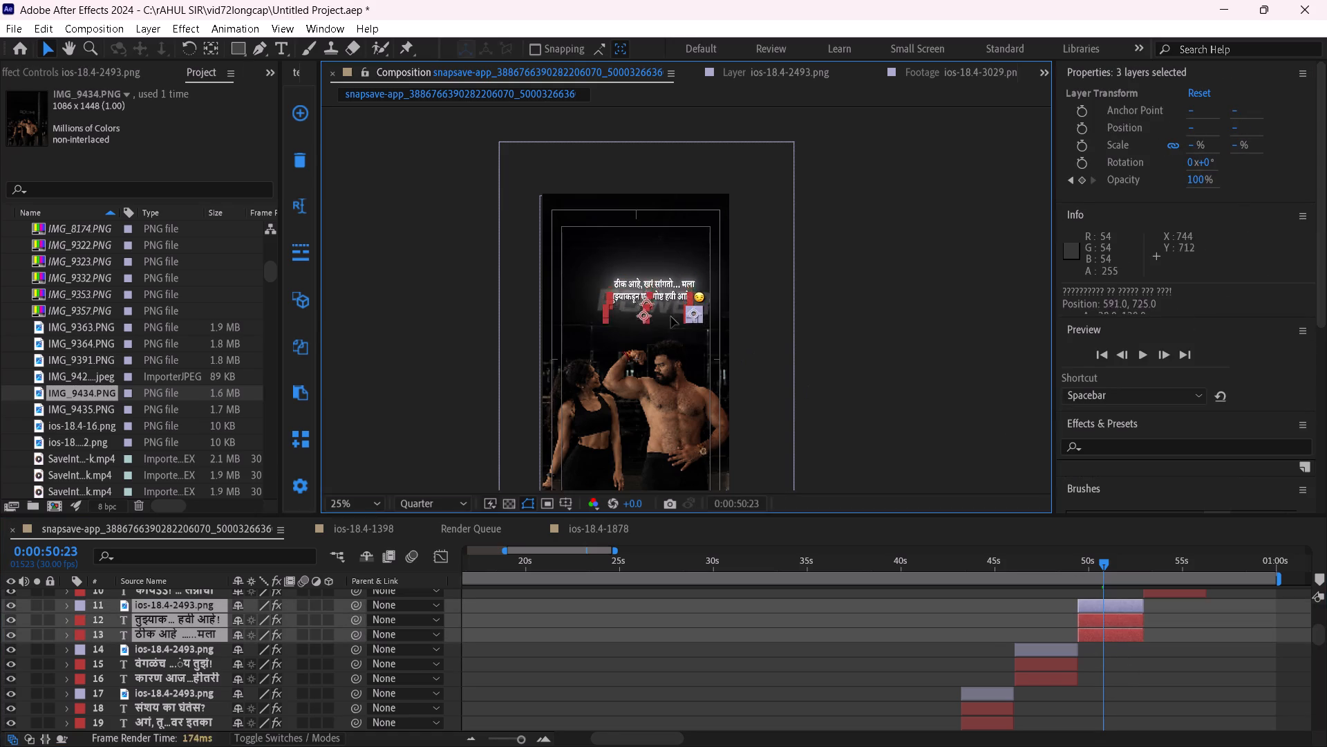
pyautogui.moveTo(671, 317); pyautogui.dragTo(679, 333)
pyautogui.click(890, 340)
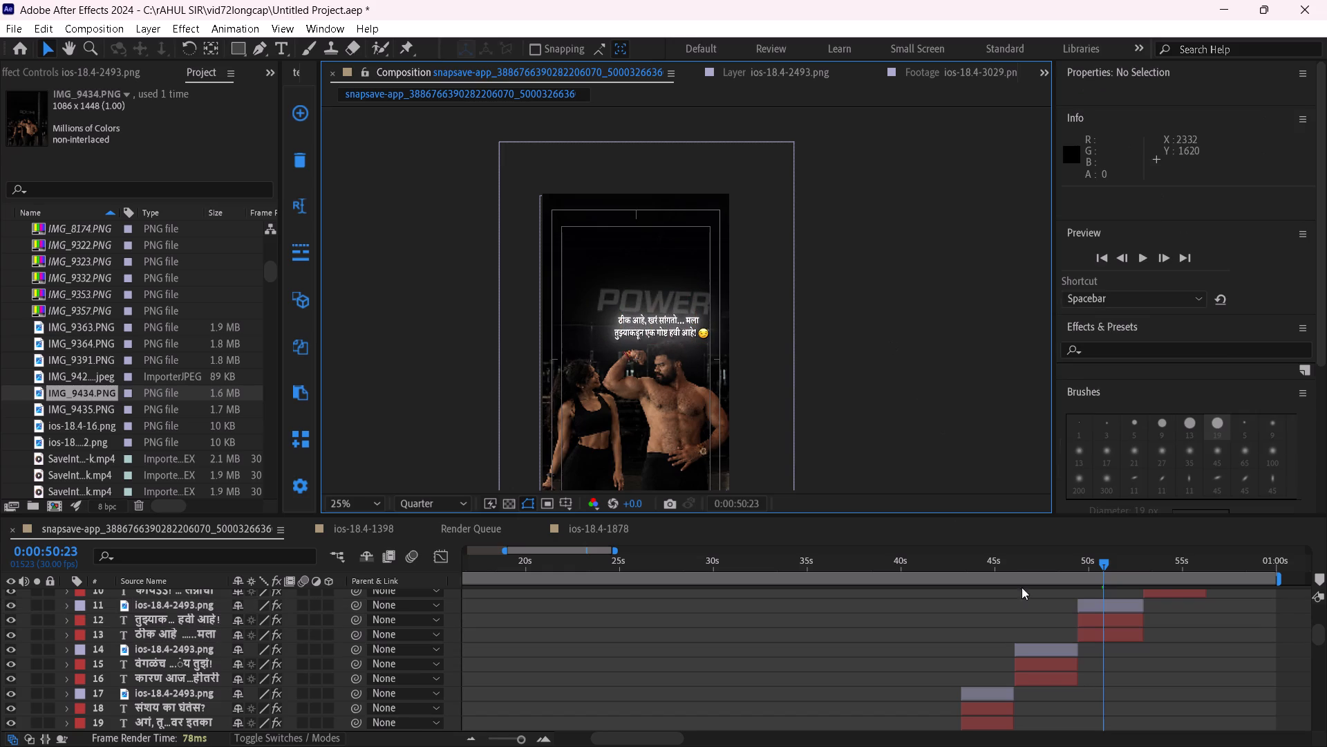
# Move the playhead to about 0:00:54, onto the next caption group in the timeline.
pyautogui.moveTo(1113, 564); pyautogui.dragTo(1321, 629)
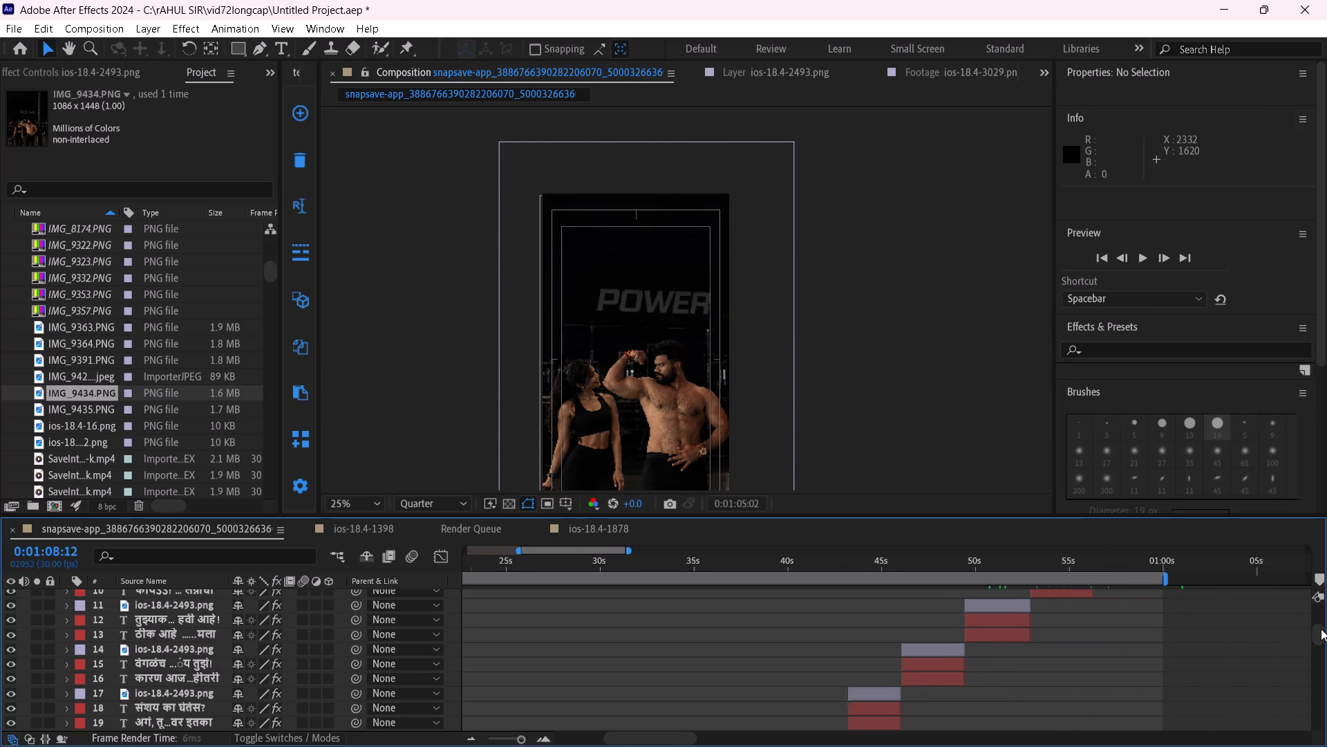
pyautogui.moveTo(1321, 629); pyautogui.dragTo(939, 656)
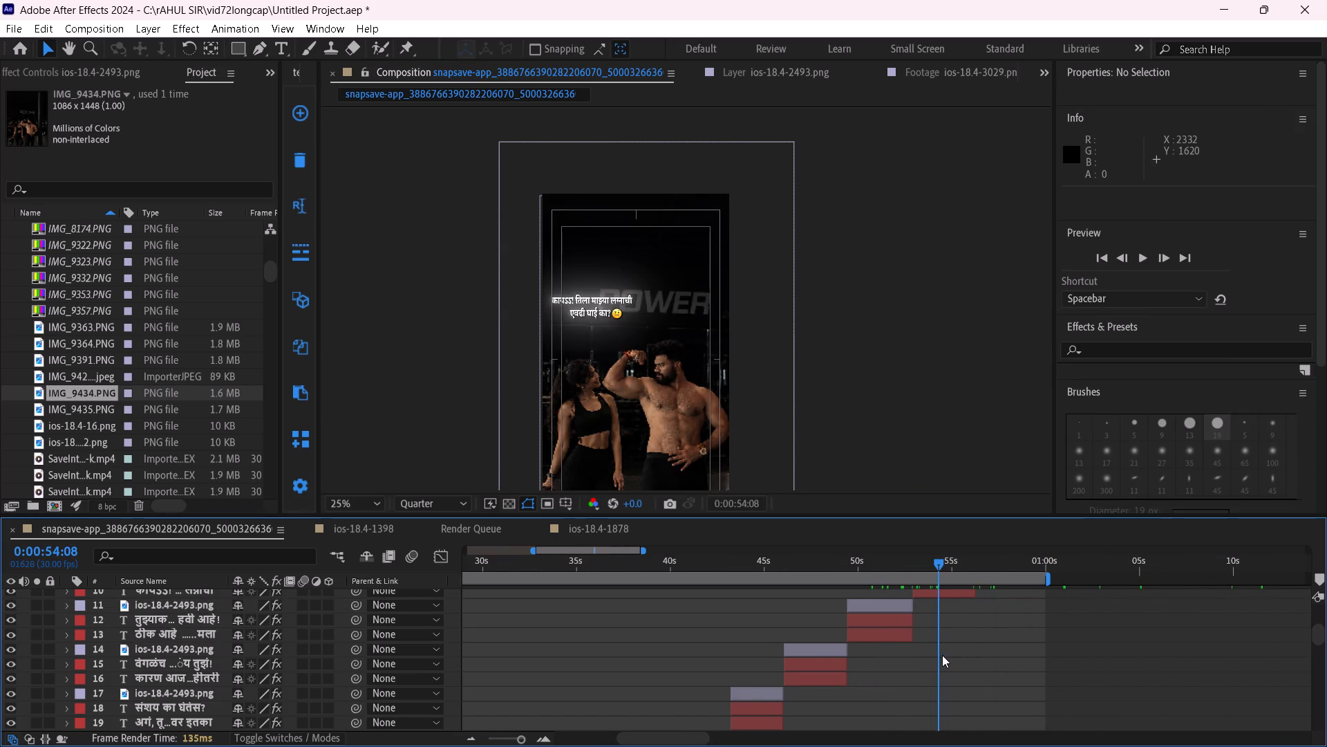
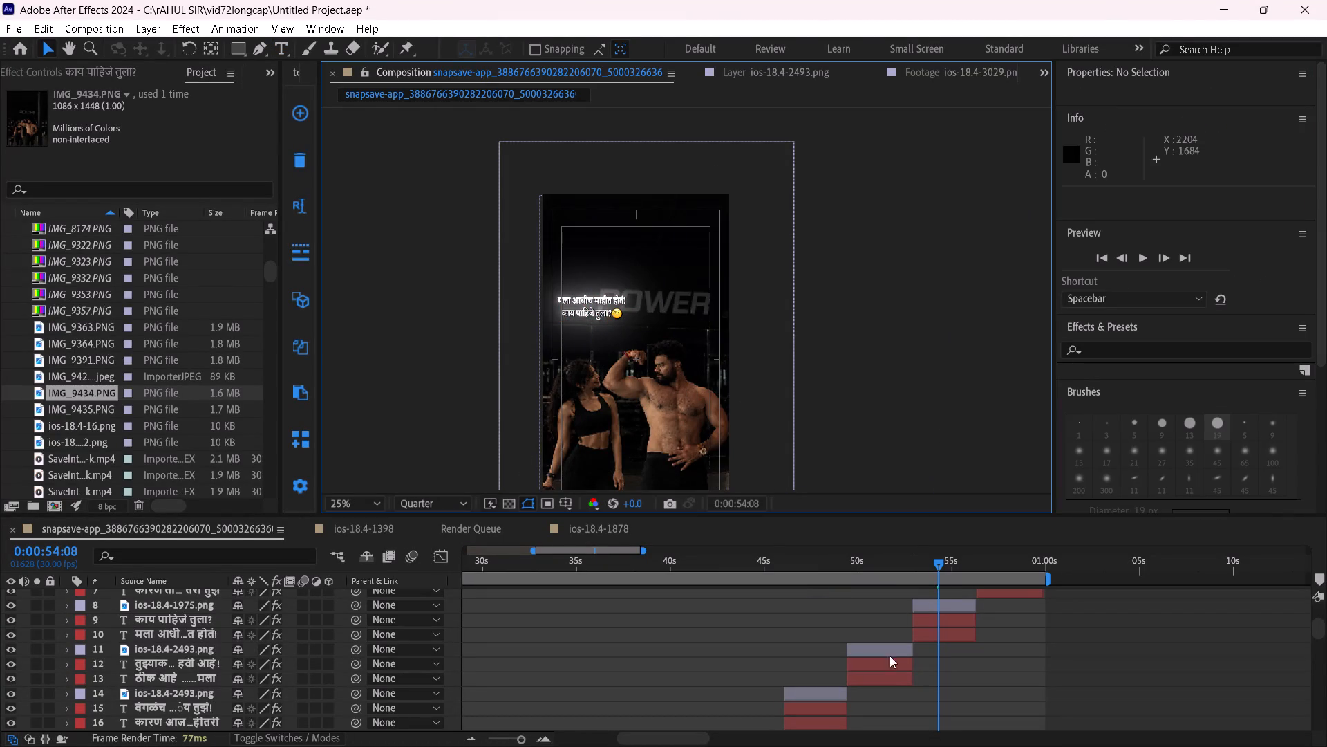
# Move both lines of the "काय पाहिजे तुला?" caption group and their emoji together down to just above the woman's head.
pyautogui.keyDown('shift'); pyautogui.click(954, 602); pyautogui.keyUp('shift')
pyautogui.keyDown('shift'); pyautogui.click(954, 634); pyautogui.keyUp('shift')
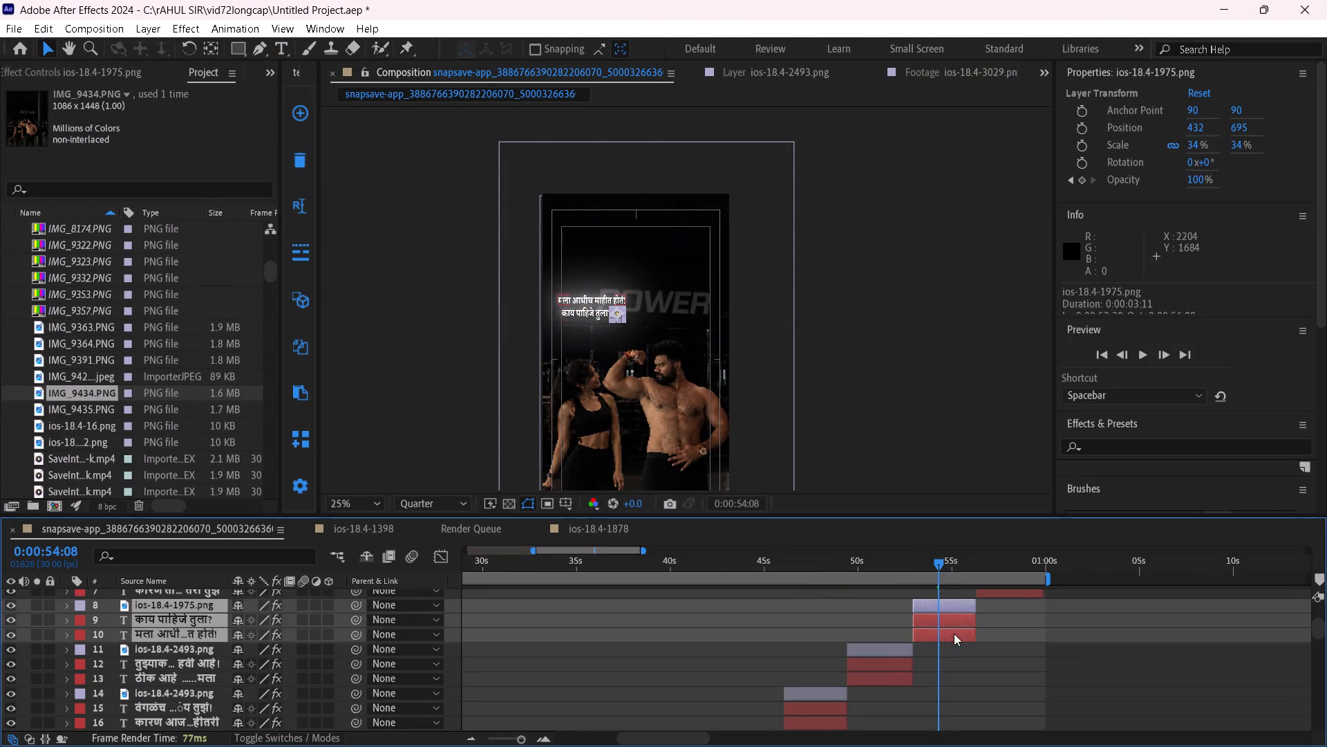
pyautogui.moveTo(593, 310); pyautogui.dragTo(596, 333)
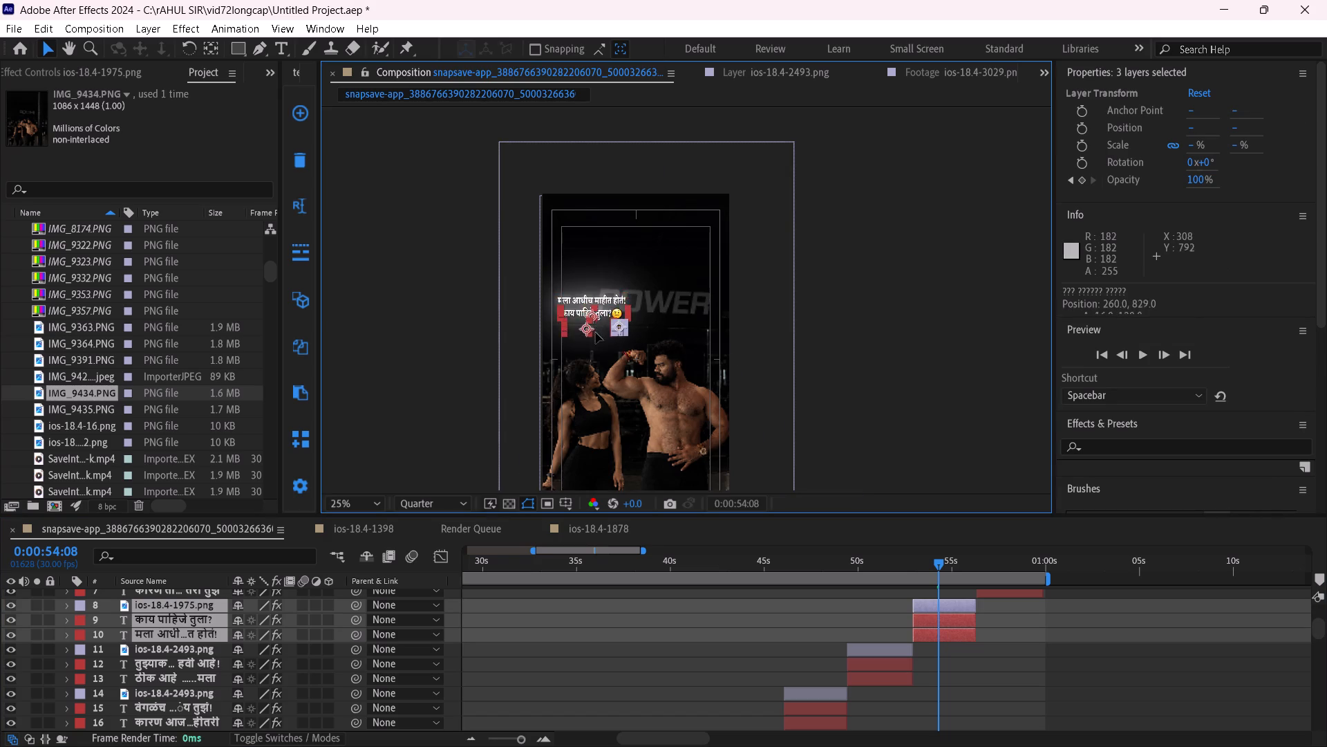
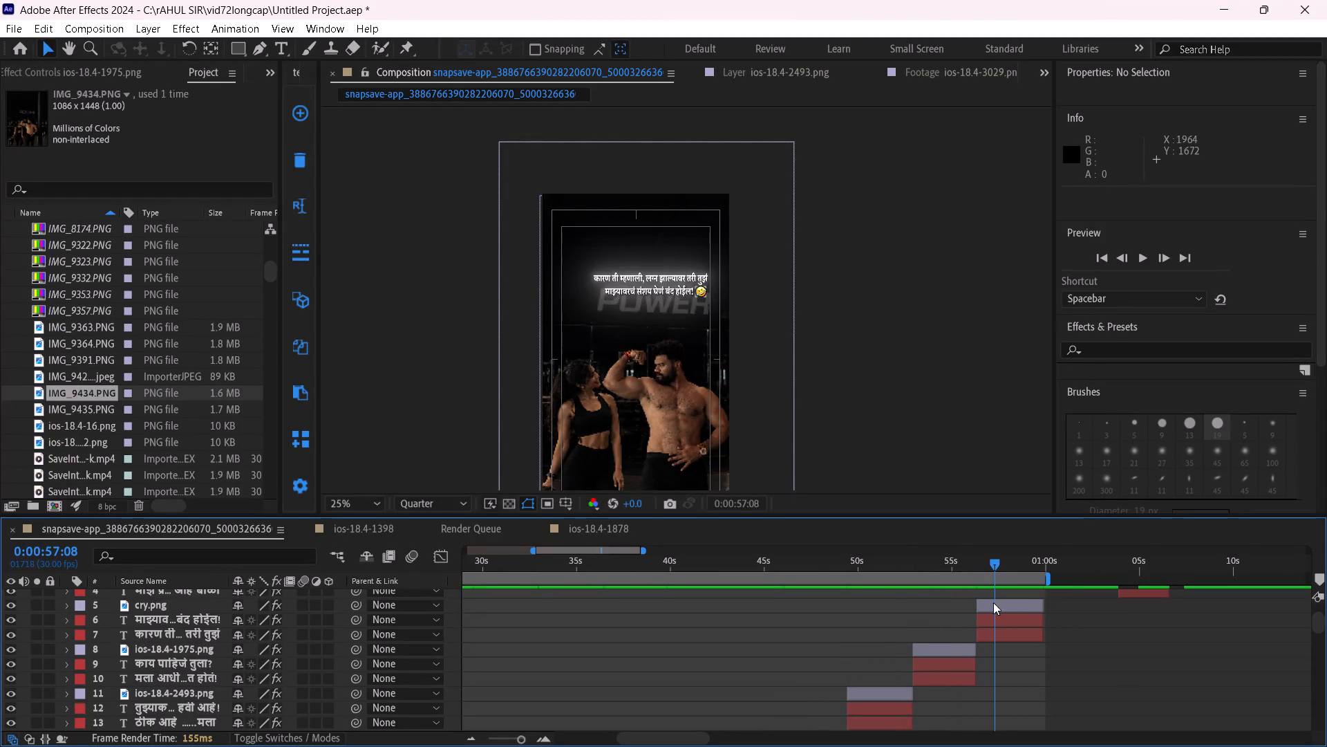
# Replace the "माझ्यावरचं संशय घेणं बंद होईल!" caption line with "तुझ्या Phone pay चा पासवर्ड!".
pyautogui.doubleClick(1003, 622)
pyautogui.press('BackSpace')
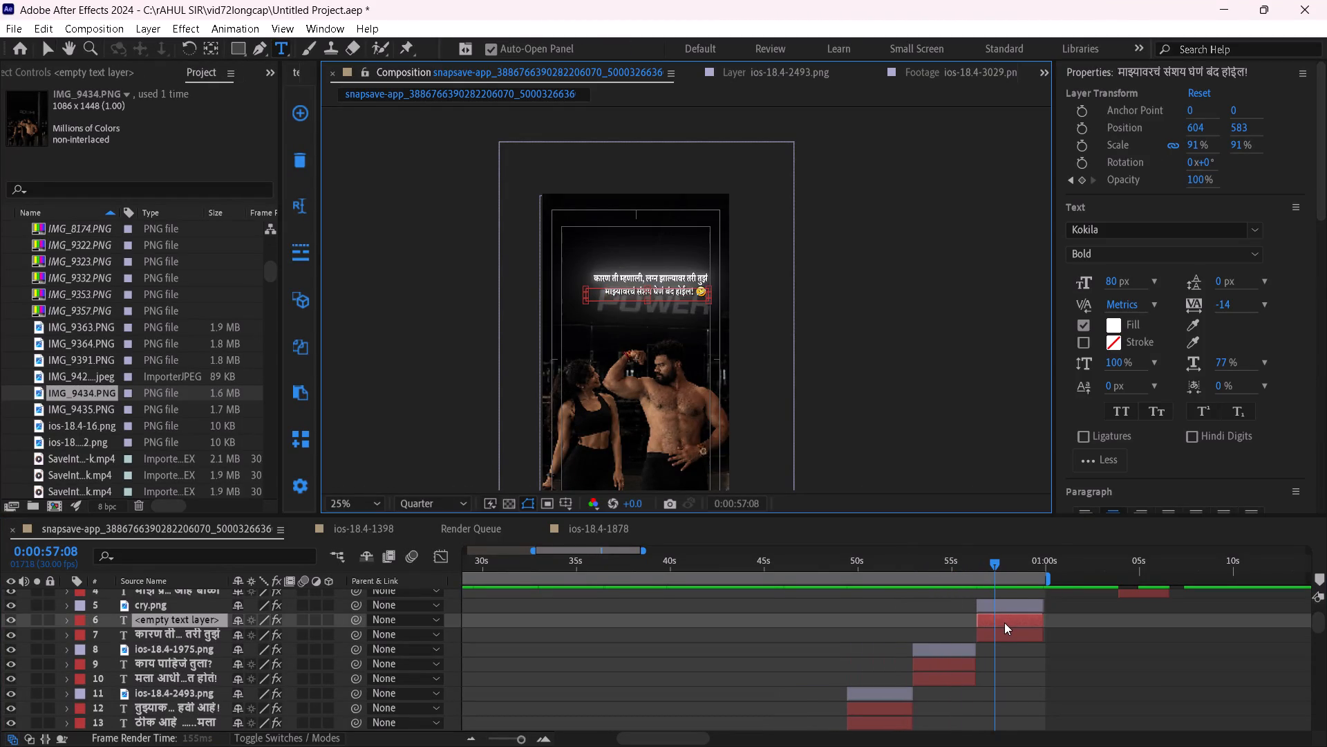
pyautogui.hotkey('ctrl', 'v')
pyautogui.click(48, 53)
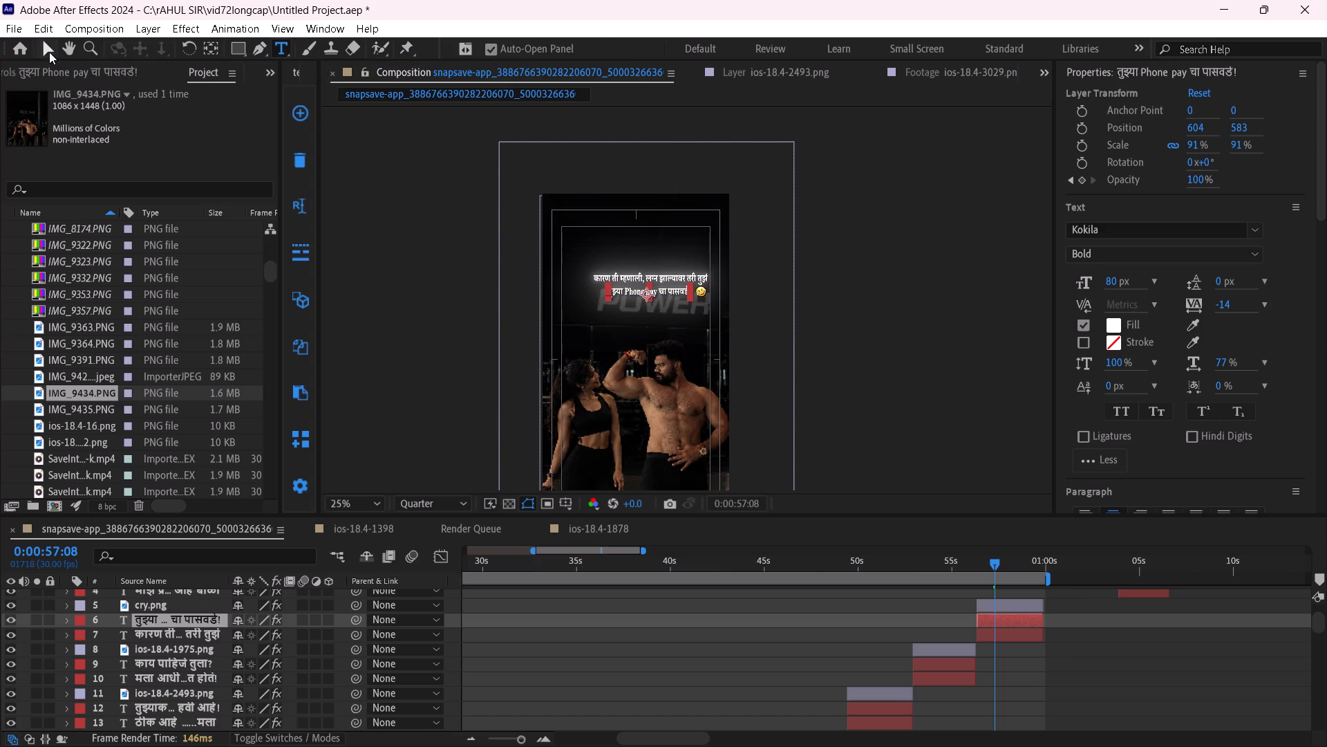
# Shift the cry.png emoji horizontally to X position 896, close to the end of the Phone pay caption line.
pyautogui.click(999, 605)
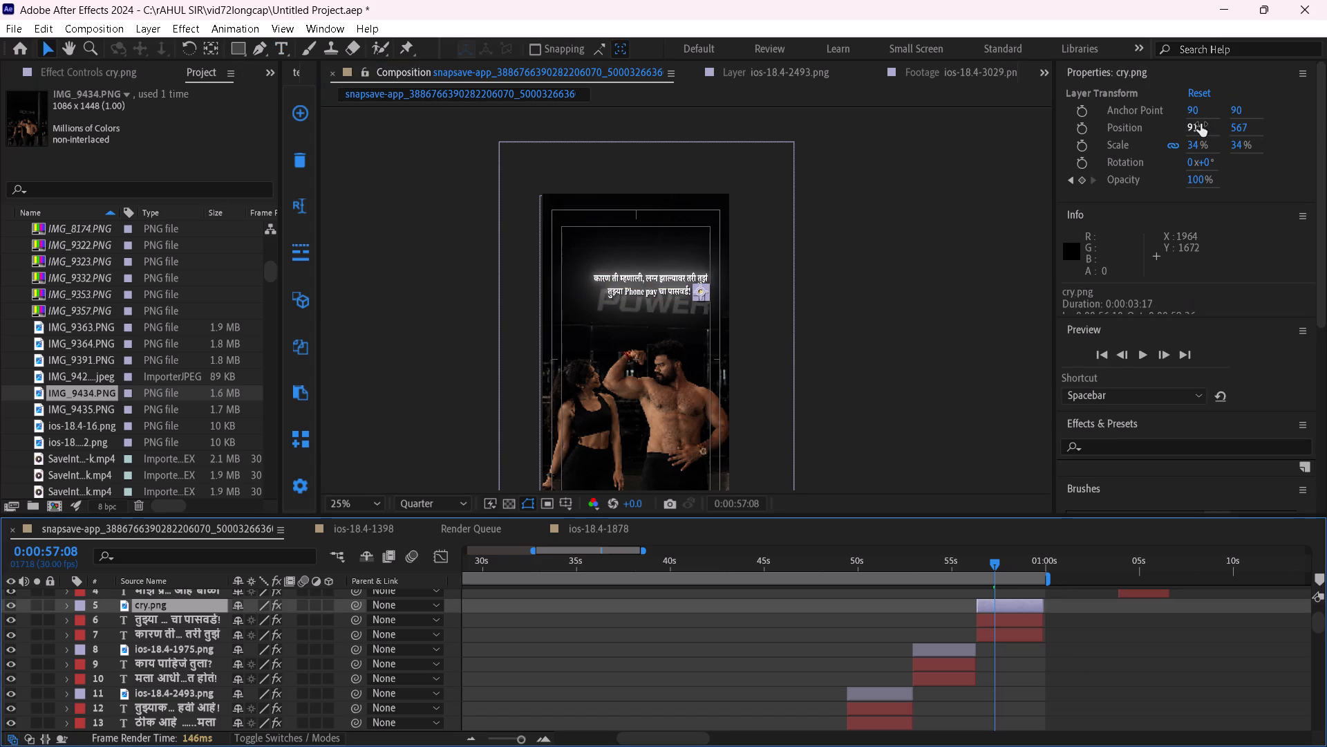
pyautogui.moveTo(1201, 124); pyautogui.dragTo(1188, 124)
pyautogui.click(894, 315)
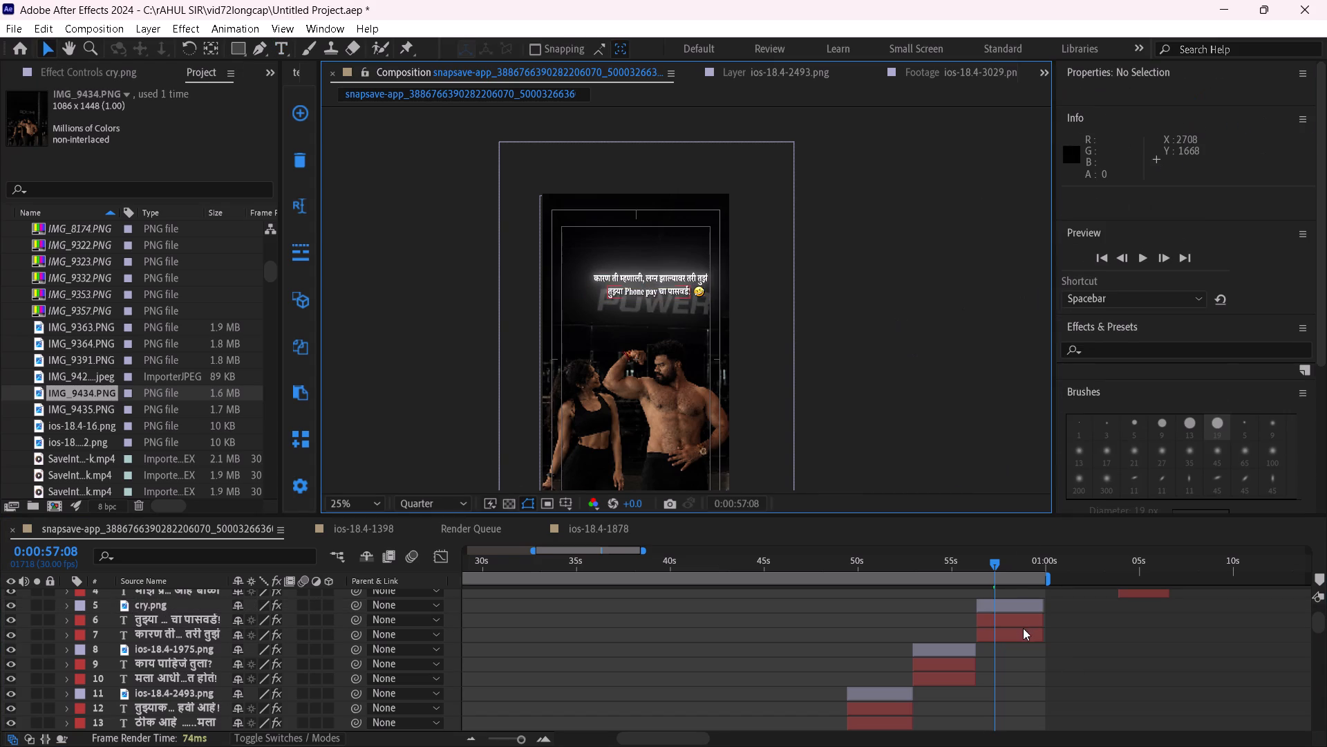
pyautogui.click(1019, 605)
pyautogui.moveTo(1194, 127); pyautogui.dragTo(1189, 130)
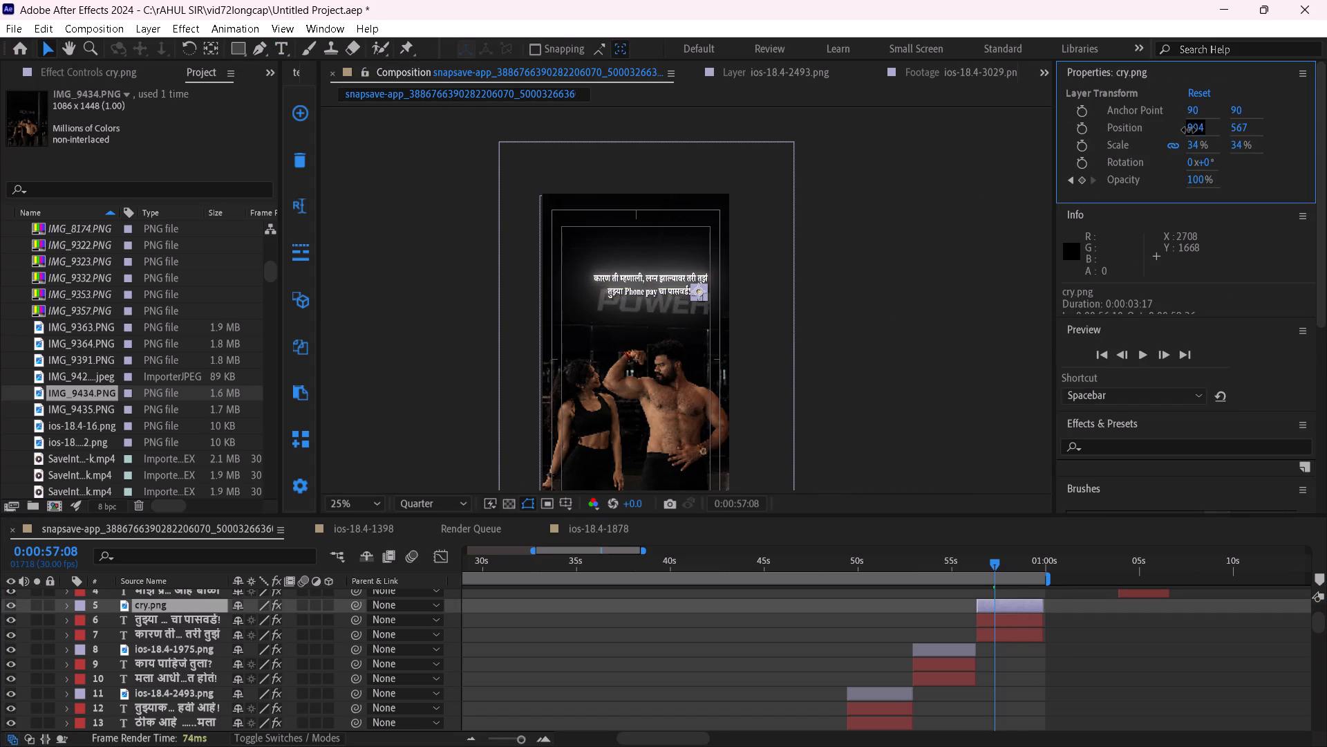
pyautogui.moveTo(1189, 130); pyautogui.dragTo(1186, 131)
pyautogui.click(998, 290)
# Delete the upper caption line starting with "कारण ती म्हणाली" from above the Phone pay line.
pyautogui.click(1022, 632)
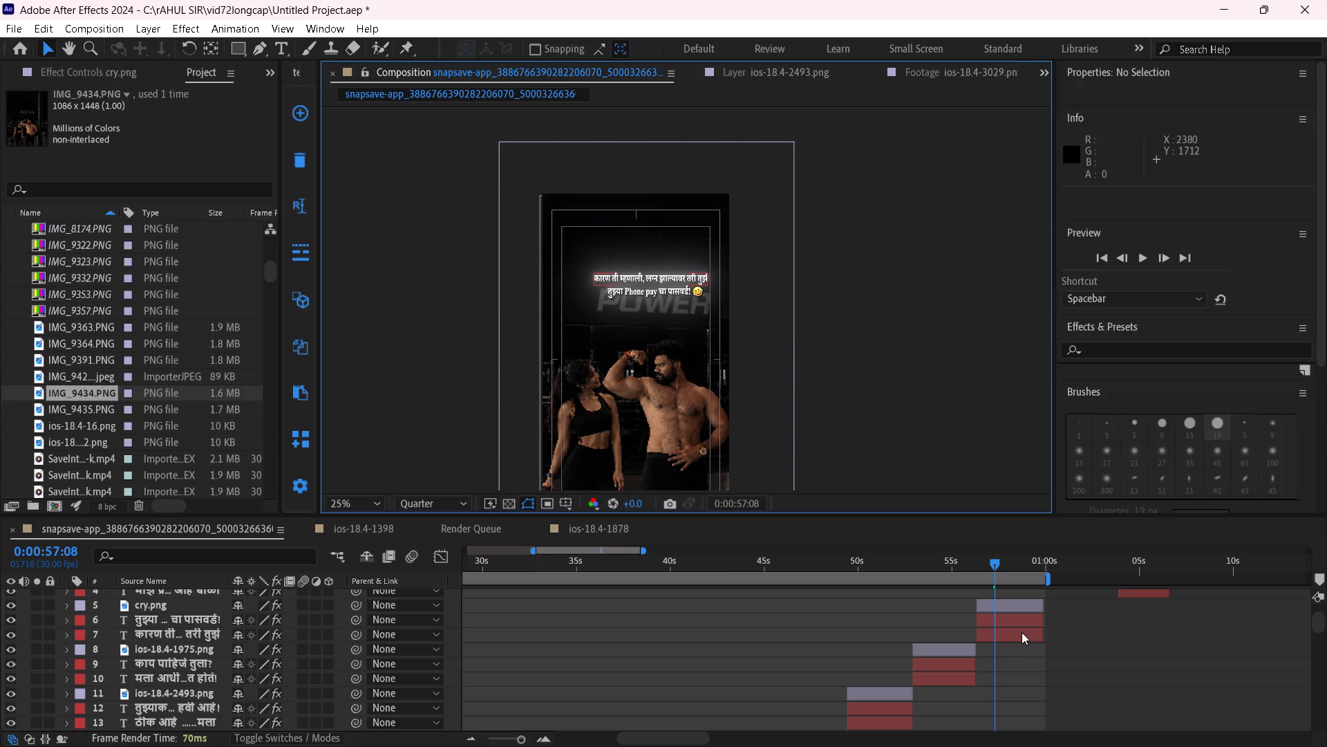
pyautogui.press('BackSpace')
# Trim the ends of the Phone pay caption and cry.png layers together to a duration of 0:00:01:27.
pyautogui.click(1020, 603)
pyautogui.keyDown('ctrl'); pyautogui.click(1012, 623); pyautogui.keyUp('ctrl')
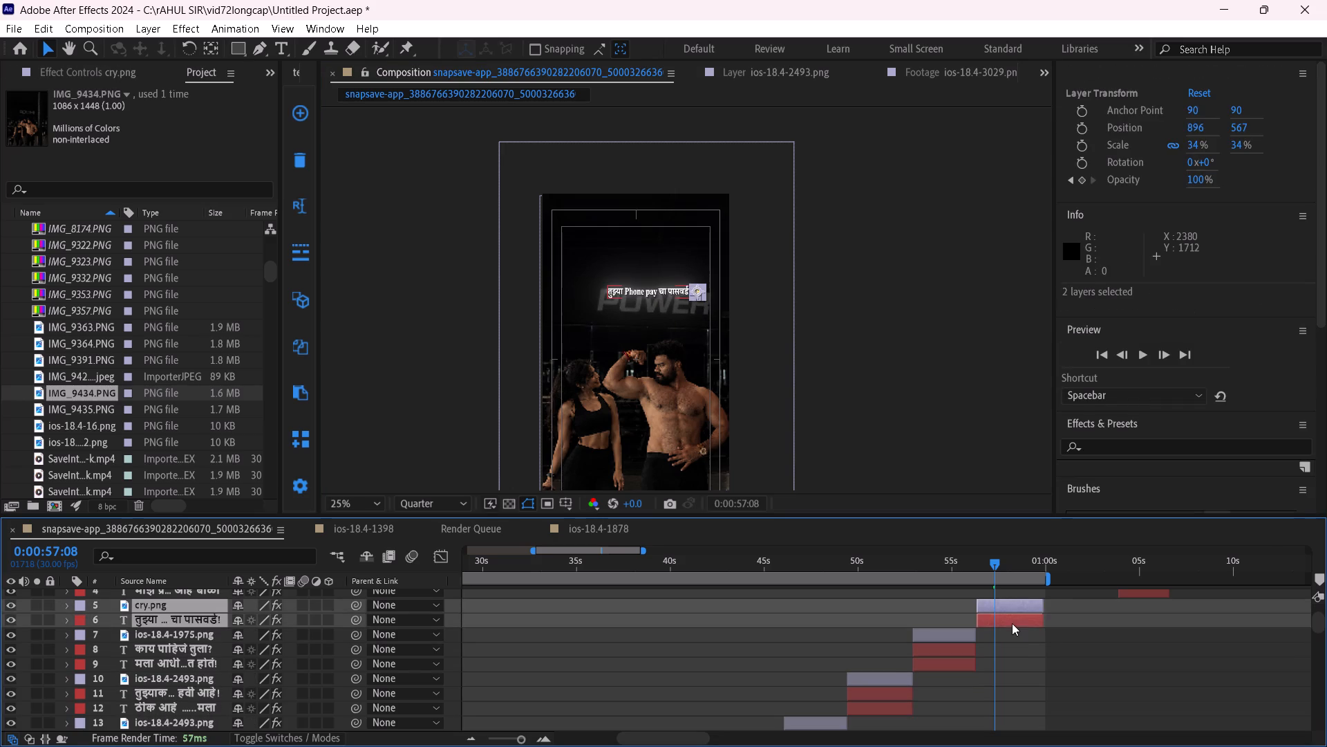
pyautogui.moveTo(1046, 607); pyautogui.dragTo(1015, 604)
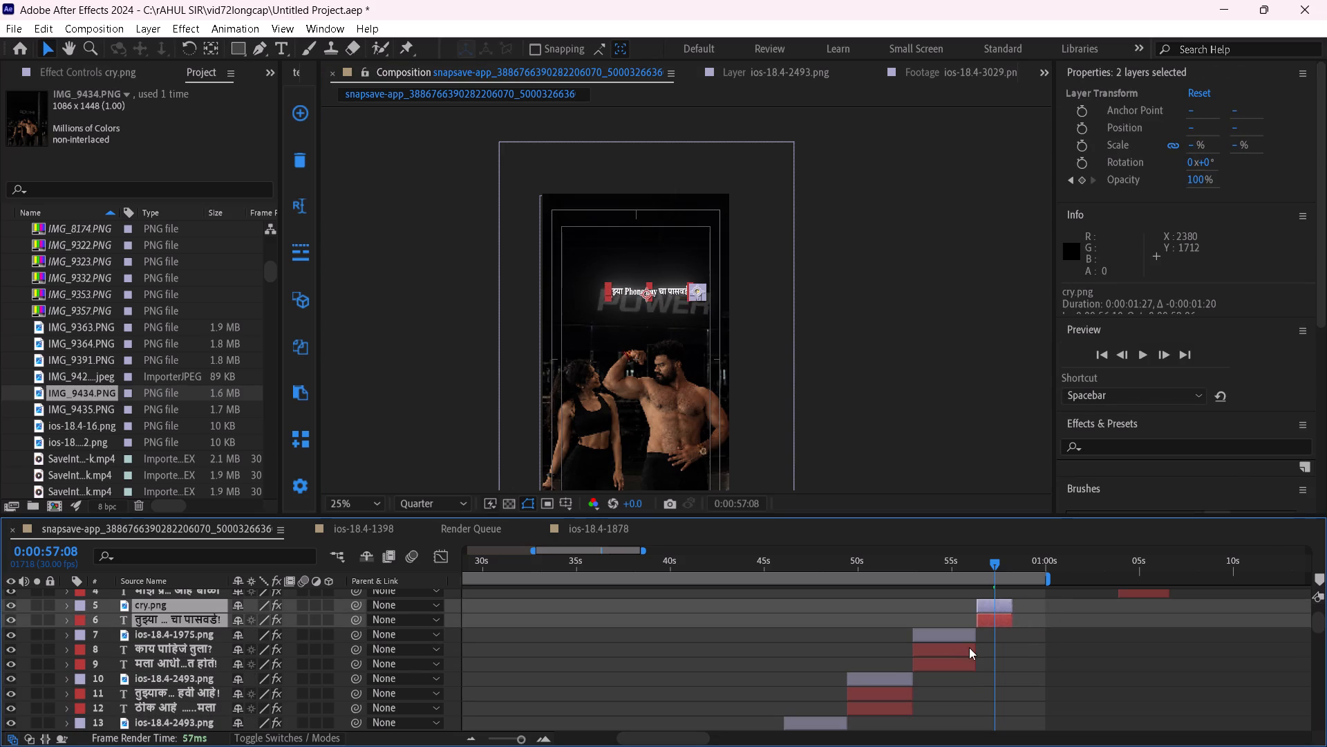
# Trim the ends of the "काय पाहिजे तुला?" and "तुझ्याकडून एक गोष्ट हवी आहे!" caption groups, emoji included, to 0:00:03:07 each.
pyautogui.click(959, 636)
pyautogui.keyDown('shift'); pyautogui.click(957, 663); pyautogui.keyUp('shift')
pyautogui.click(975, 650)
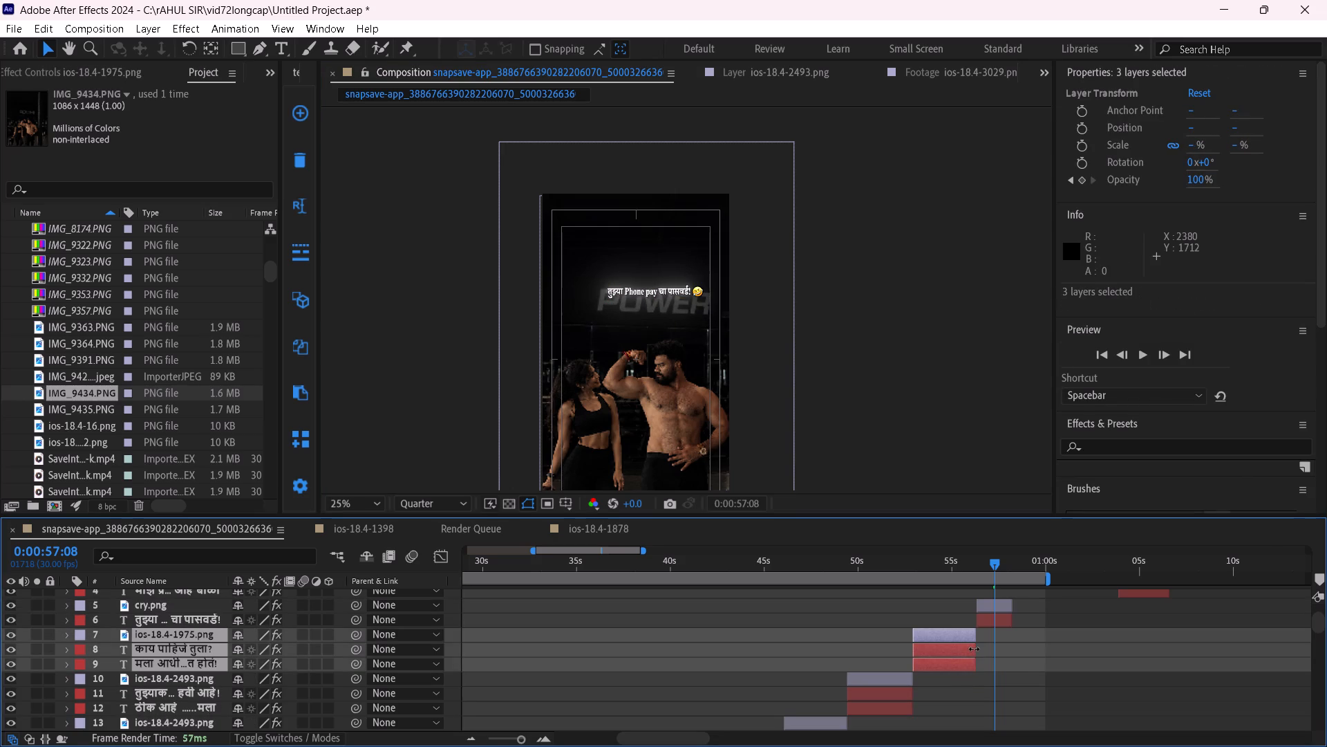
pyautogui.click(914, 679)
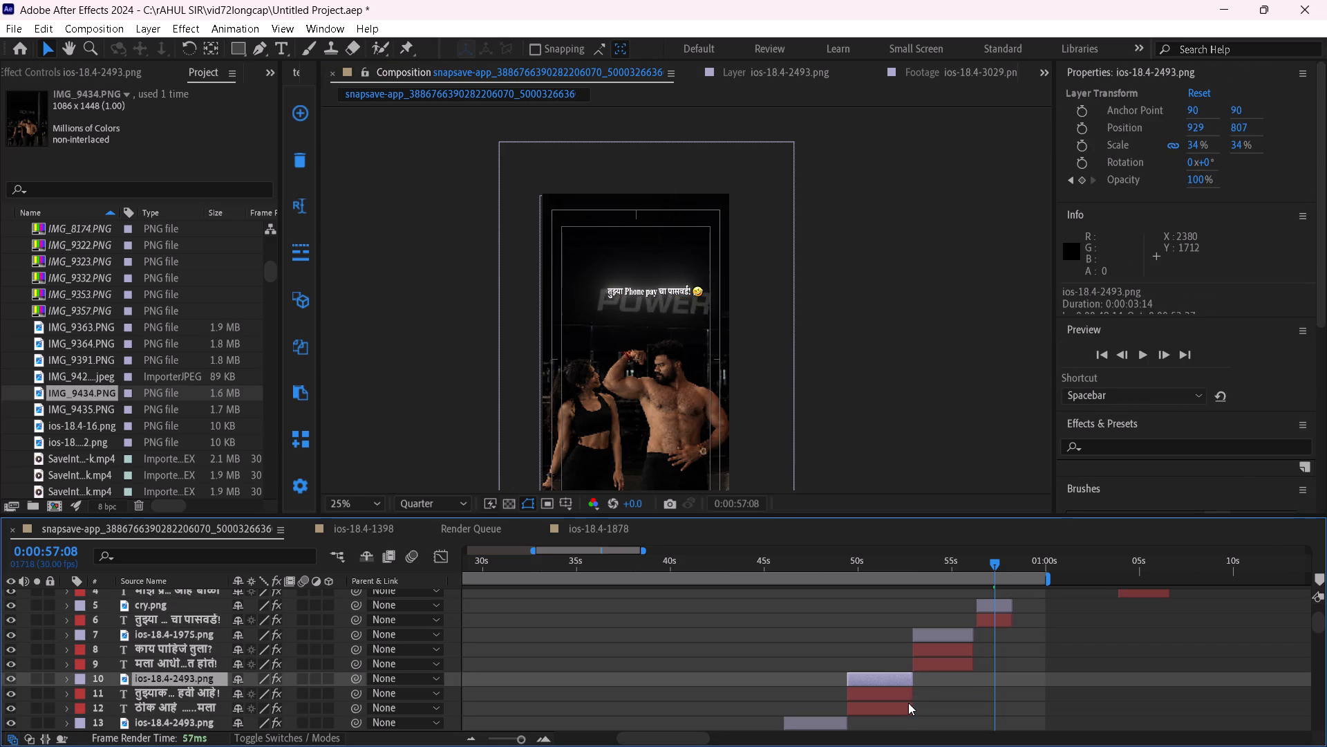
pyautogui.keyDown('shift'); pyautogui.click(908, 703); pyautogui.keyUp('shift')
pyautogui.click(912, 697)
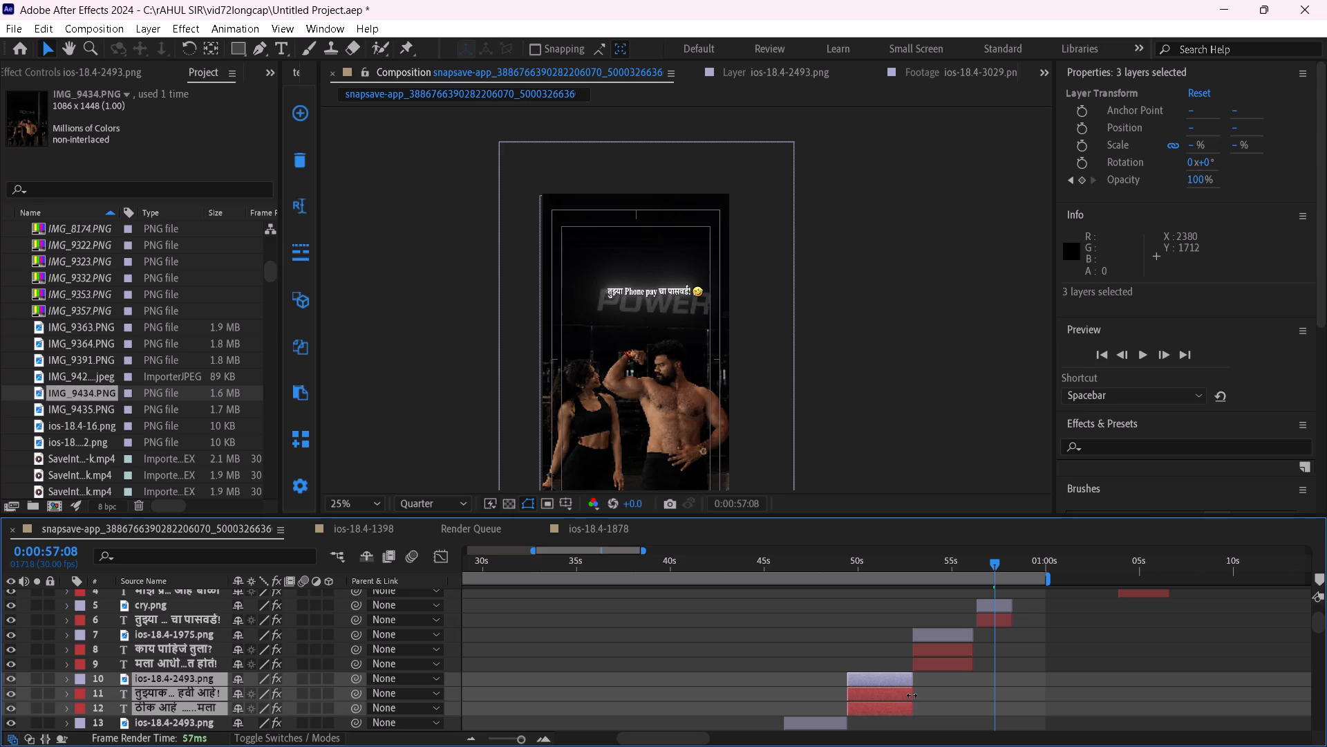
# Shift the "काय पाहिजे तुला?" caption group and its emoji 6 frames earlier to start where the preceding group ends.
pyautogui.click(944, 640)
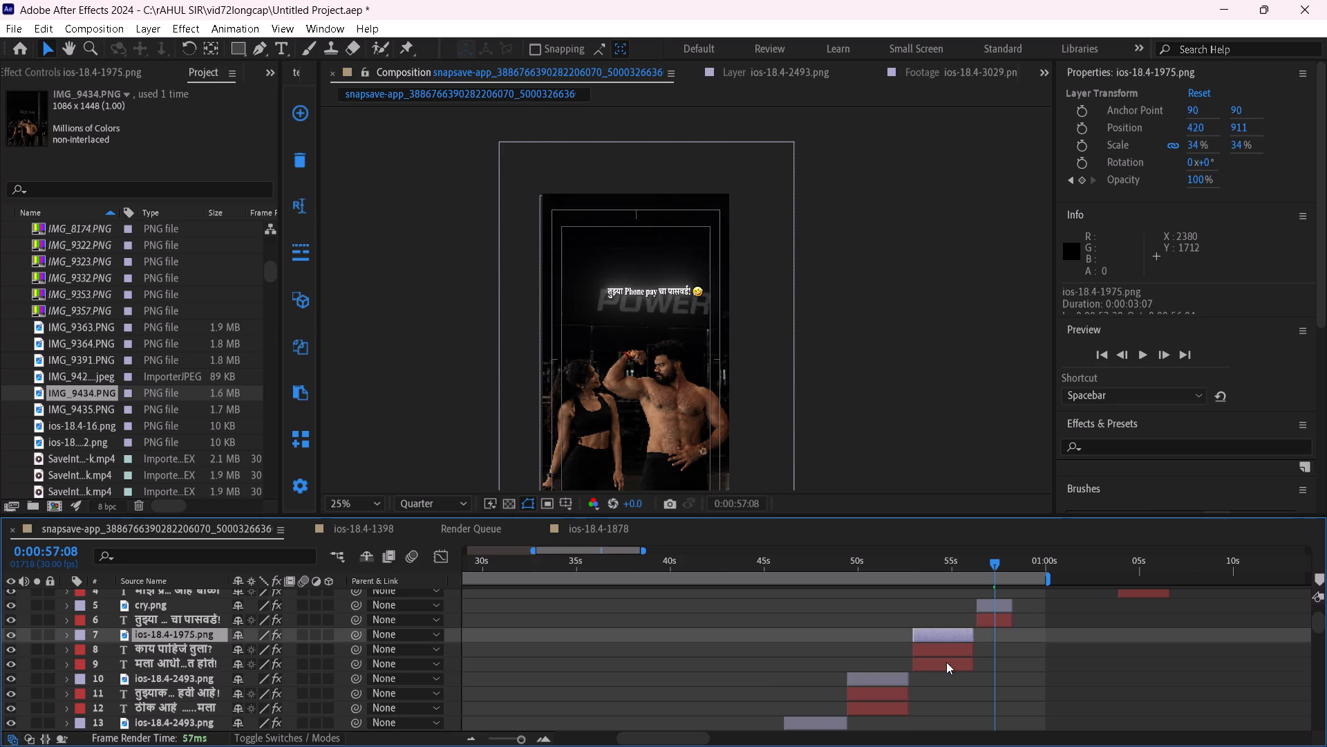
pyautogui.keyDown('shift'); pyautogui.click(947, 663); pyautogui.keyUp('shift')
pyautogui.click(930, 650)
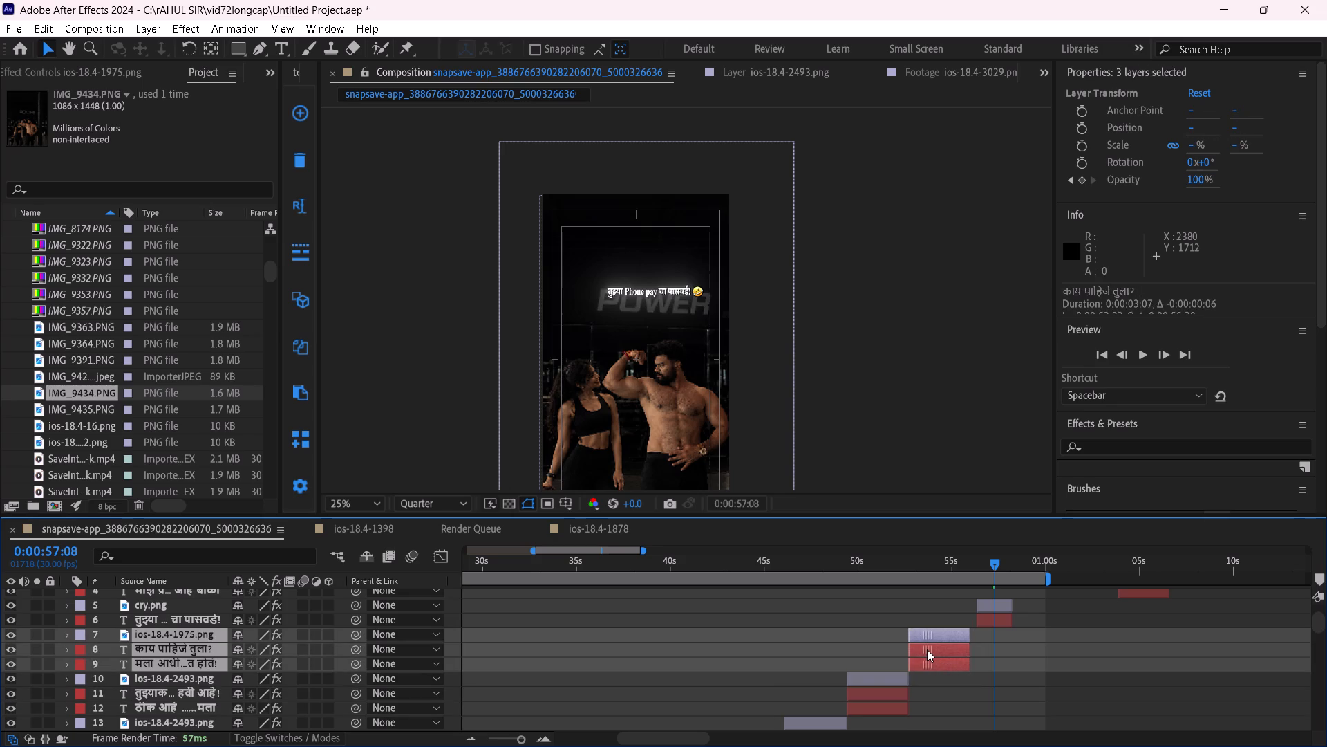
pyautogui.click(925, 688)
# Trim 4 frames off the end of the "वेगळंच चाललंय तुझं!" caption group and its emoji, to a duration of 0:00:03:06.
pyautogui.scroll(-1, 925, 688)
pyautogui.click(826, 568)
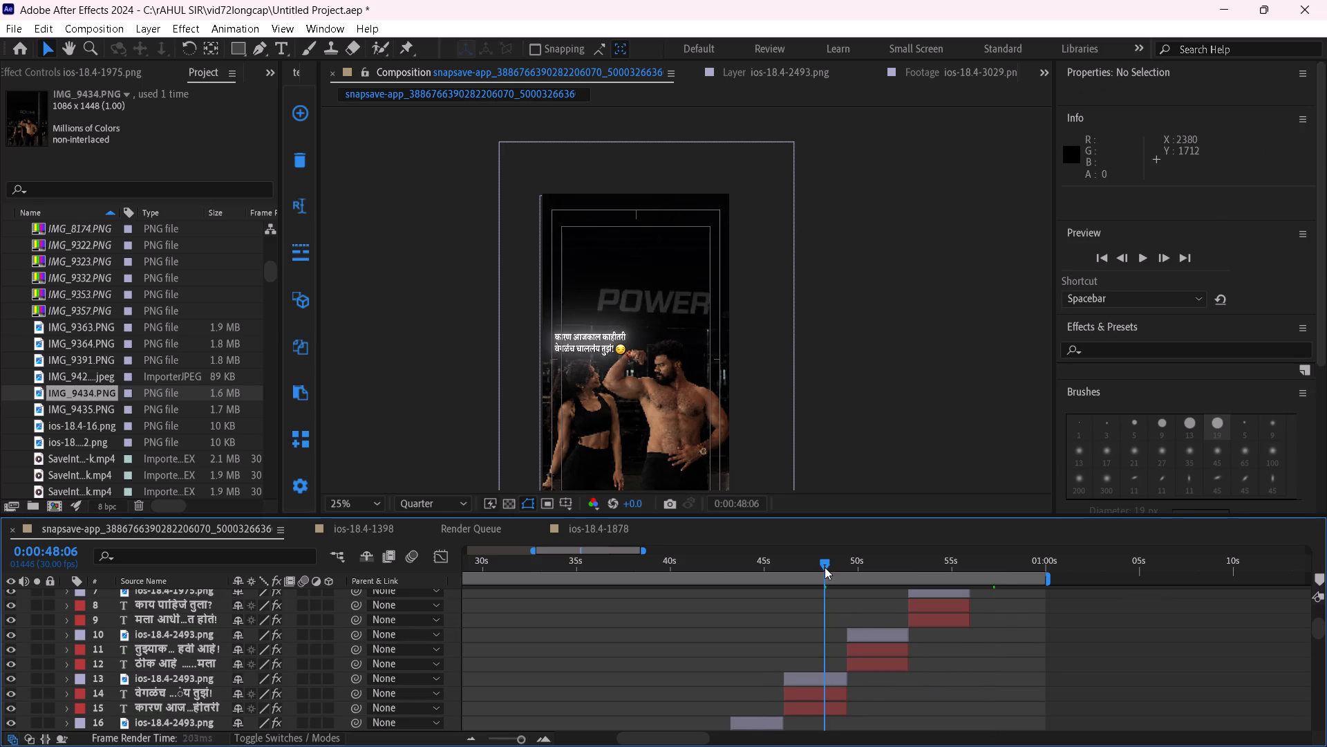
pyautogui.click(831, 679)
pyautogui.keyDown('shift'); pyautogui.click(834, 705); pyautogui.keyUp('shift')
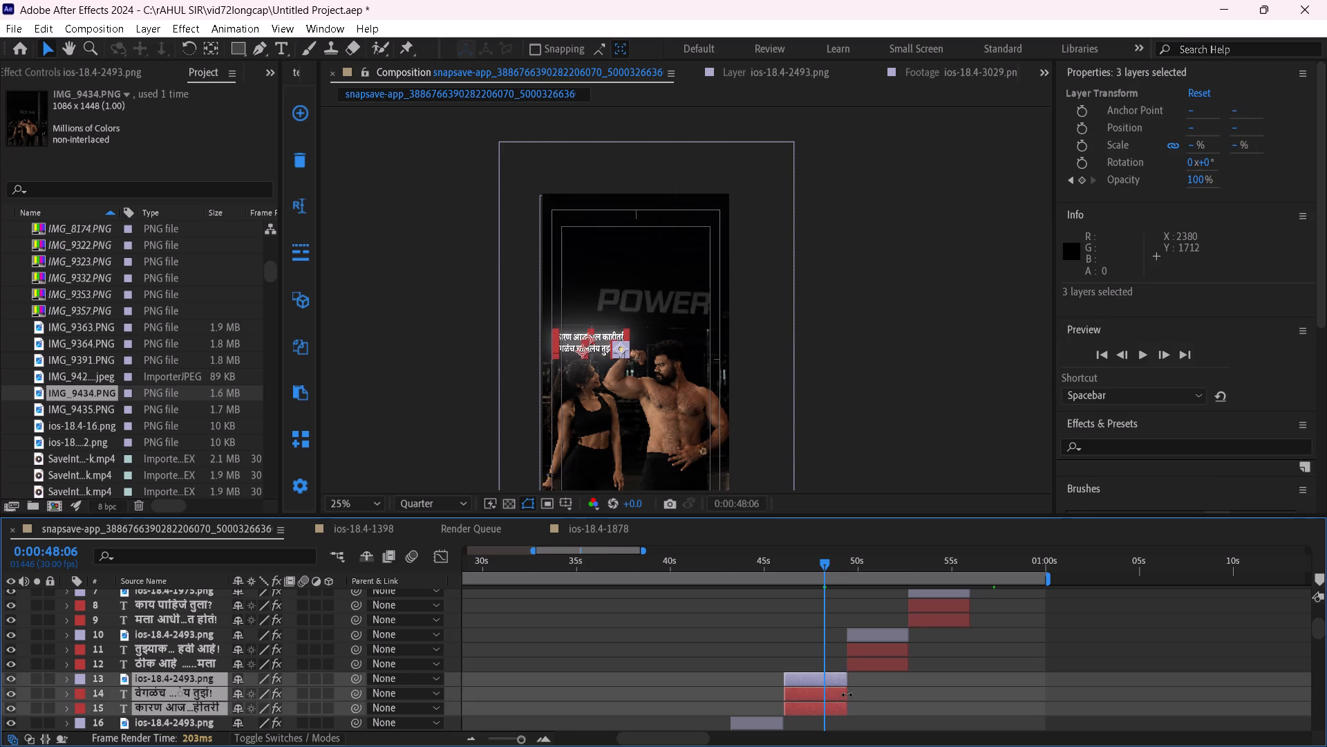
pyautogui.click(847, 694)
# Shift the "तुझ्याकडून एक गोष्ट हवी आहे!" and "काय पाहिजे तुला?" groups together 6 frames earlier, closing the gap after the preceding group.
pyautogui.scroll(1, 890, 703)
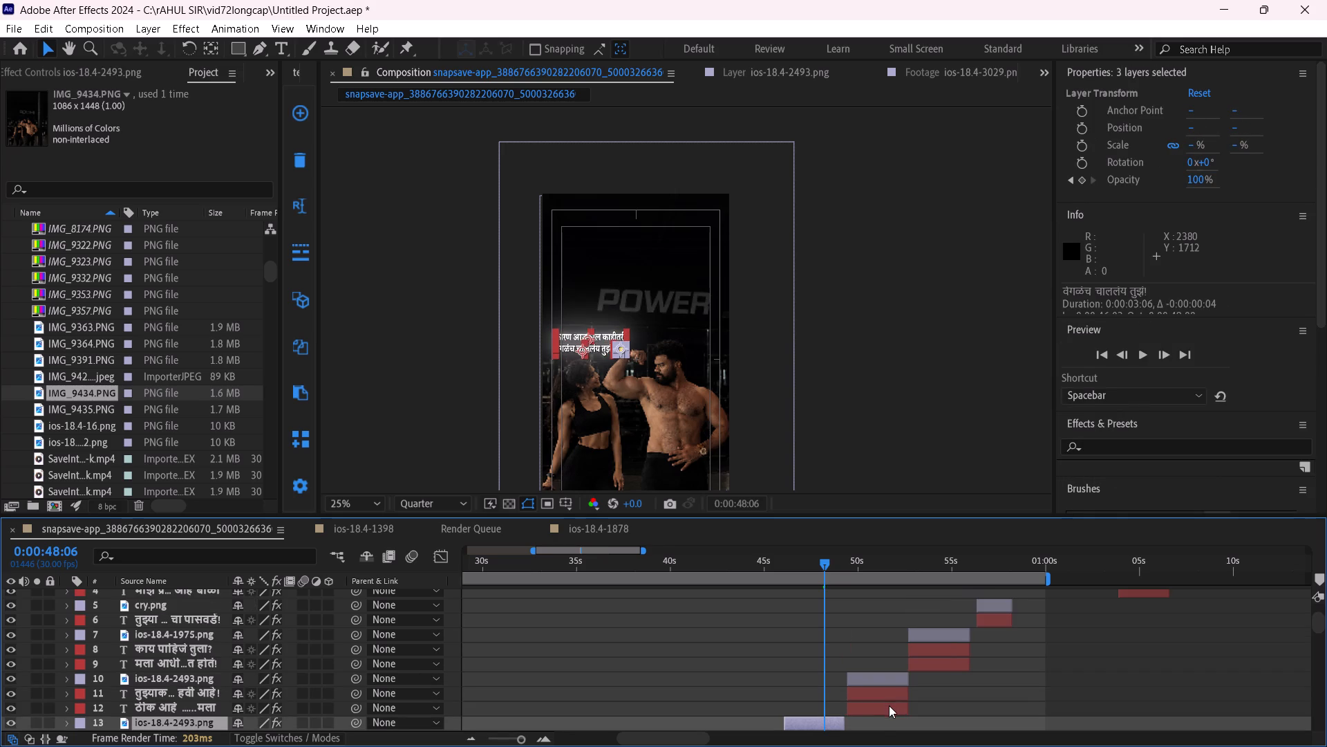
pyautogui.click(885, 711)
pyautogui.keyDown('shift'); pyautogui.click(930, 637); pyautogui.keyUp('shift')
pyautogui.click(871, 688)
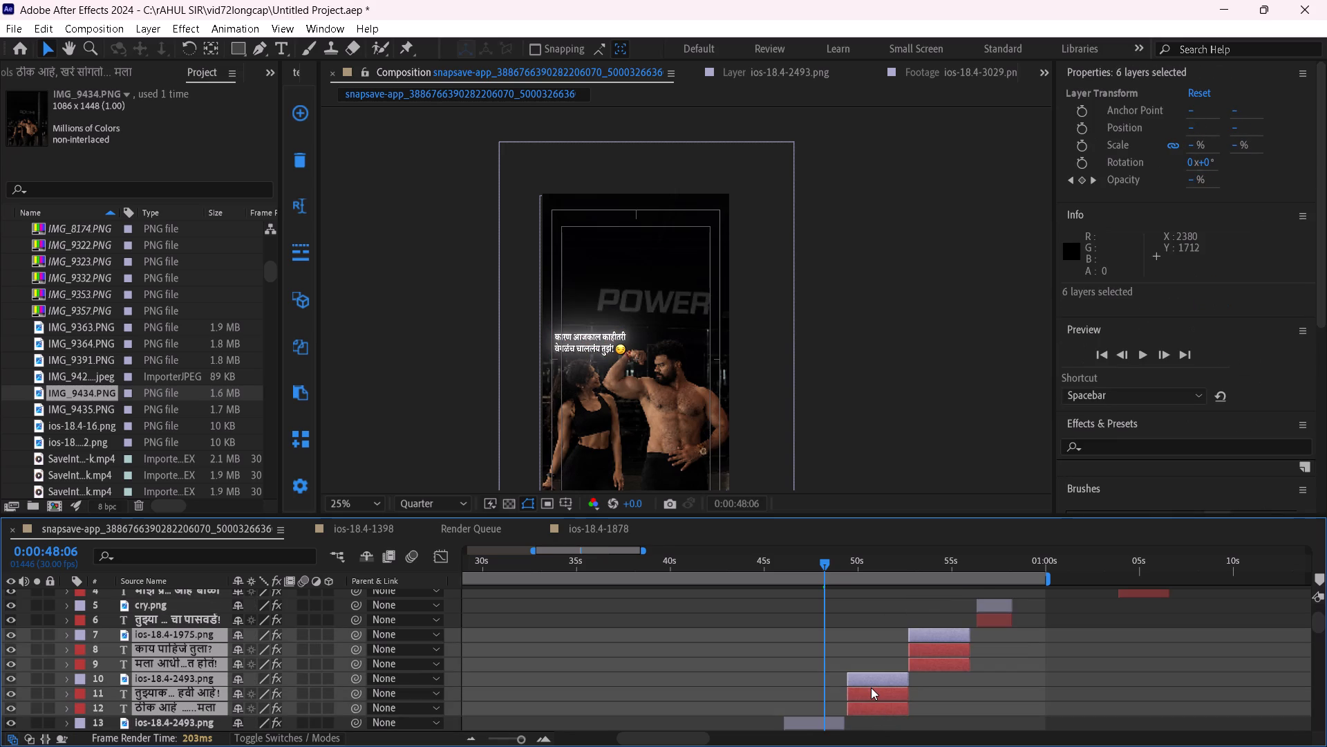
pyautogui.click(894, 640)
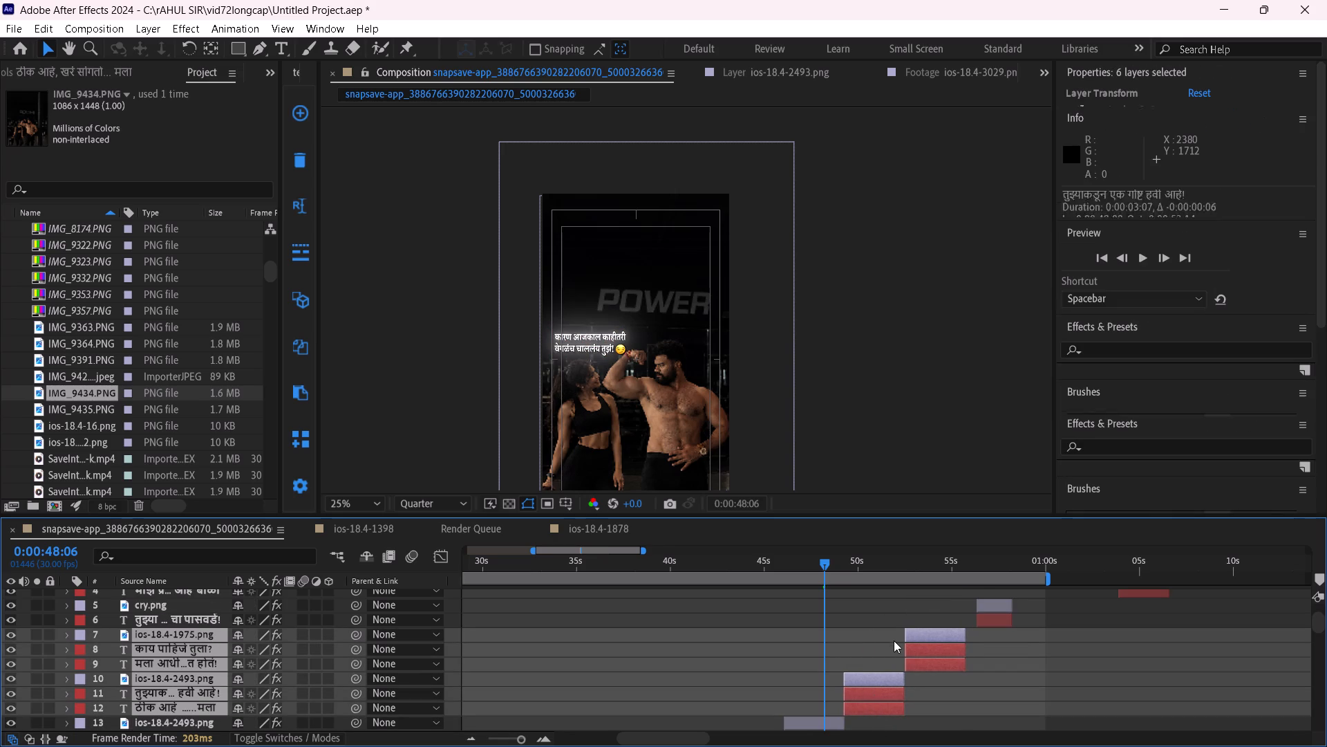
# Move the Phone pay caption and cry.png layers earlier to start right where the "काय पाहिजे तुला?" group ends.
pyautogui.click(992, 603)
pyautogui.keyDown('shift'); pyautogui.click(987, 615); pyautogui.keyUp('shift')
pyautogui.moveTo(992, 610); pyautogui.dragTo(993, 609)
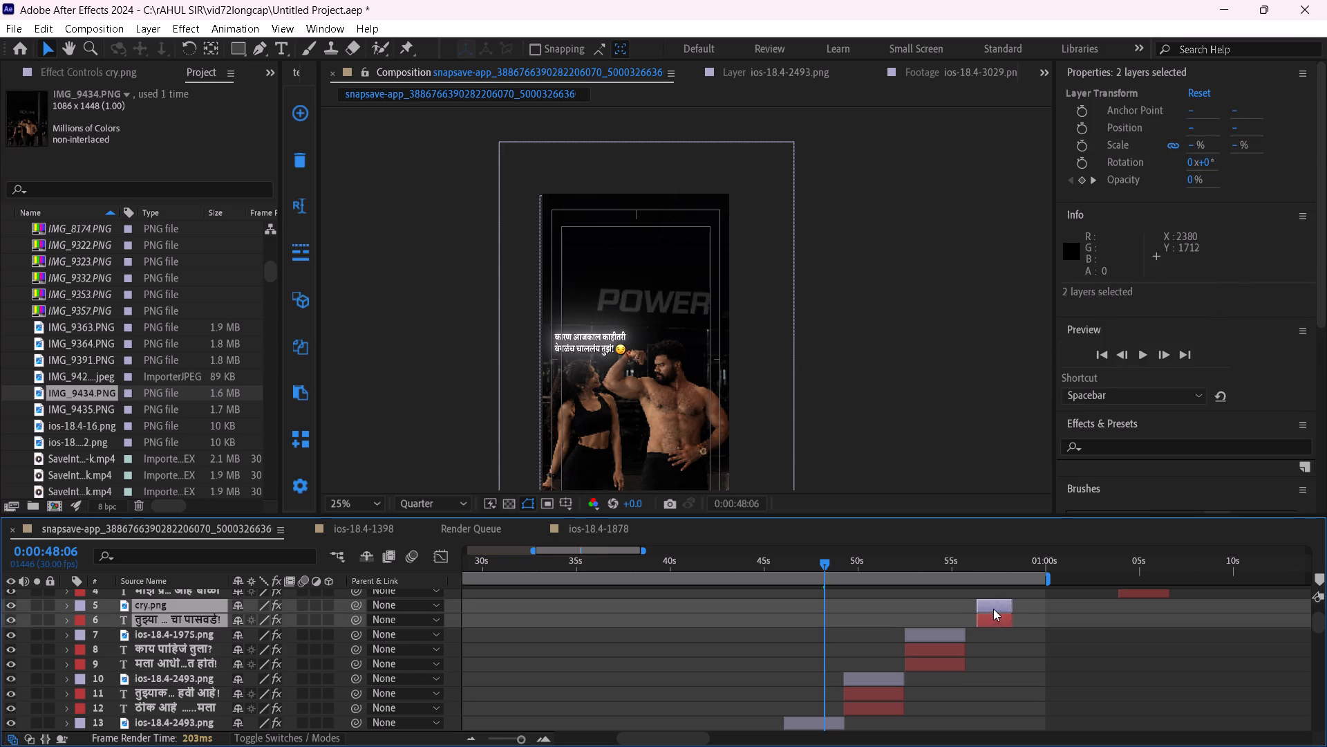
pyautogui.moveTo(993, 609); pyautogui.dragTo(981, 608)
pyautogui.click(986, 607)
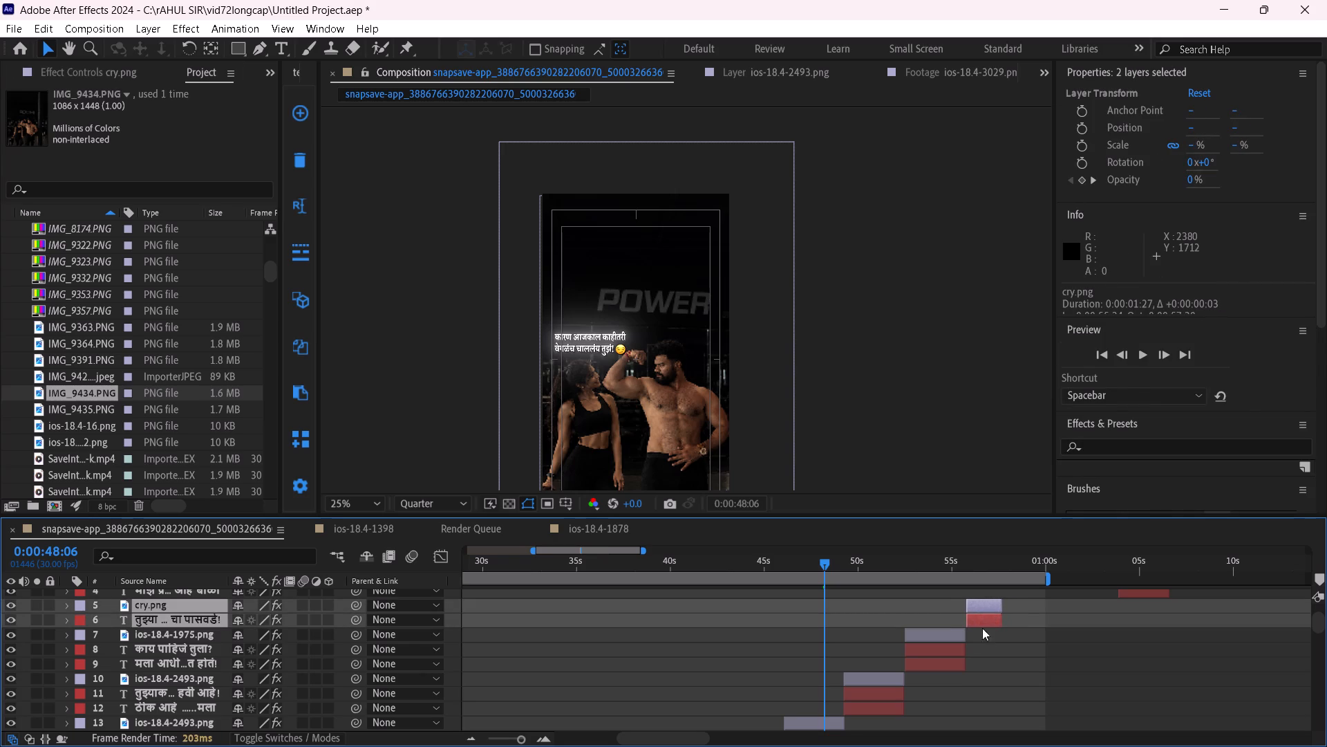
# At 0:00:56:22, move the Phone pay caption and its emoji together down to between the POWER lettering and the man's head.
pyautogui.click(973, 655)
pyautogui.moveTo(970, 569); pyautogui.dragTo(984, 575)
pyautogui.scroll(2, 1011, 649)
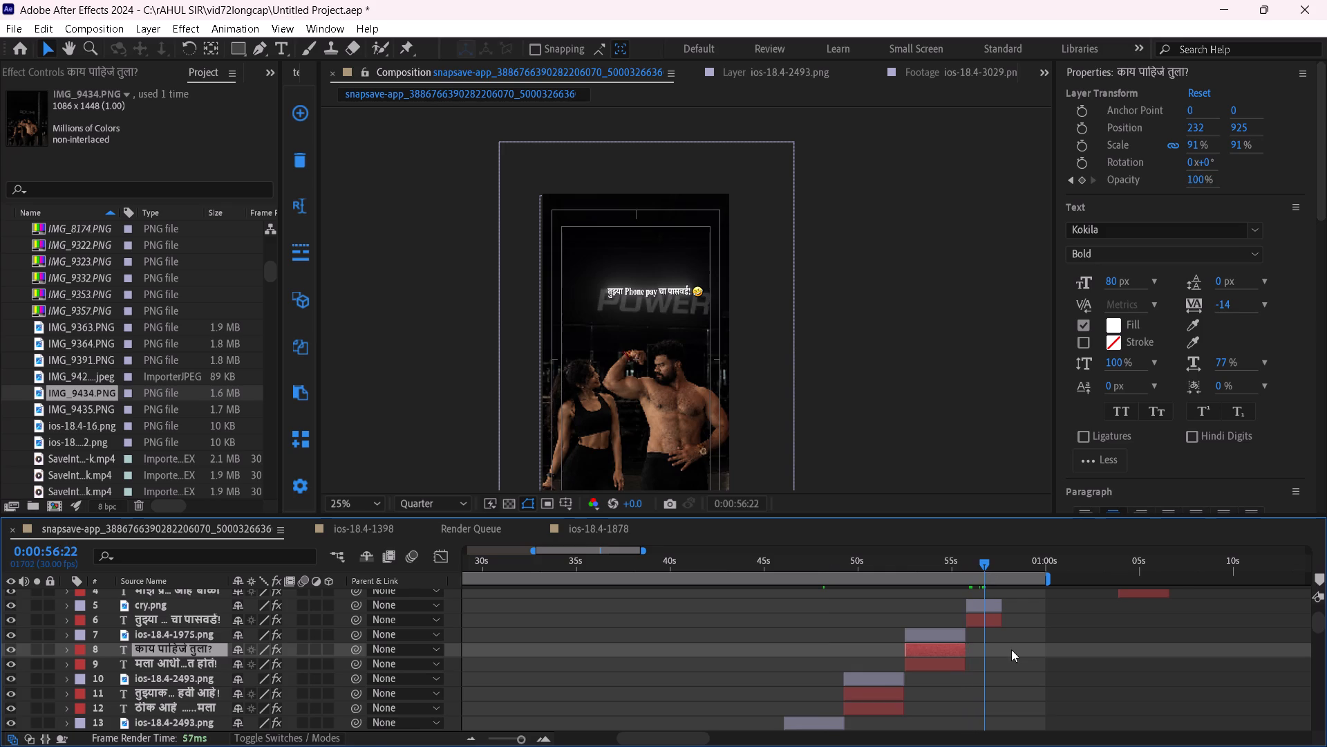
pyautogui.click(993, 654)
pyautogui.keyDown('shift'); pyautogui.click(982, 667); pyautogui.keyUp('shift')
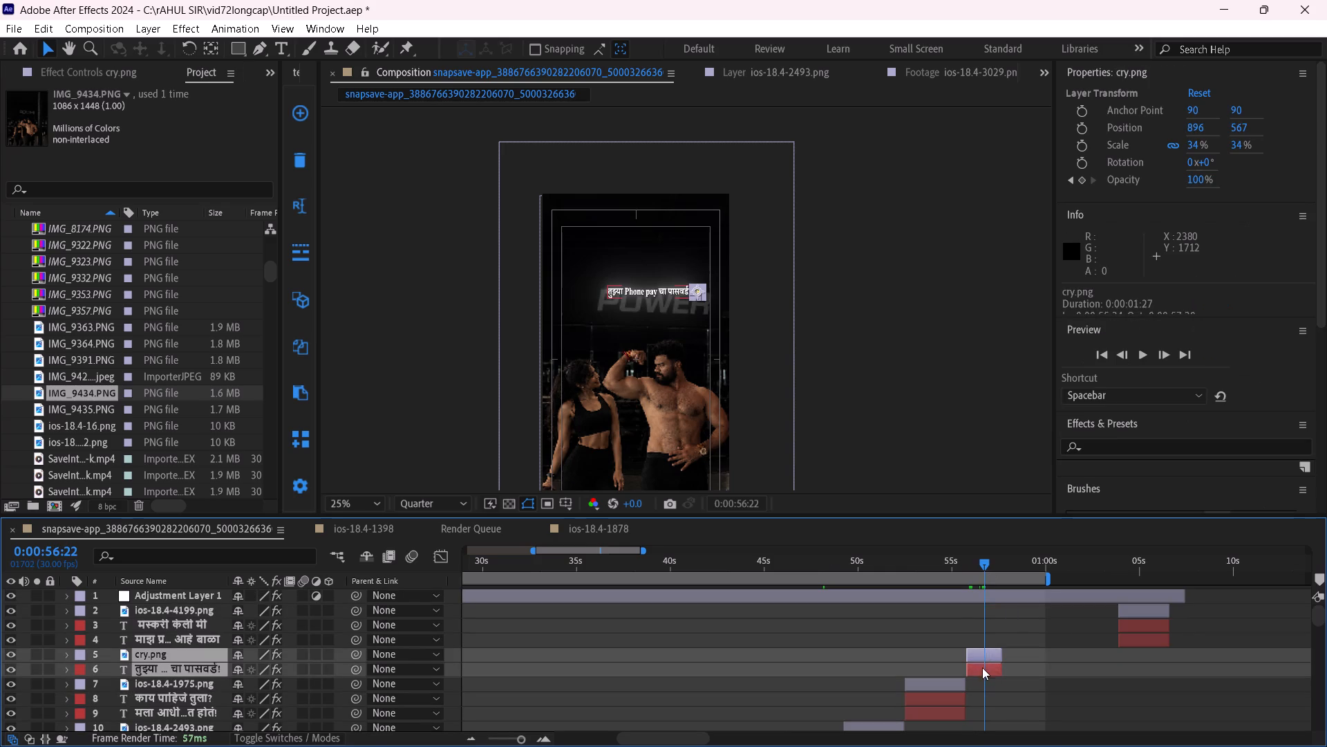
pyautogui.moveTo(674, 295); pyautogui.dragTo(681, 337)
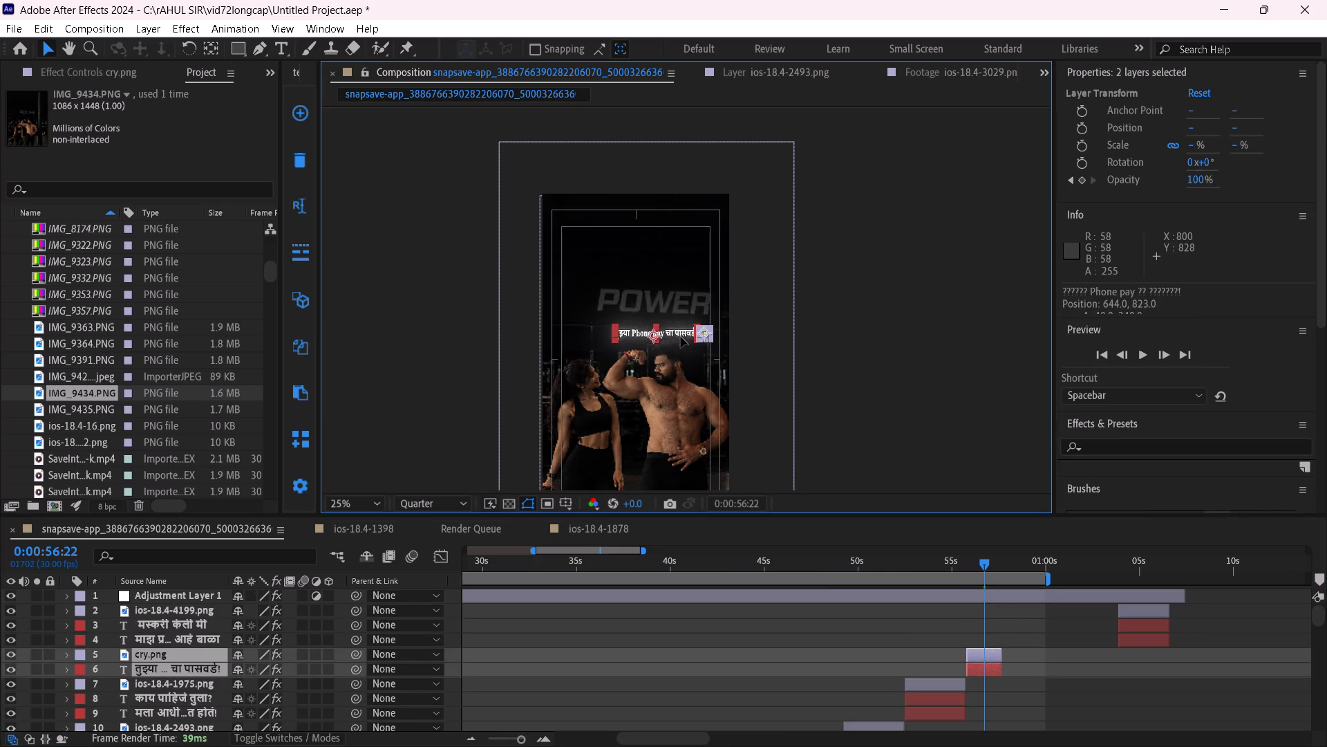
pyautogui.moveTo(681, 337); pyautogui.dragTo(681, 335)
pyautogui.click(894, 365)
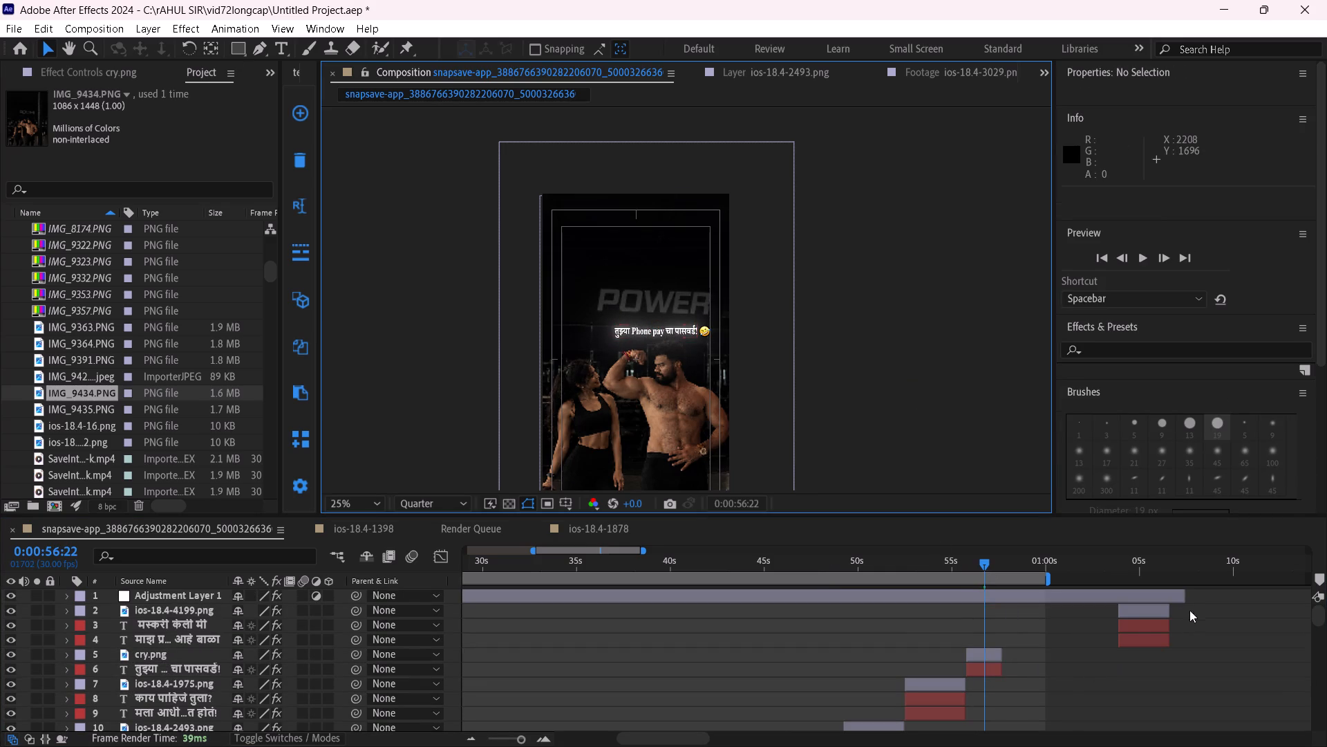
# Move the "मस्करी केली मी" caption group and its ios-18.4-4199.png emoji earlier to start where the Phone pay caption ends.
pyautogui.click(1129, 609)
pyautogui.keyDown('shift'); pyautogui.click(1136, 638); pyautogui.keyUp('shift')
pyautogui.moveTo(1145, 617); pyautogui.dragTo(1047, 621)
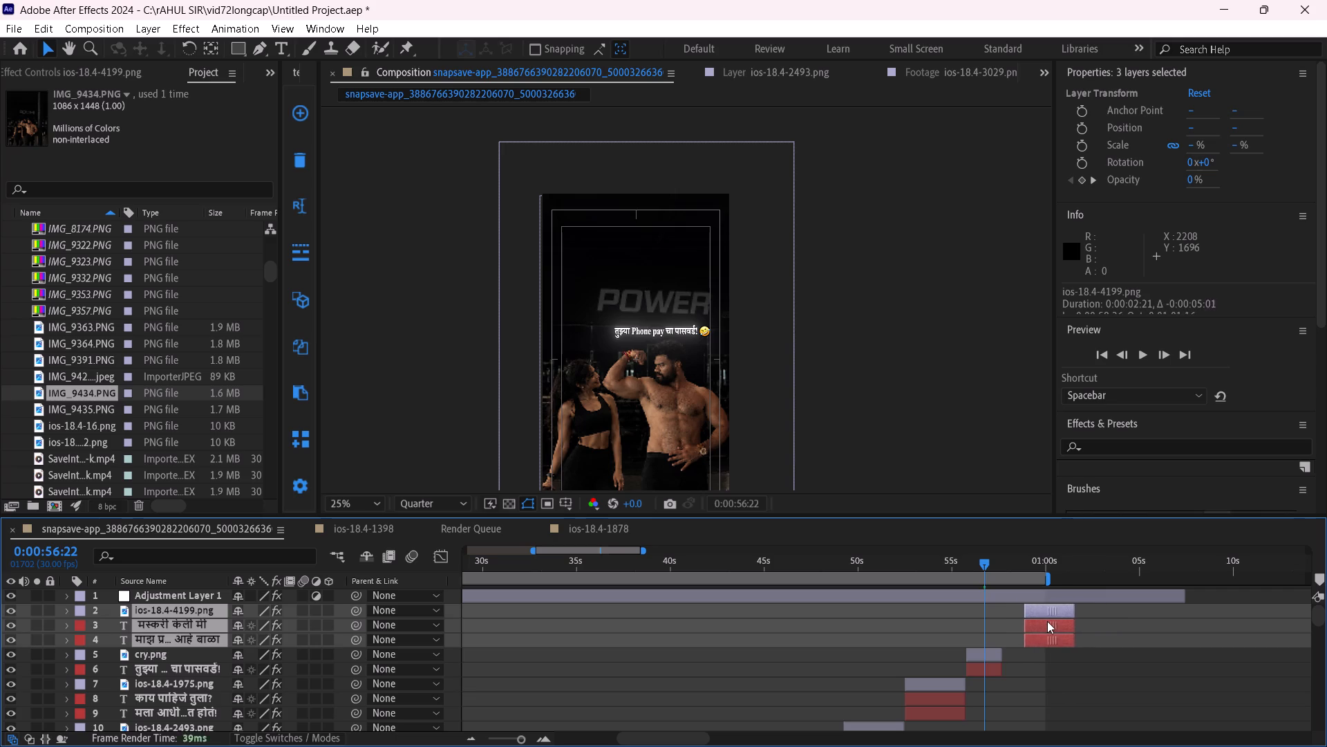
pyautogui.moveTo(1047, 621); pyautogui.dragTo(1028, 620)
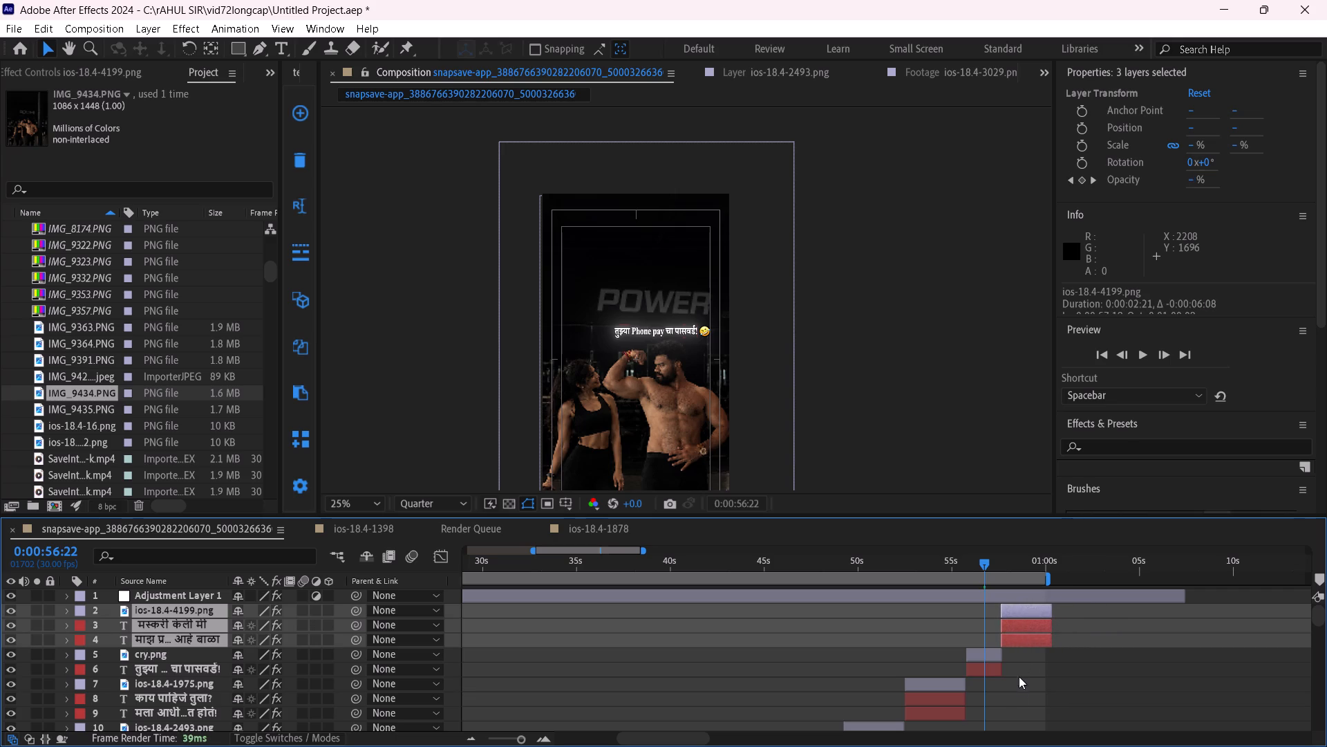
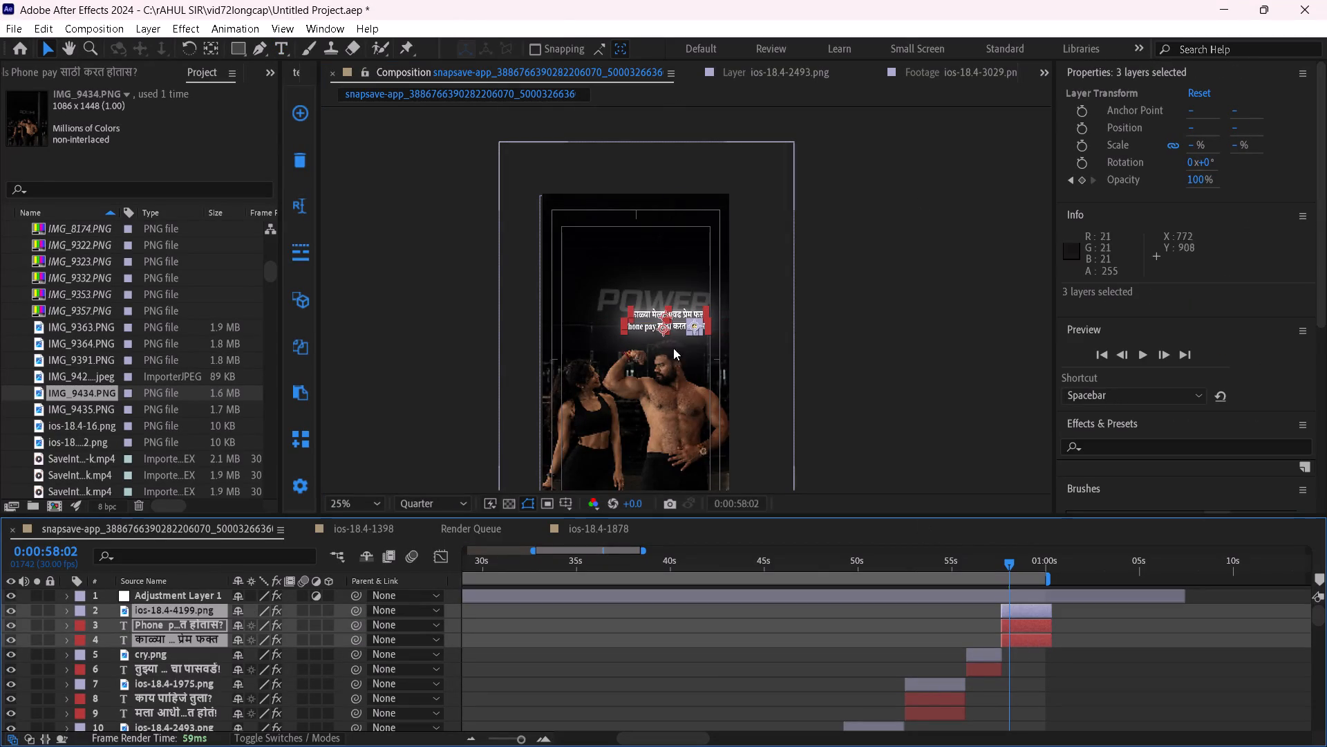
# Move the two-line "Phone pay साठी करत होतास?" caption and its emoji together down and across to just above the woman's head.
pyautogui.moveTo(674, 325); pyautogui.dragTo(618, 339)
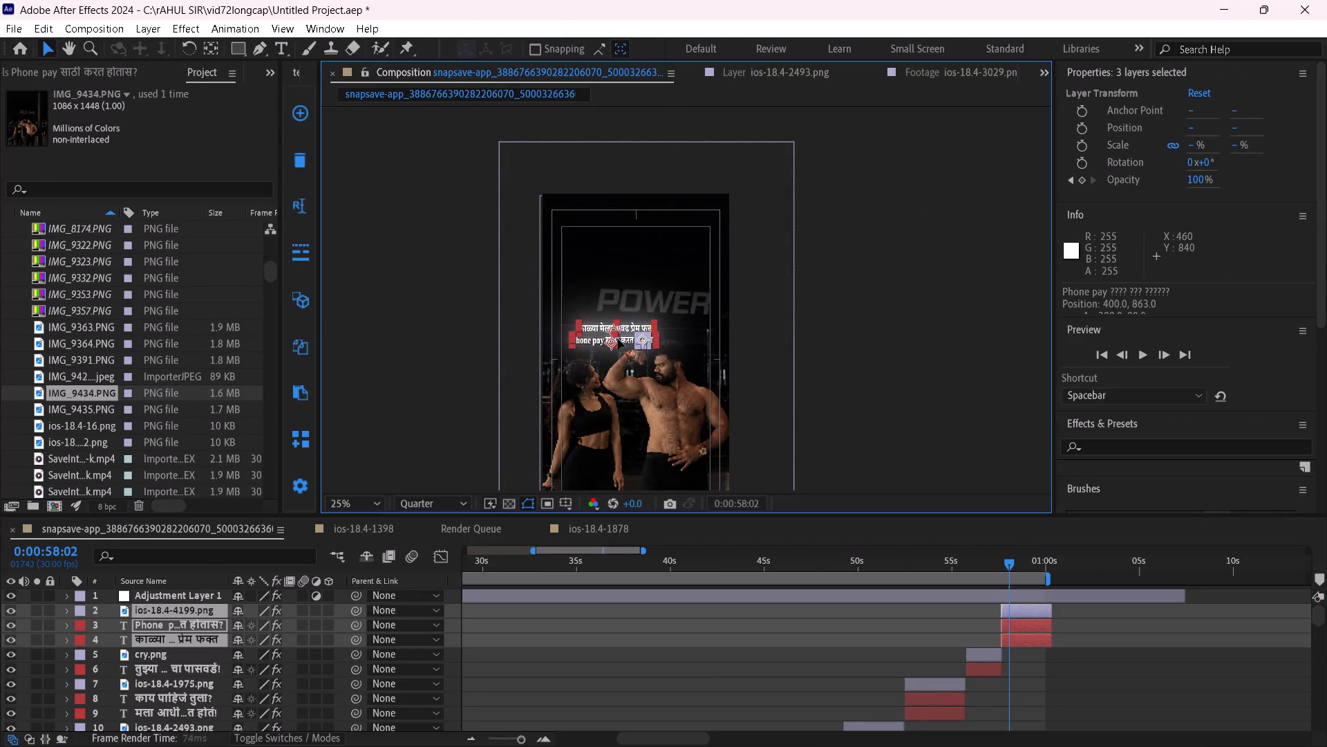
pyautogui.moveTo(618, 339); pyautogui.dragTo(608, 349)
pyautogui.click(891, 357)
# Shift the upper "काळ्या … प्रेम फक्त" line slightly left so it lines up with the start of the Phone pay line.
pyautogui.click(1033, 636)
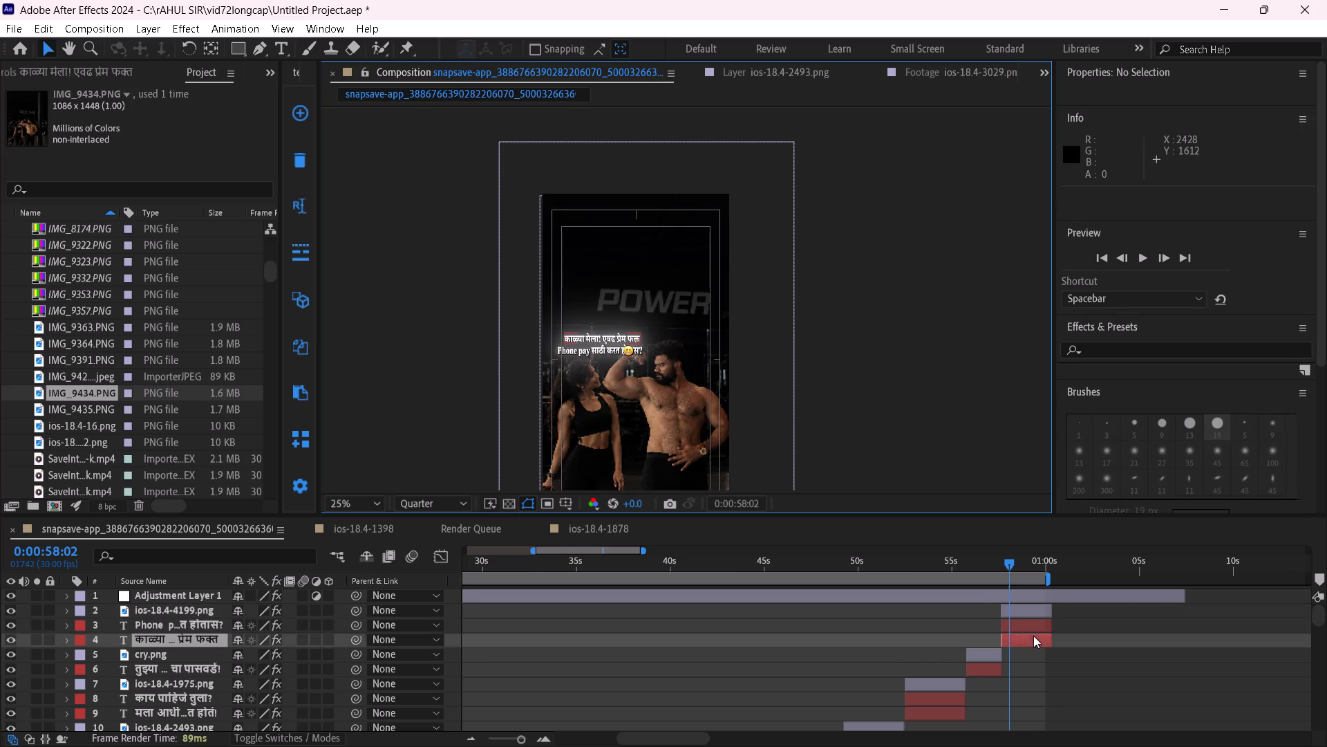
pyautogui.moveTo(1194, 127); pyautogui.dragTo(1175, 129)
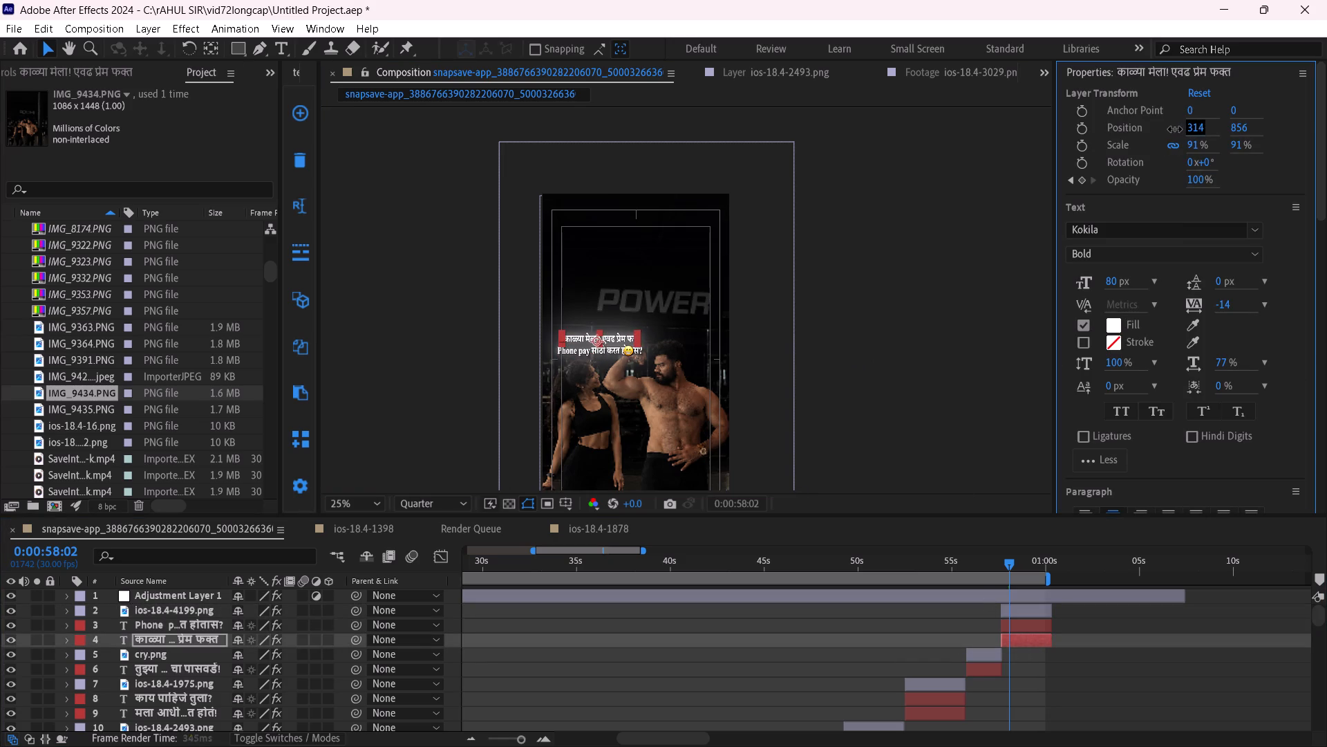
pyautogui.moveTo(1175, 129); pyautogui.dragTo(1163, 124)
pyautogui.click(913, 329)
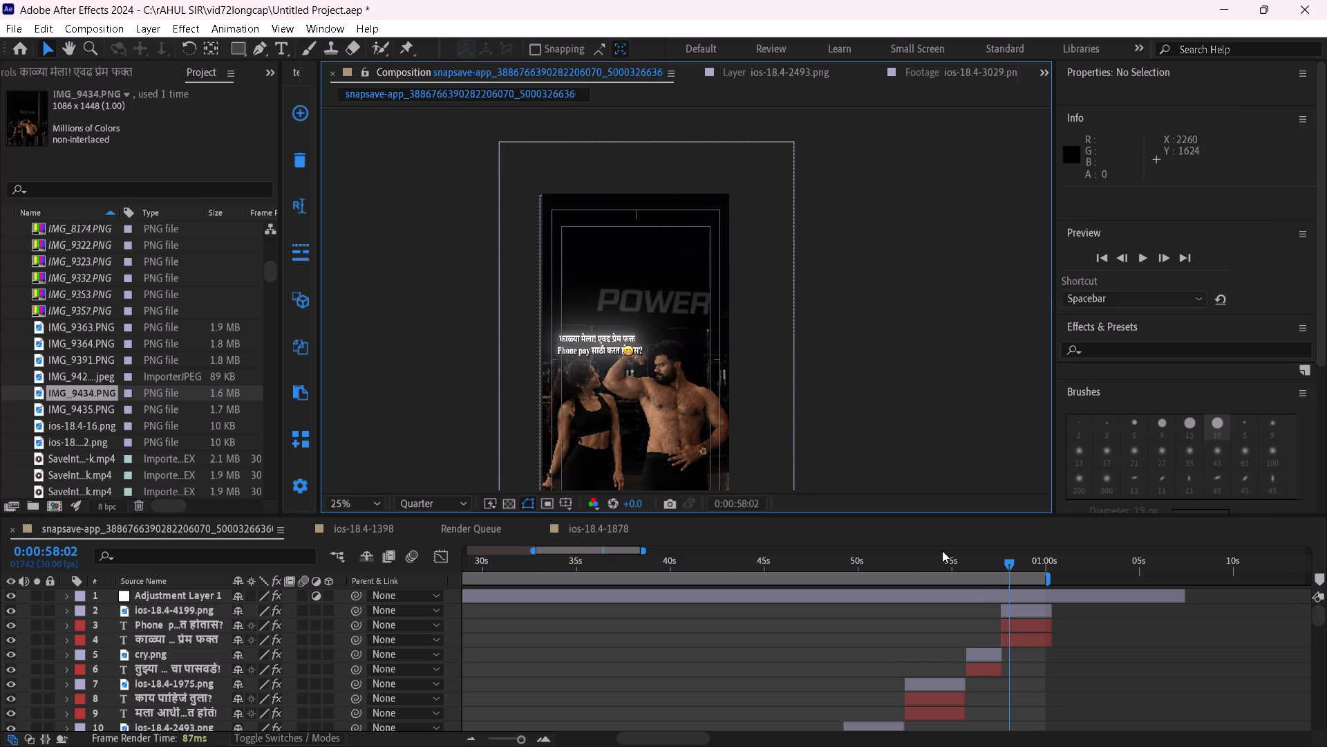
# Move the ios-18.4-4199.png emoji horizontally to sit right after the question mark of the "Phone pay साठी करत होतास?" line.
pyautogui.click(1032, 611)
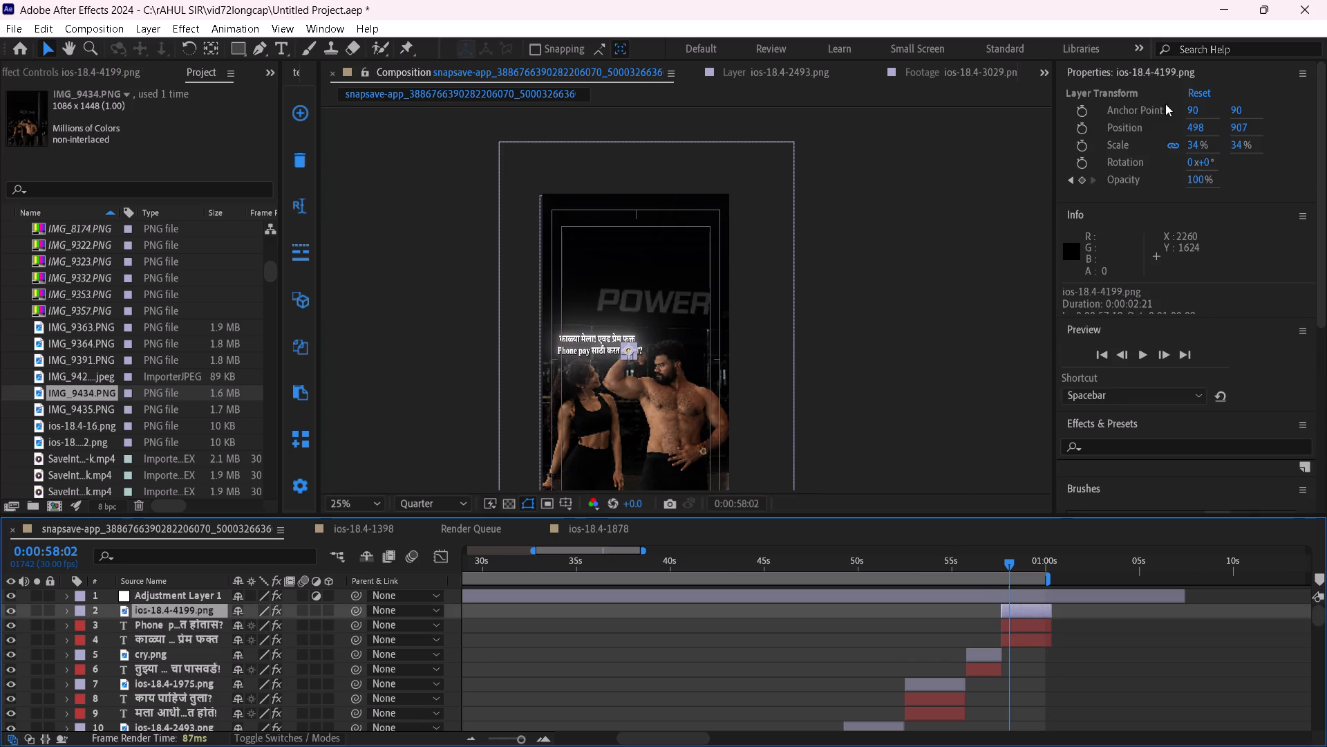
pyautogui.moveTo(1193, 127); pyautogui.dragTo(1319, 138)
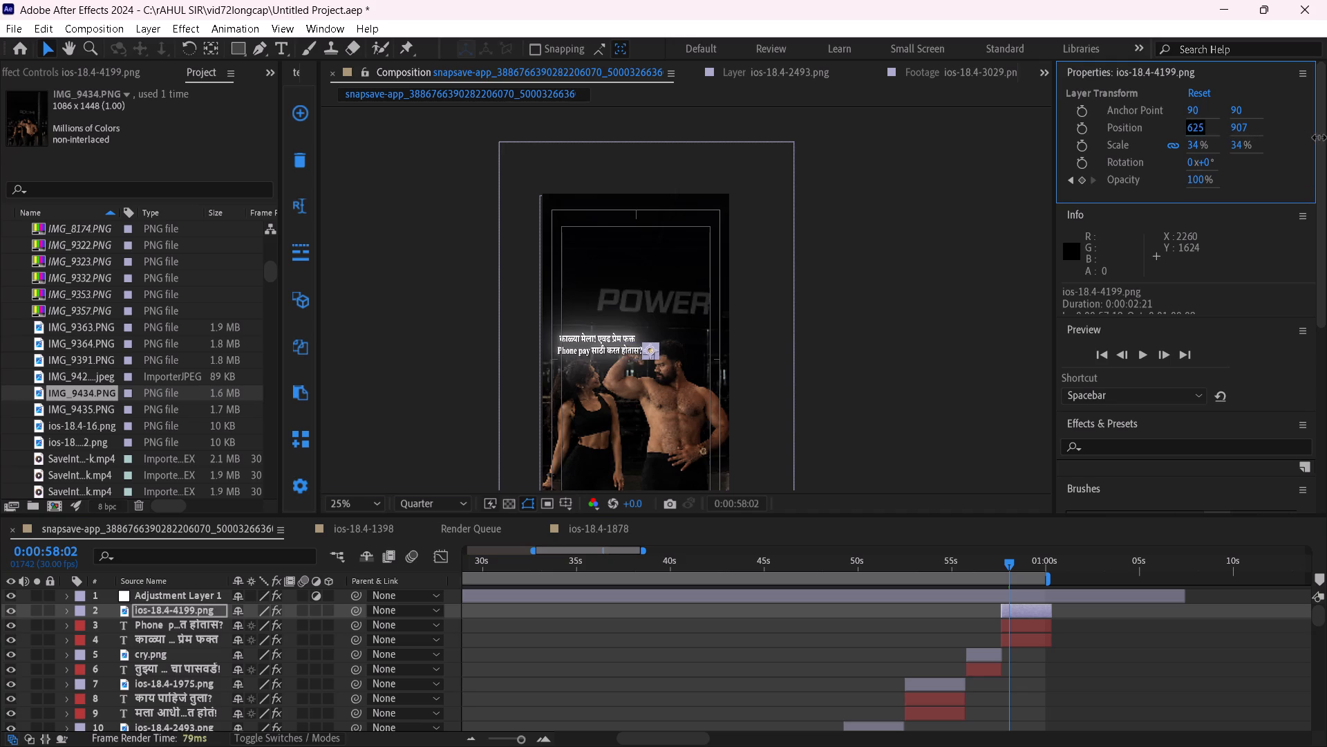
pyautogui.moveTo(1319, 138); pyautogui.dragTo(1313, 145)
pyautogui.click(897, 367)
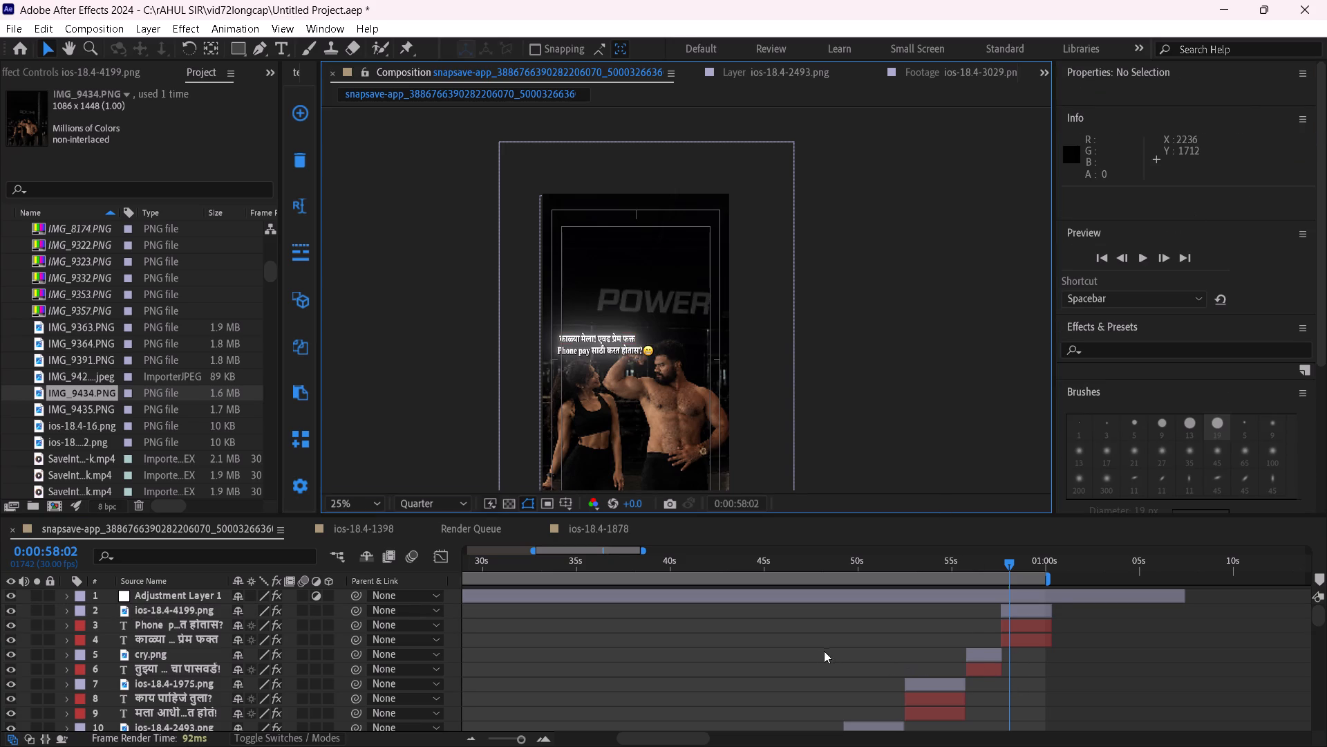
# Go back through the captions to the beginning of the video and check the opening caption group and the lower layers.
pyautogui.moveTo(982, 567); pyautogui.dragTo(851, 590)
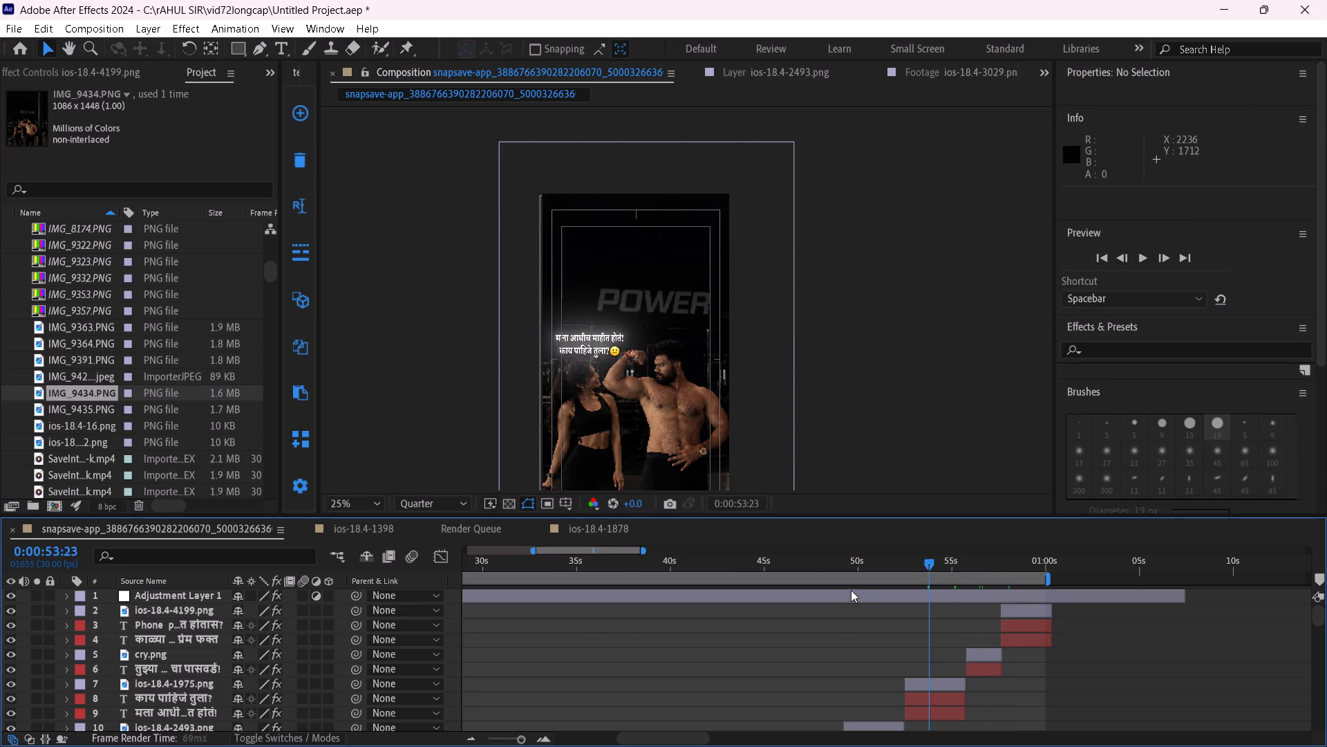
pyautogui.moveTo(851, 590); pyautogui.dragTo(444, 645)
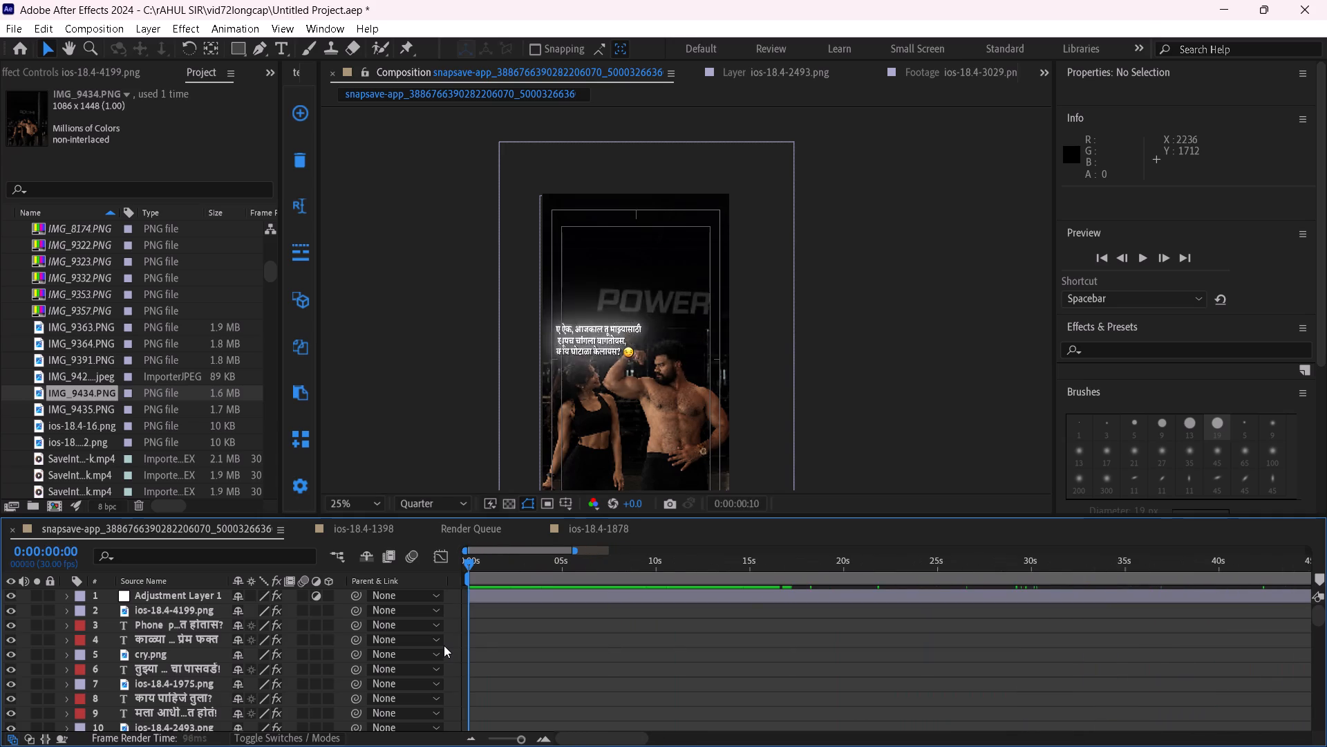
pyautogui.moveTo(444, 645); pyautogui.dragTo(484, 661)
pyautogui.scroll(-5, 500, 658)
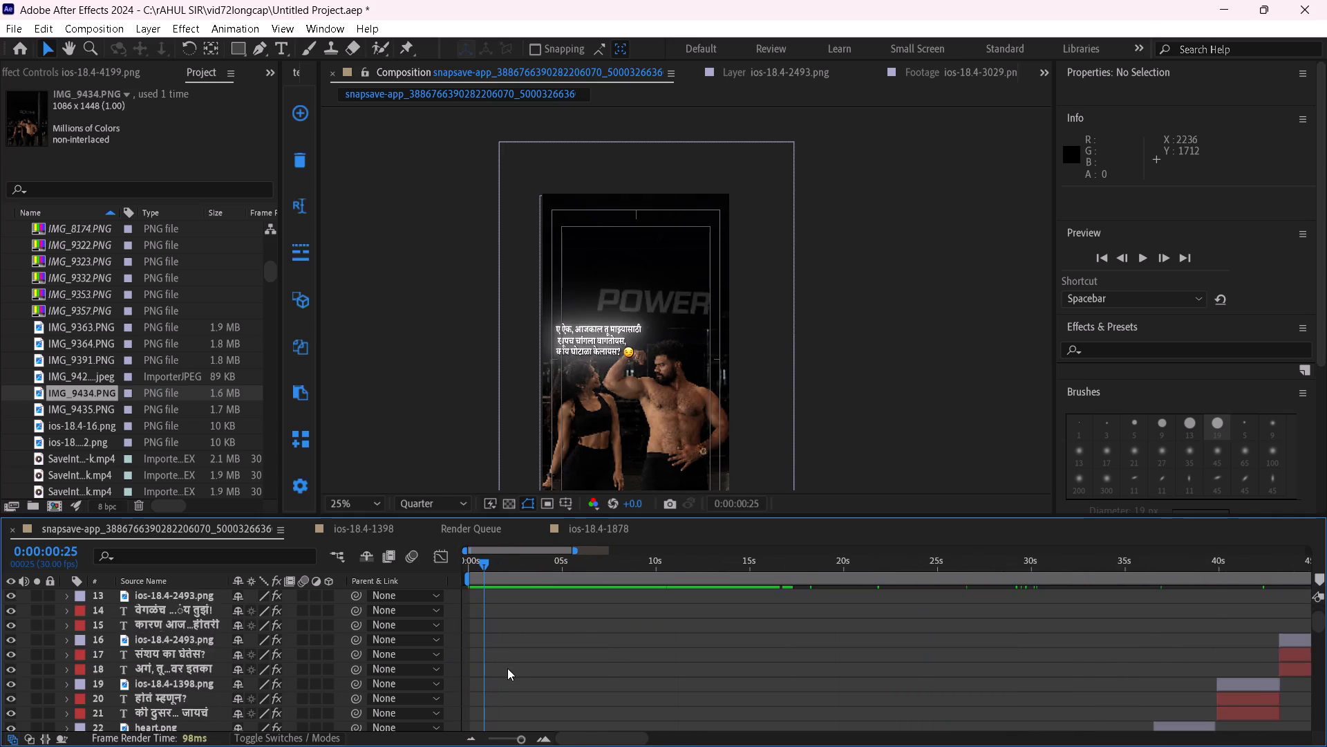
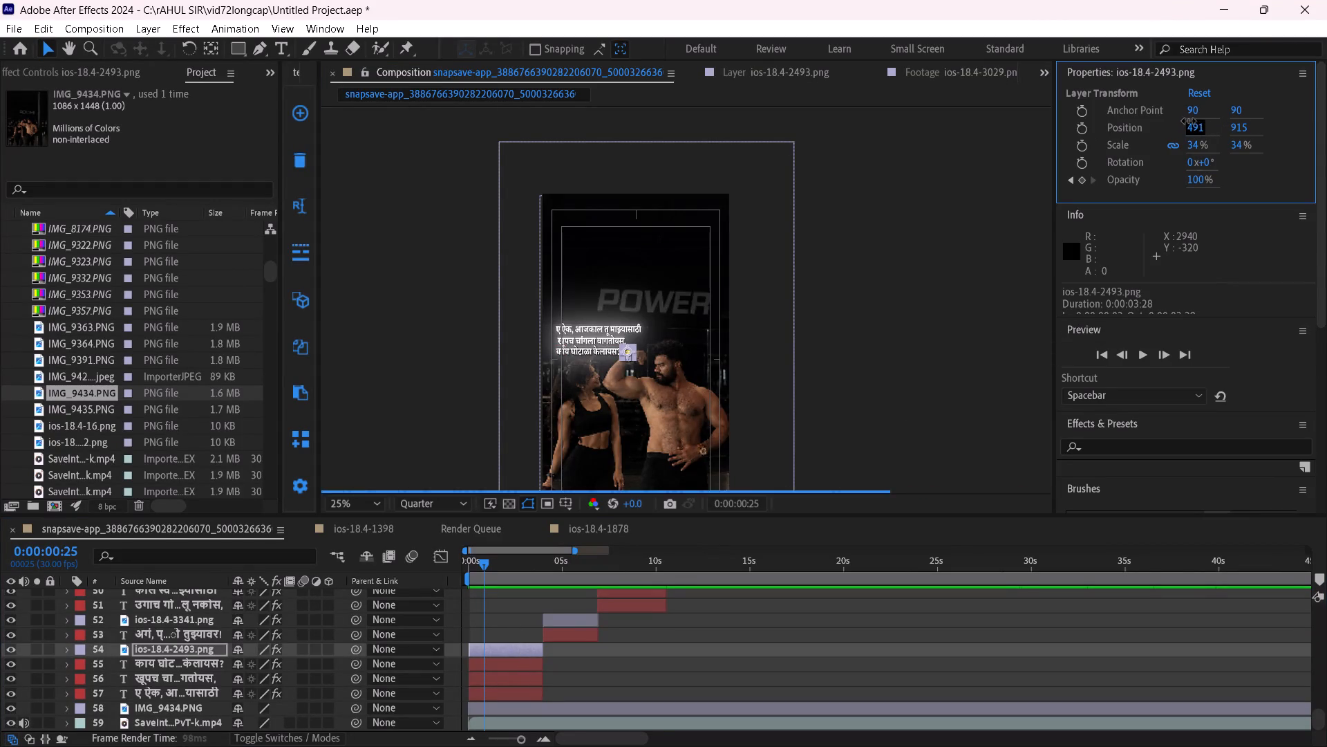
# Nudge the ios-18.4-2493.png emoji slightly left beside the last line of the opening caption and deselect it.
pyautogui.moveTo(1189, 121); pyautogui.dragTo(1186, 121)
pyautogui.click(999, 293)
# Replace the ios-18.4-3341.png emoji in the second caption group, after "अगं, प्रेम करतो तुझ्यावर!", with the heart.png image in place.
pyautogui.moveTo(543, 564); pyautogui.dragTo(561, 569)
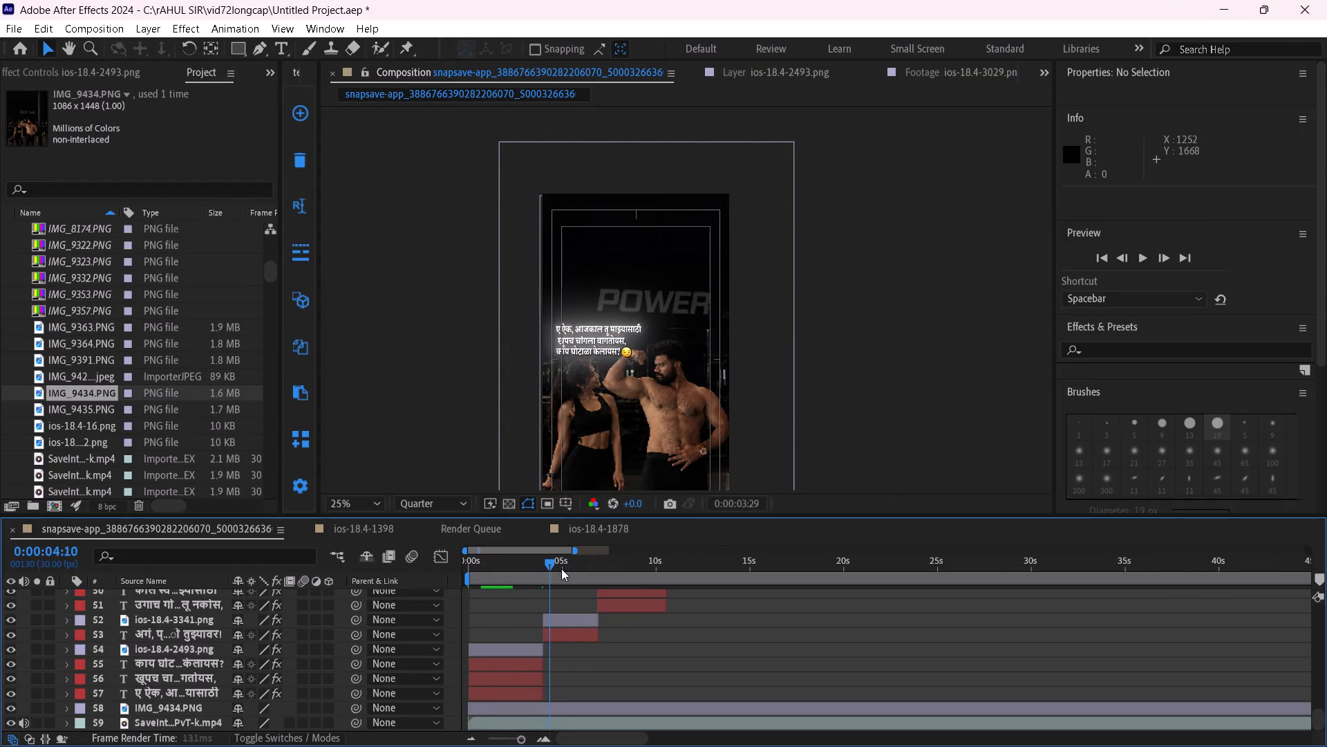
pyautogui.moveTo(561, 569); pyautogui.dragTo(571, 573)
pyautogui.click(588, 615)
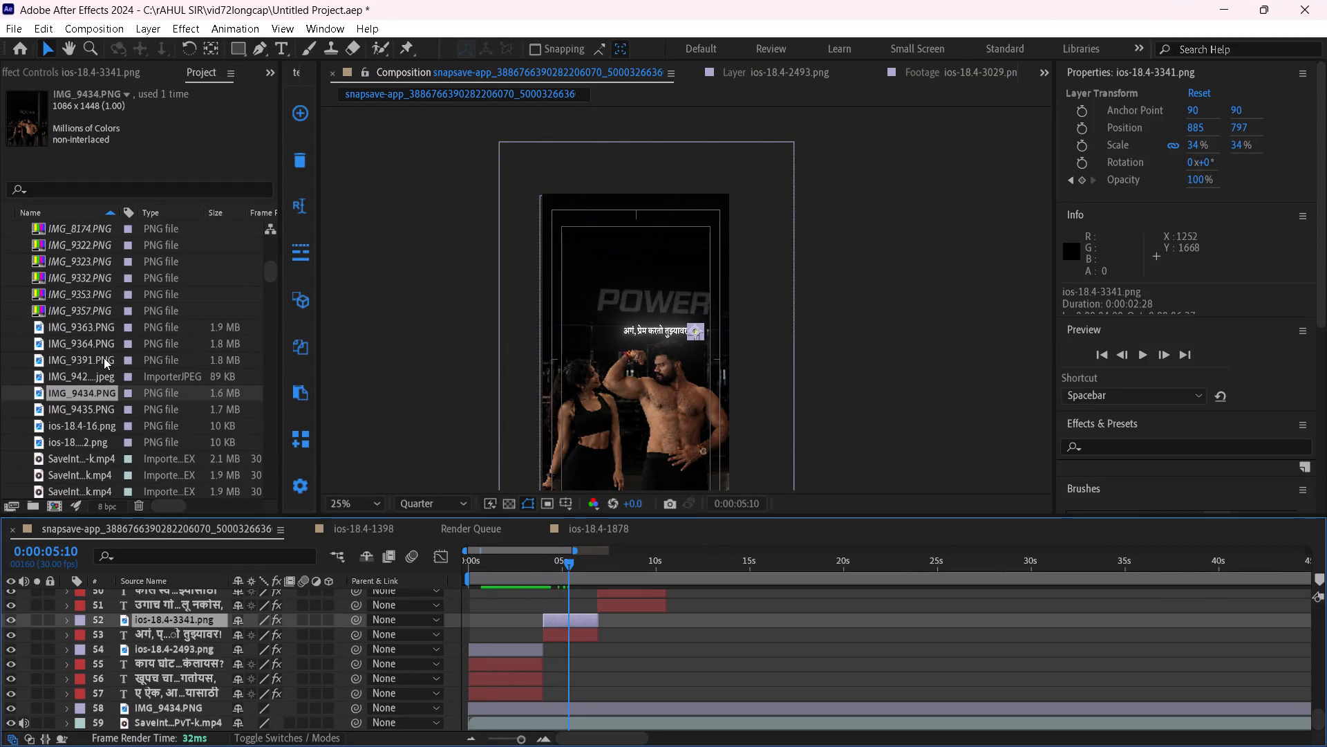
pyautogui.scroll(-4, 98, 356)
pyautogui.scroll(17, 82, 351)
pyautogui.scroll(-11, 75, 313)
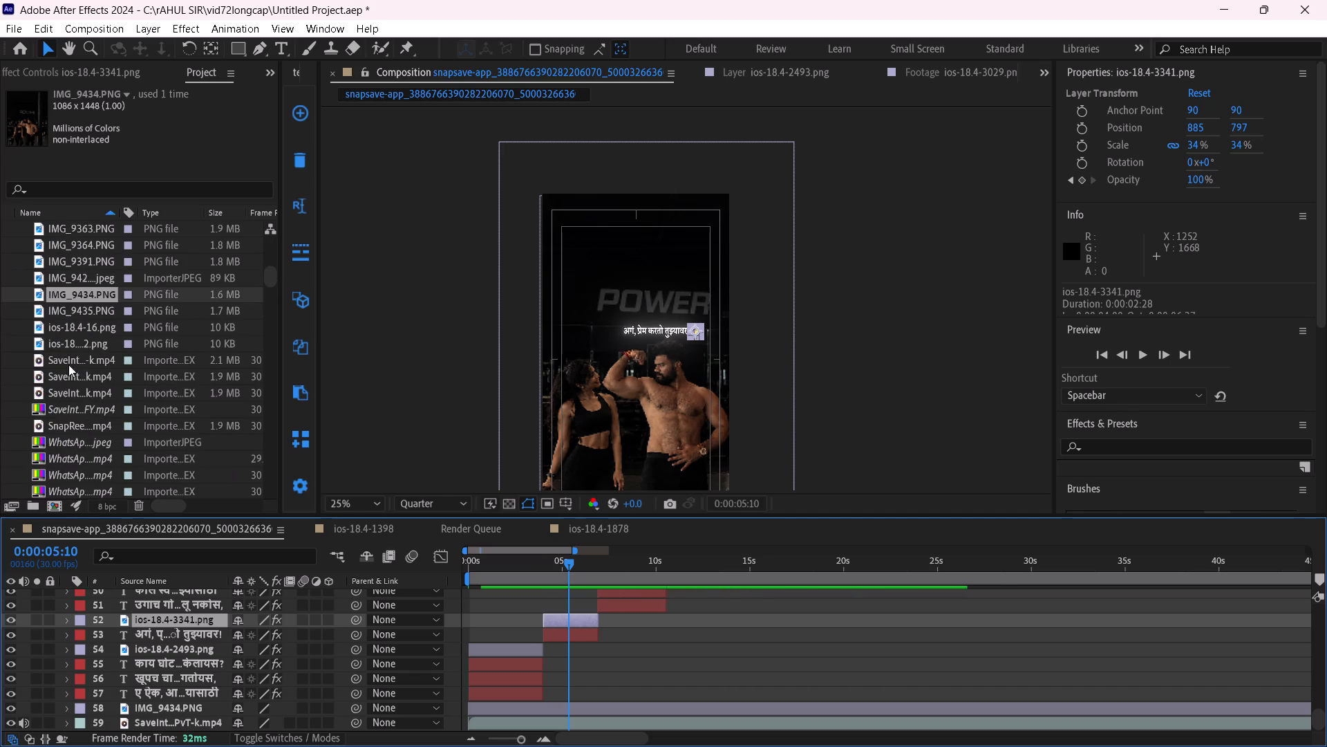
pyautogui.scroll(-12, 66, 343)
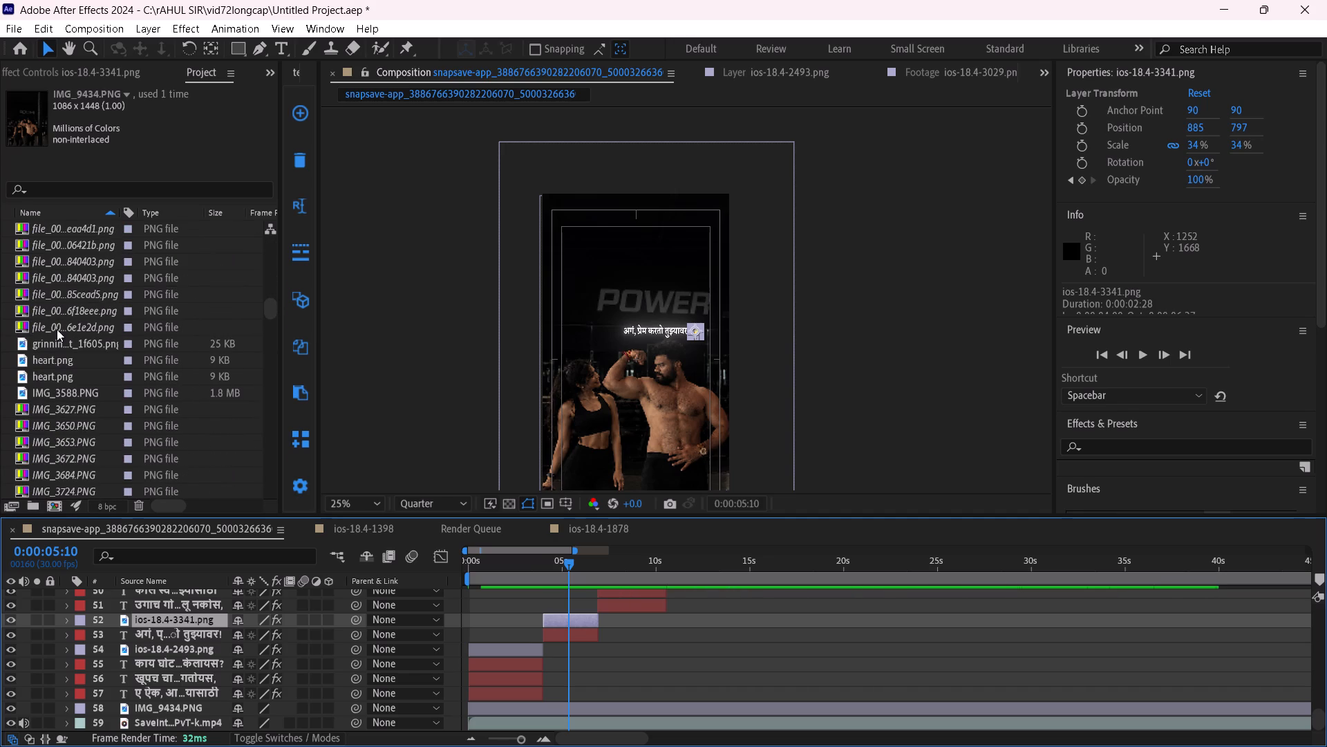
pyautogui.click(67, 359)
pyautogui.keyDown('alt'); pyautogui.moveTo(68, 360); pyautogui.dragTo(382, 553); pyautogui.keyUp('alt')
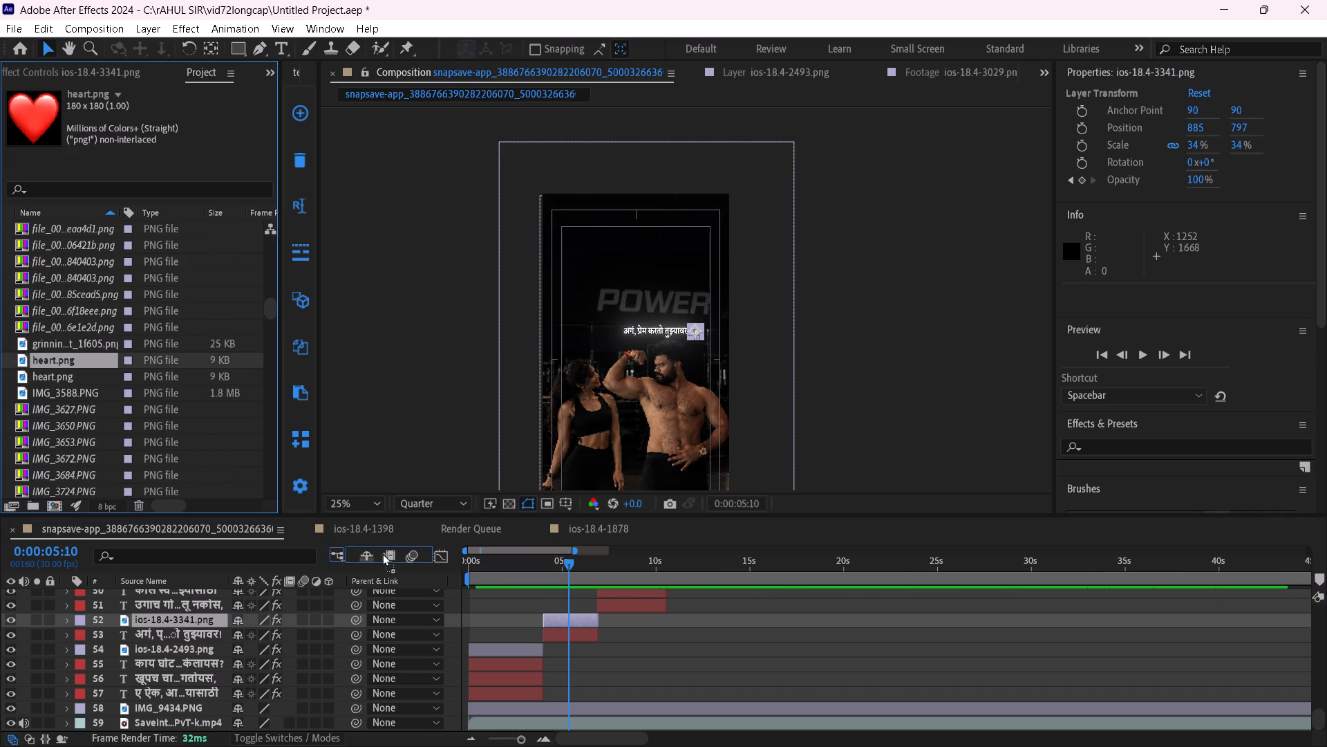
pyautogui.keyDown('alt'); pyautogui.moveTo(382, 553); pyautogui.dragTo(554, 618); pyautogui.keyUp('alt')
# Browse the project's emoji images and replace the ios-18.4-2493.png emoji of the "चॉकलेट आणलंस!" caption group with ios-18.4-3341.png.
pyautogui.scroll(1, 578, 649)
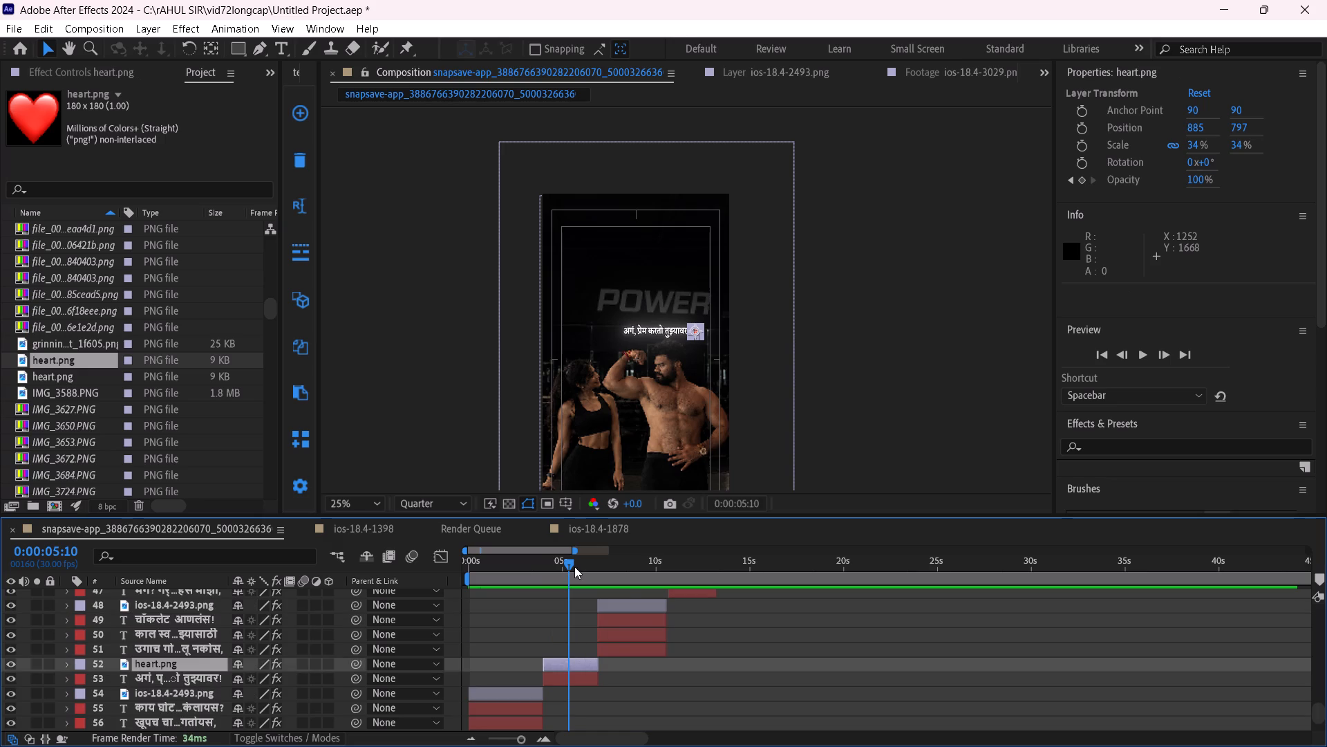
pyautogui.moveTo(574, 566); pyautogui.dragTo(627, 588)
pyautogui.click(634, 604)
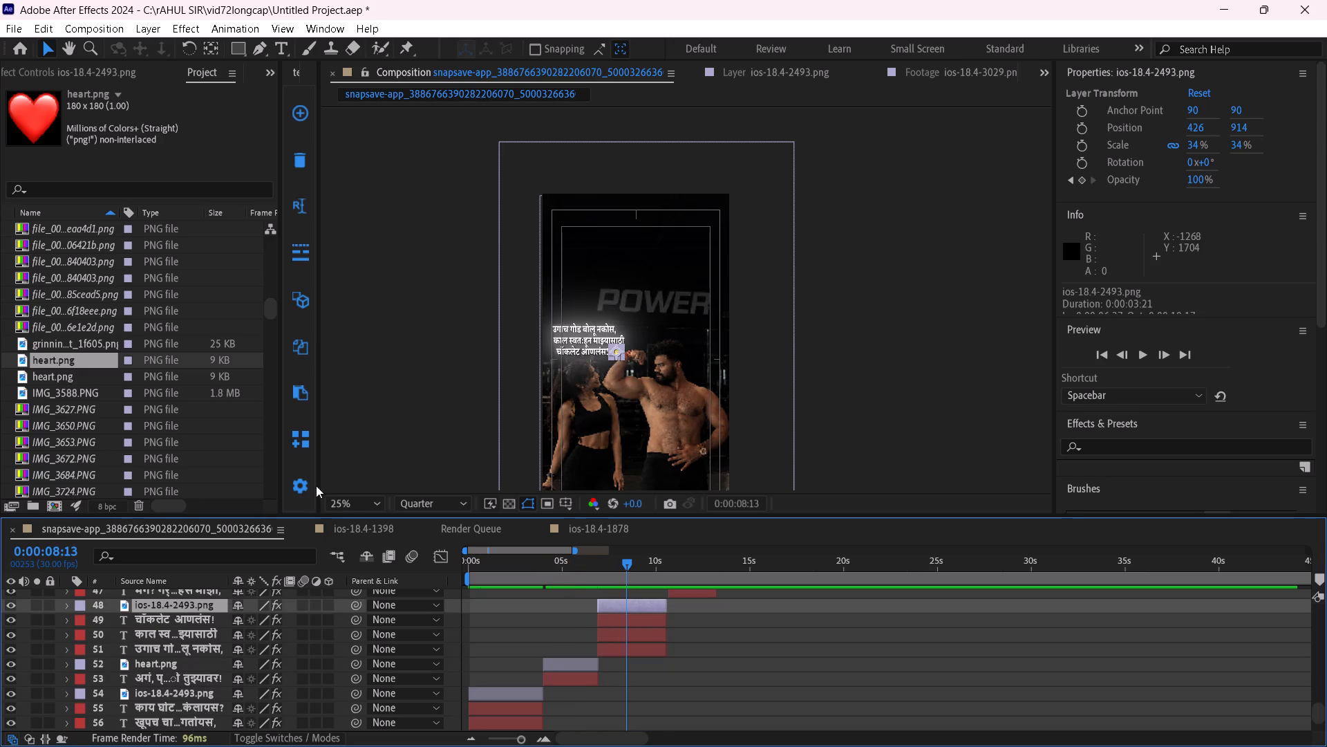
pyautogui.scroll(-20, 103, 381)
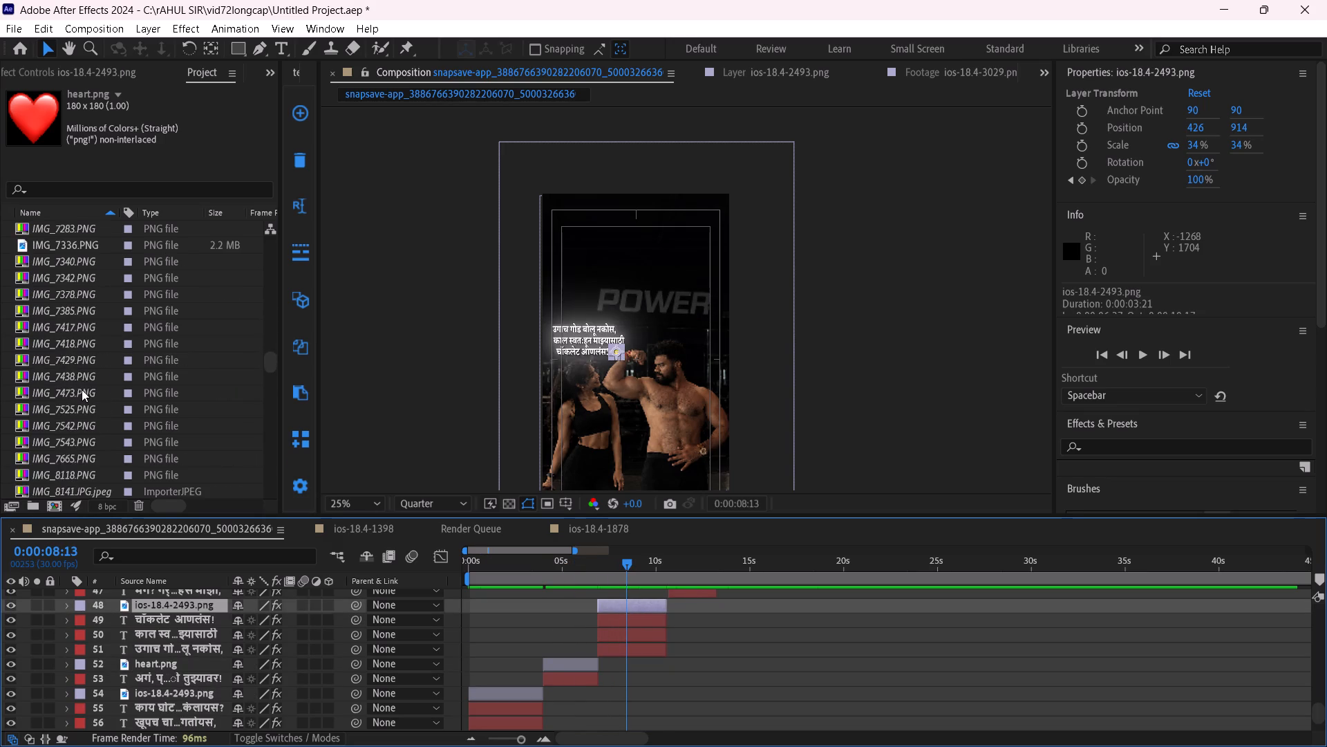
pyautogui.scroll(-8, 82, 389)
pyautogui.click(77, 348)
pyautogui.click(72, 303)
pyautogui.click(97, 427)
pyautogui.scroll(-4, 94, 431)
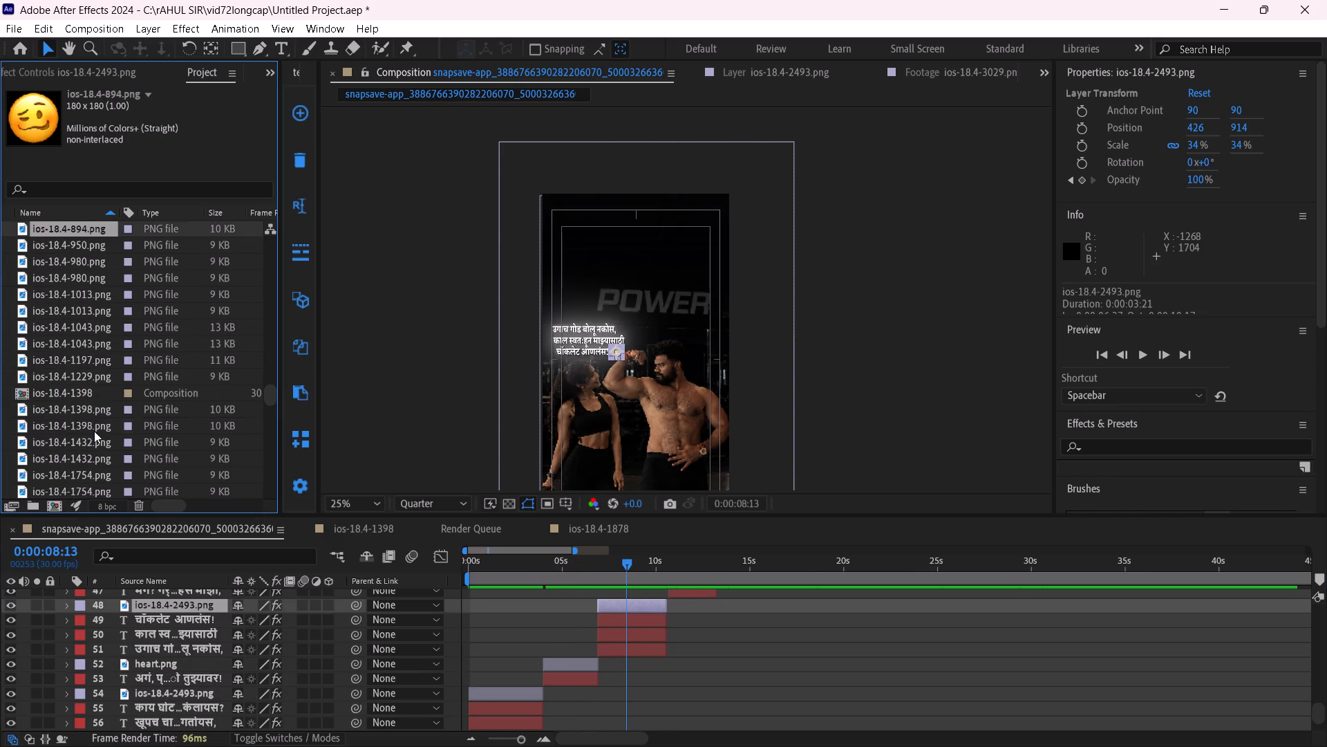
pyautogui.click(68, 355)
pyautogui.click(68, 319)
pyautogui.scroll(-3, 70, 389)
pyautogui.click(70, 317)
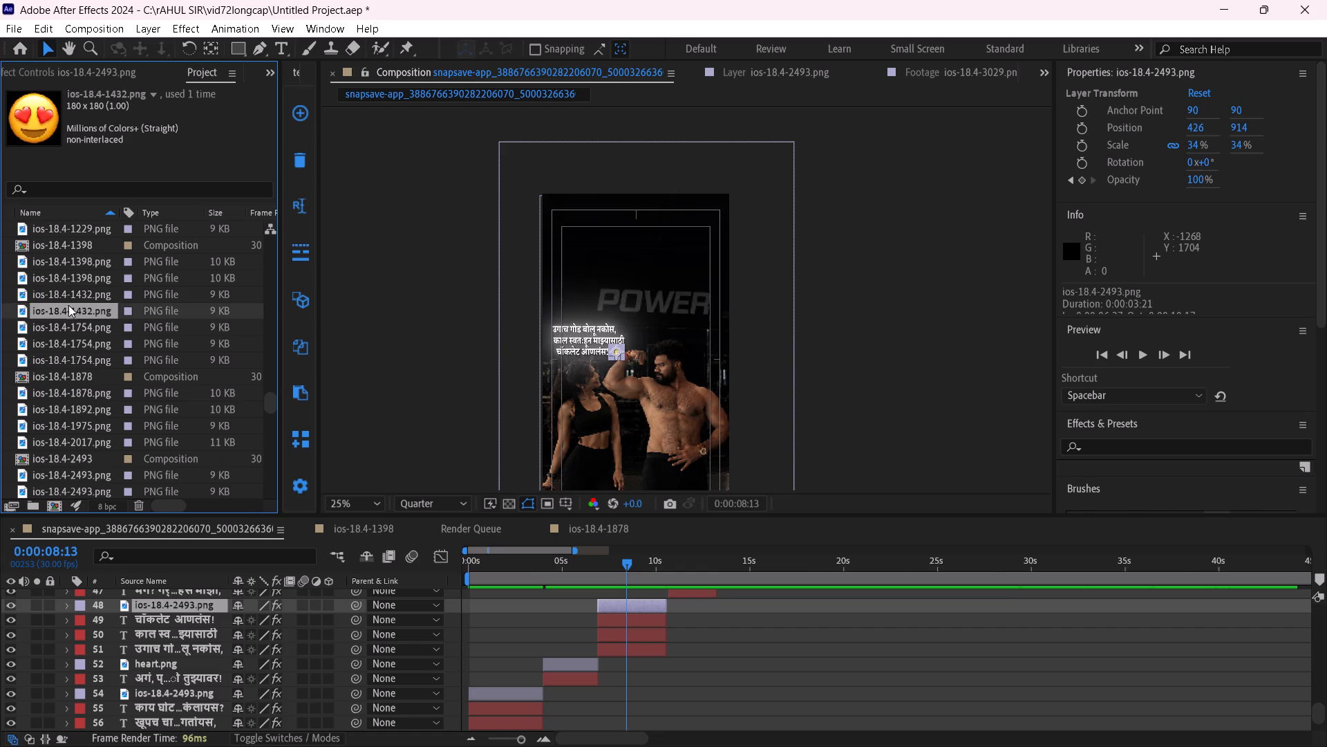
pyautogui.click(68, 293)
pyautogui.click(77, 421)
pyautogui.scroll(-3, 73, 458)
pyautogui.click(57, 380)
pyautogui.click(64, 420)
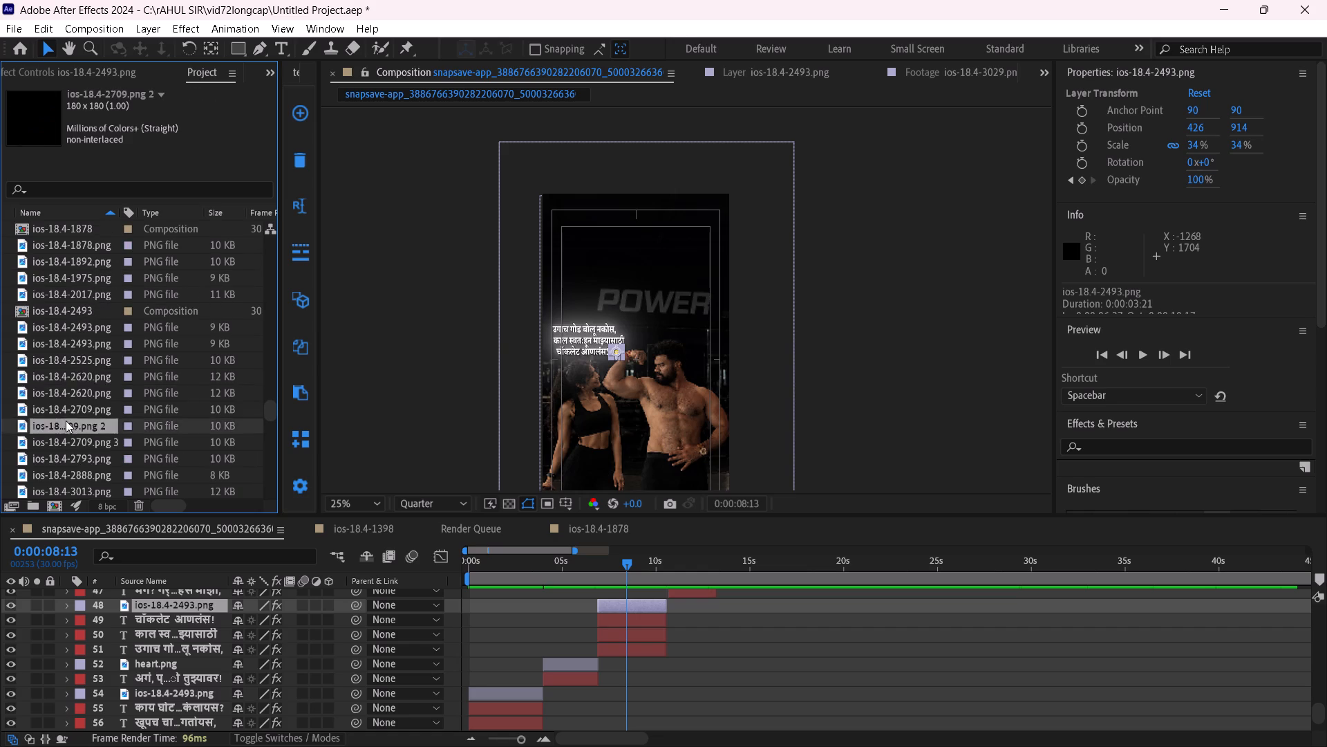
pyautogui.scroll(-2, 68, 423)
pyautogui.click(64, 358)
pyautogui.click(73, 405)
pyautogui.click(83, 427)
pyautogui.scroll(-2, 83, 421)
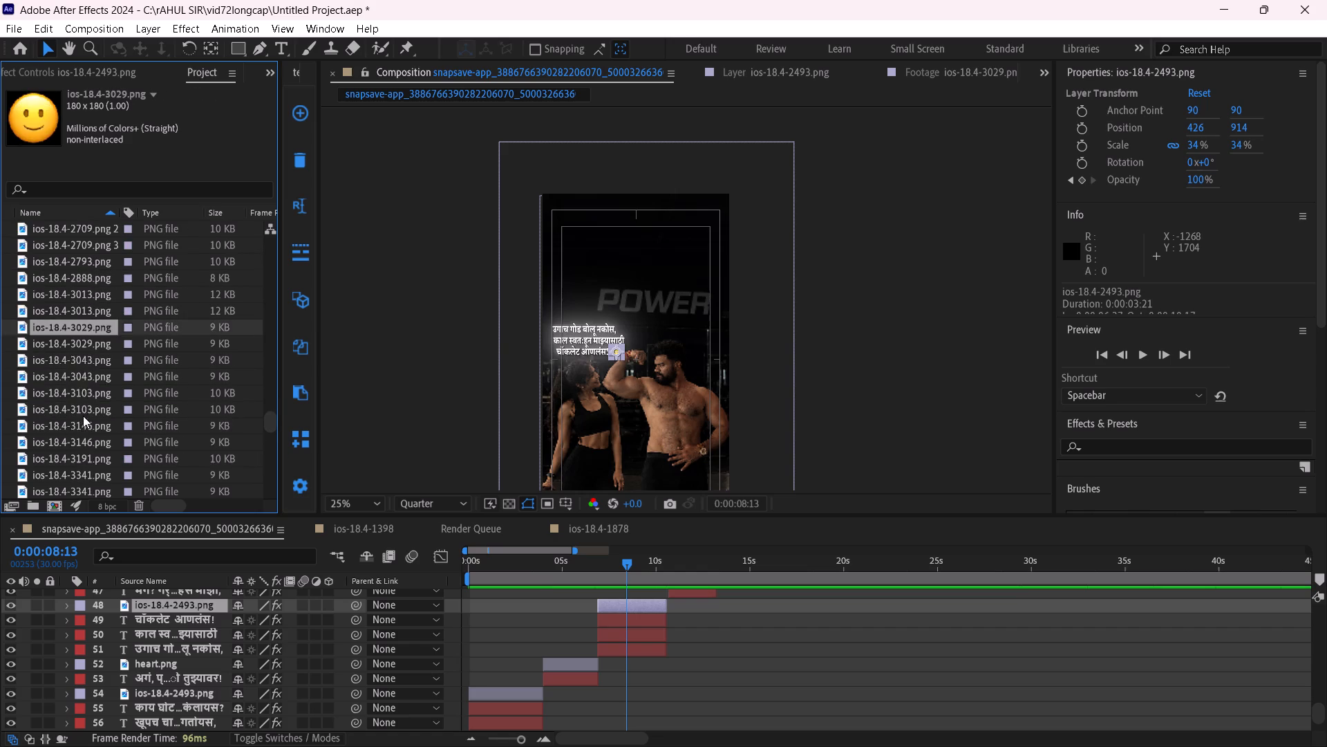
pyautogui.click(78, 373)
pyautogui.click(80, 409)
pyautogui.click(81, 434)
pyautogui.click(81, 444)
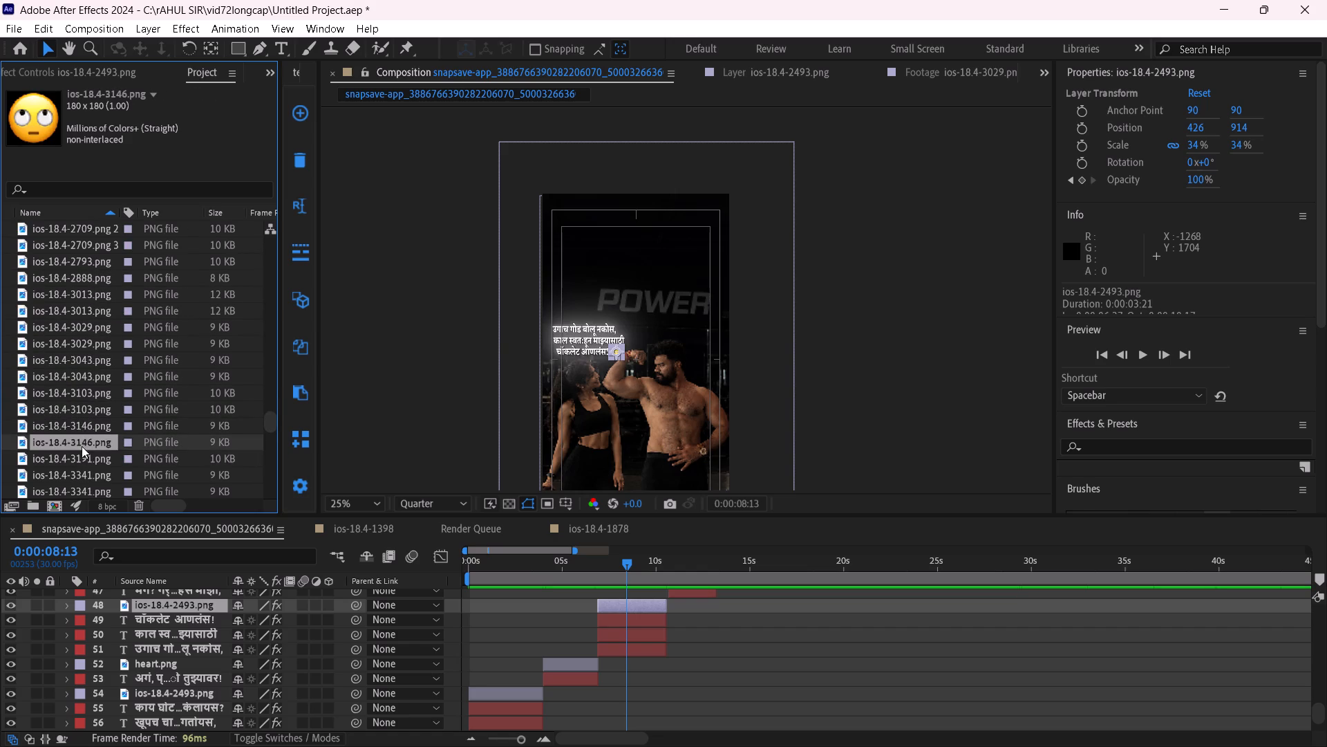
pyautogui.scroll(-2, 84, 447)
pyautogui.click(74, 361)
pyautogui.click(85, 389)
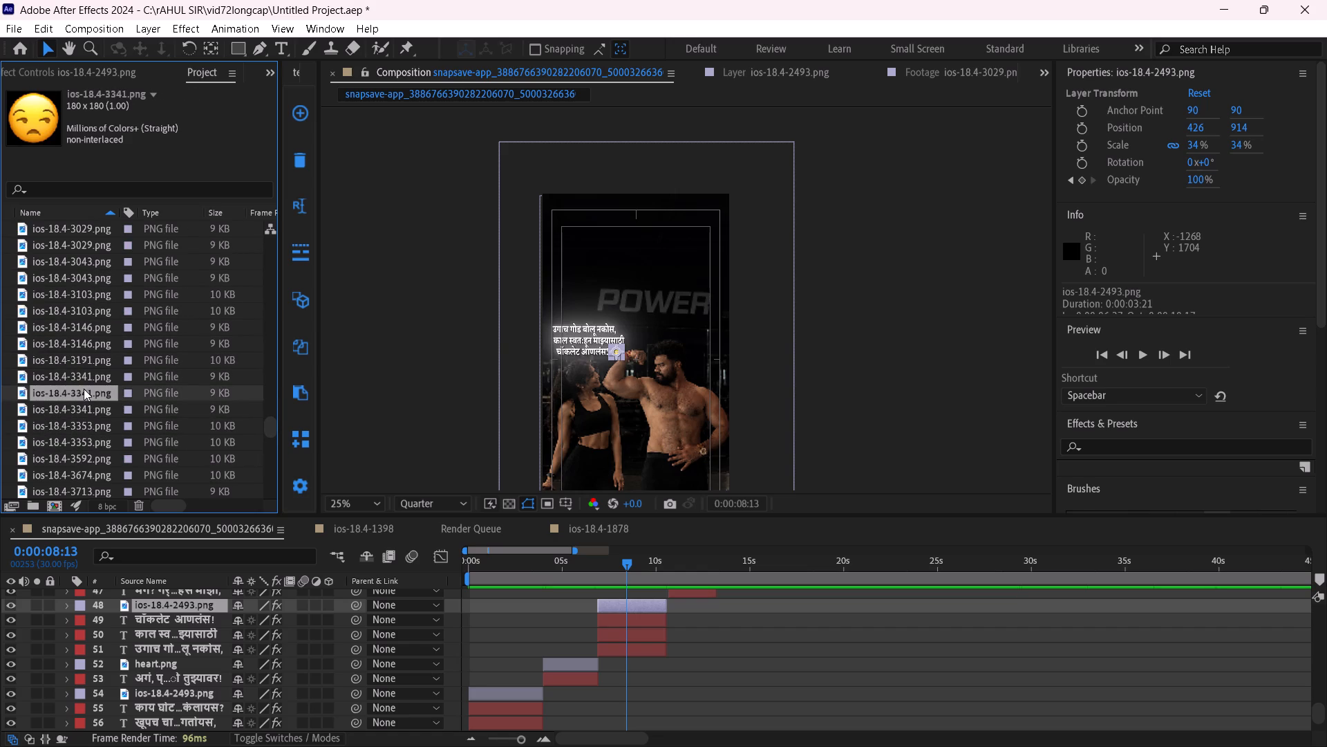
pyautogui.keyDown('alt'); pyautogui.moveTo(90, 391); pyautogui.dragTo(651, 605); pyautogui.keyUp('alt')
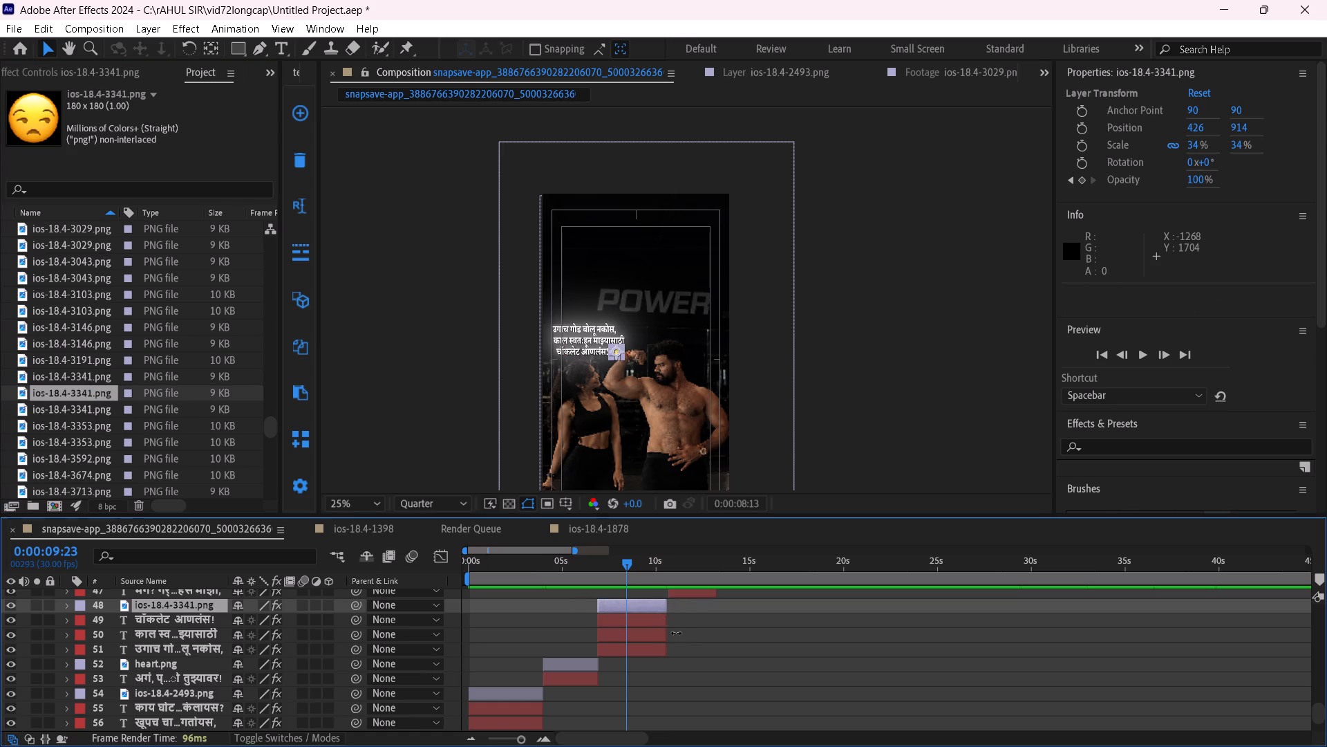
# Go forward to the "मग? गर्लफ्रेंड आहेस माझी" caption group at about 11 seconds and check its emoji.
pyautogui.scroll(2, 679, 641)
pyautogui.moveTo(646, 562); pyautogui.dragTo(682, 581)
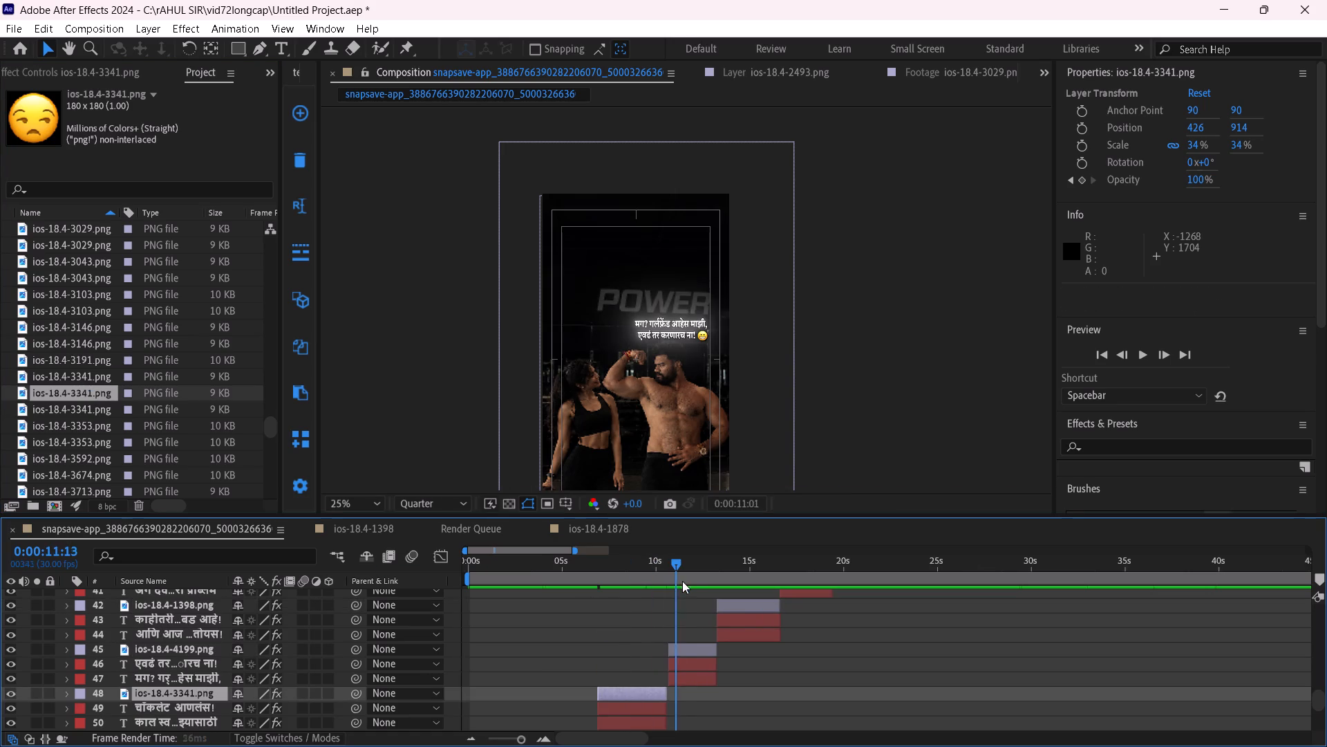
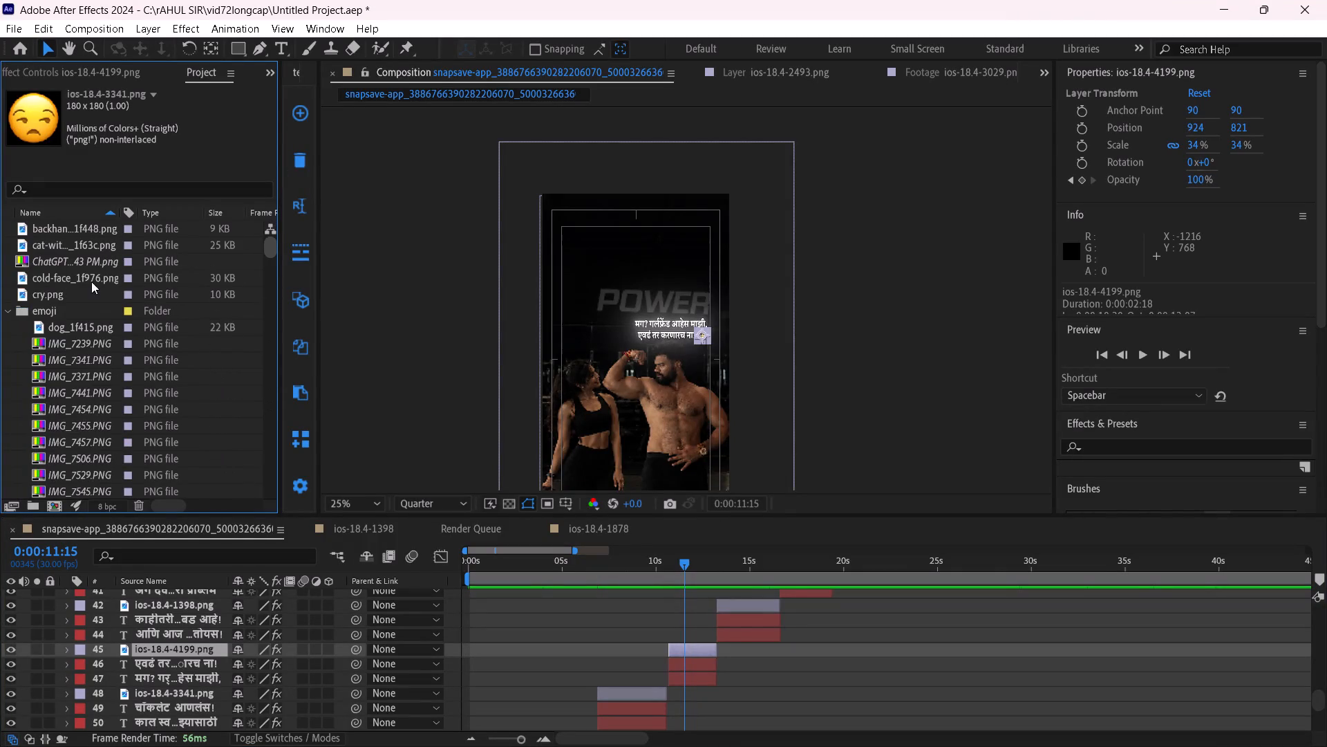
# Replace the ios-18.4-4199.png emoji of the "मग? गर्लफ्रेंड आहेस माझी" caption group with the cry.png image, keeping its placement and timing.
pyautogui.click(86, 300)
pyautogui.keyDown('alt'); pyautogui.moveTo(87, 294); pyautogui.dragTo(715, 647); pyautogui.keyUp('alt')
# Go forward to the "काहीतरी नक्कीच गडबड आहे!" caption group at about 15 seconds and check its emoji.
pyautogui.moveTo(708, 566); pyautogui.dragTo(753, 582)
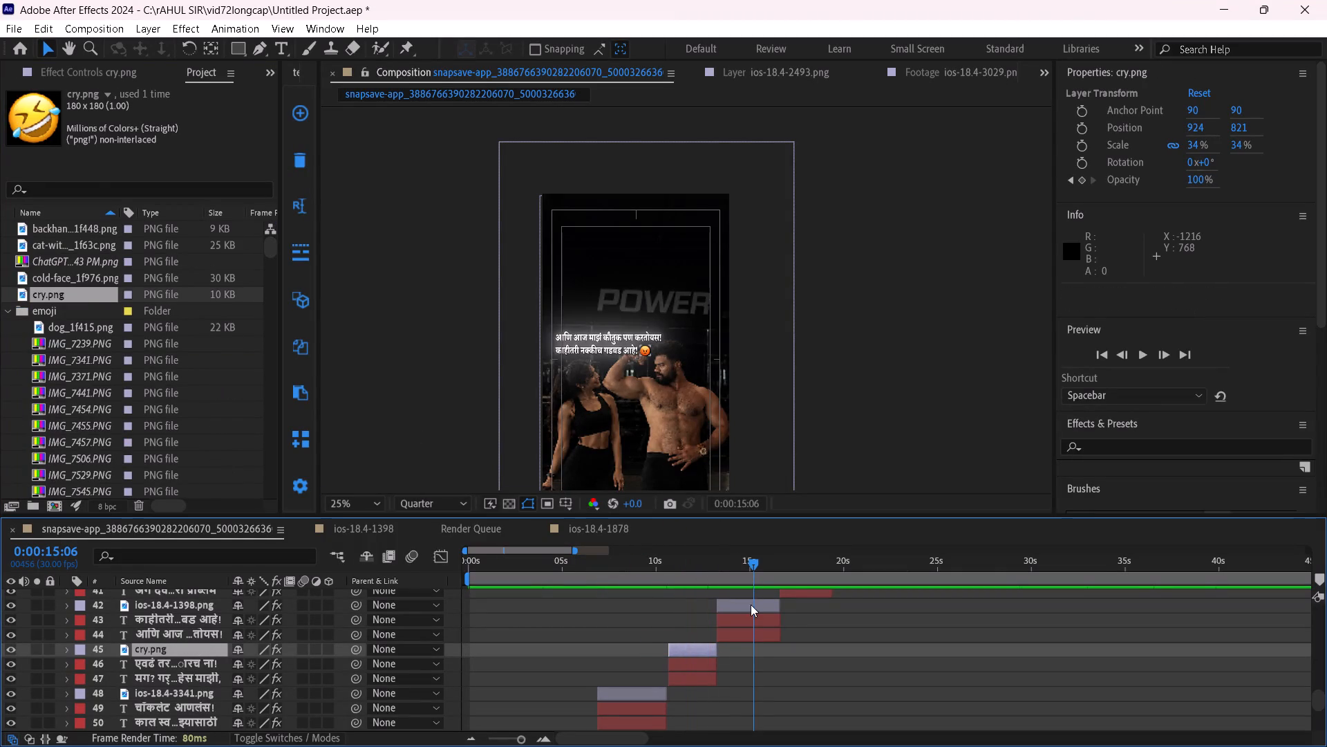
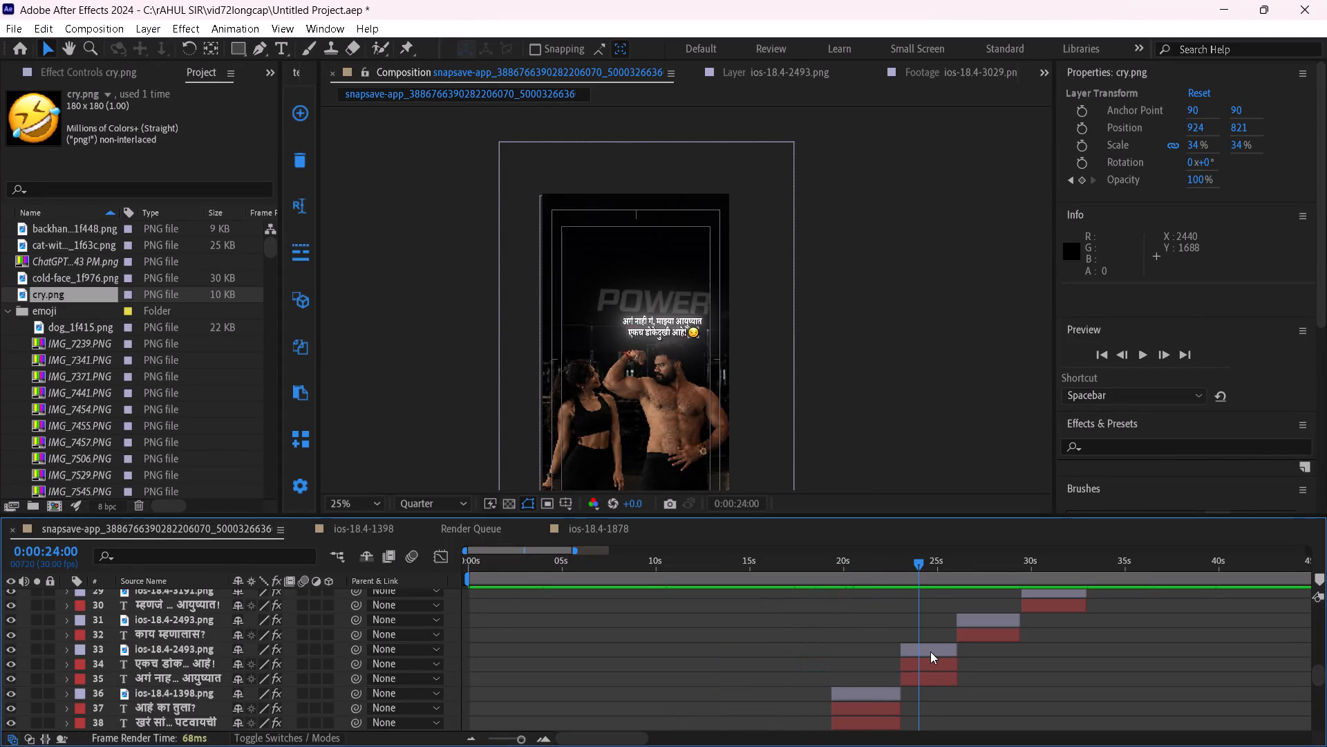
# Replace the ios-18.4-2493.png emoji of the "एकच डोकेदुखी आहे!" caption group at about 24 seconds with the cry.png image.
pyautogui.click(930, 650)
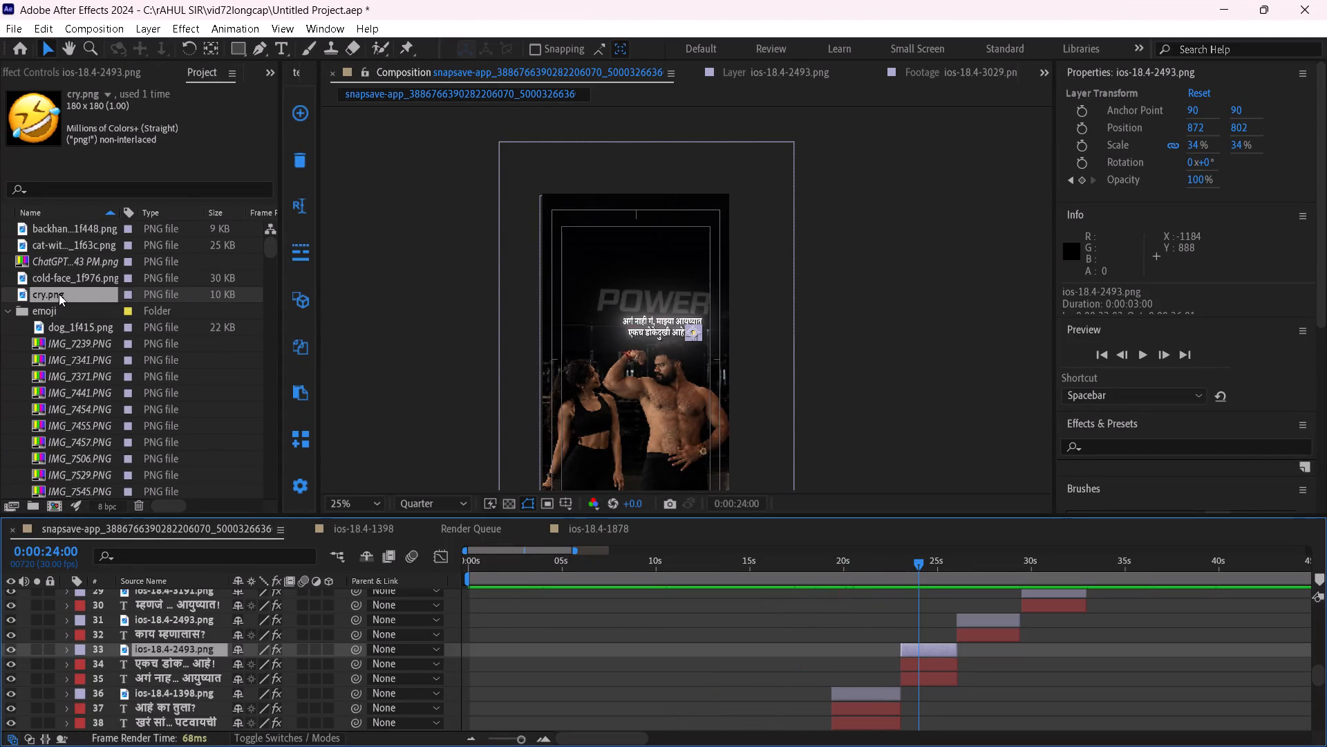
pyautogui.keyDown('alt'); pyautogui.moveTo(59, 294); pyautogui.dragTo(922, 650); pyautogui.keyUp('alt')
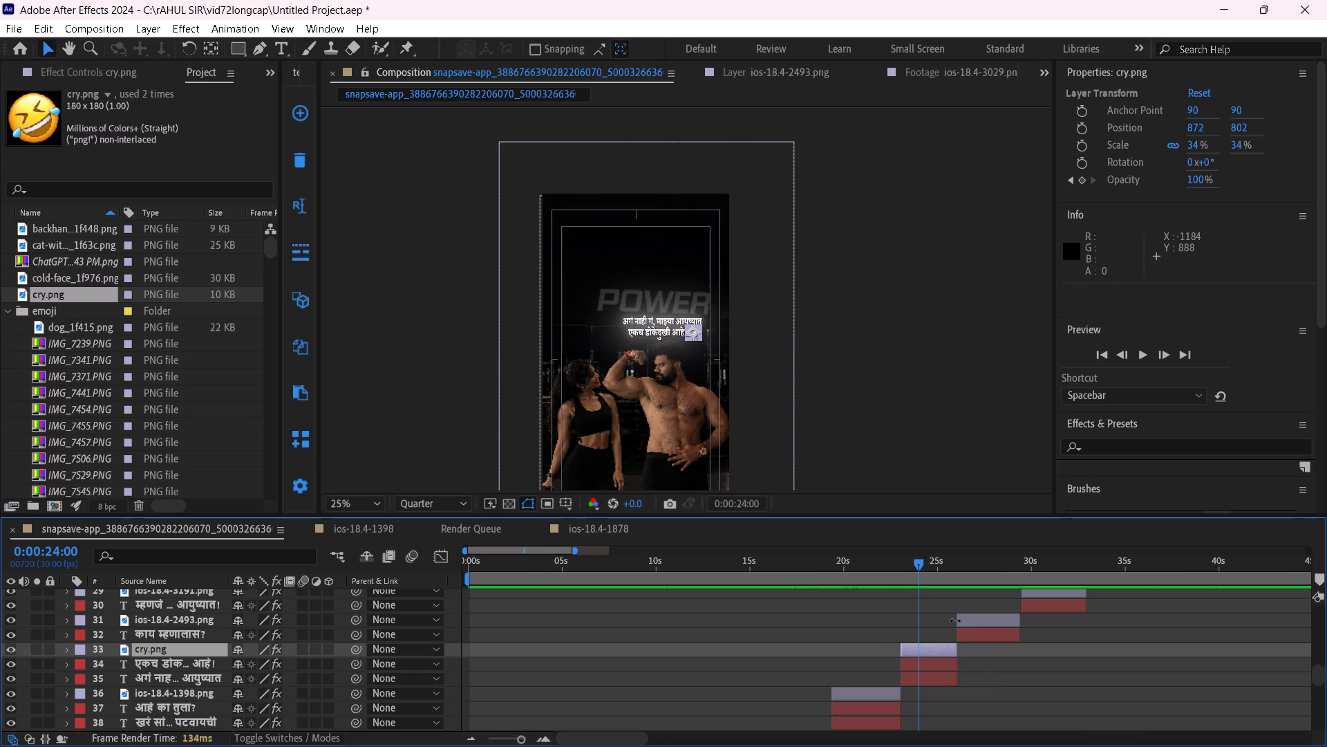
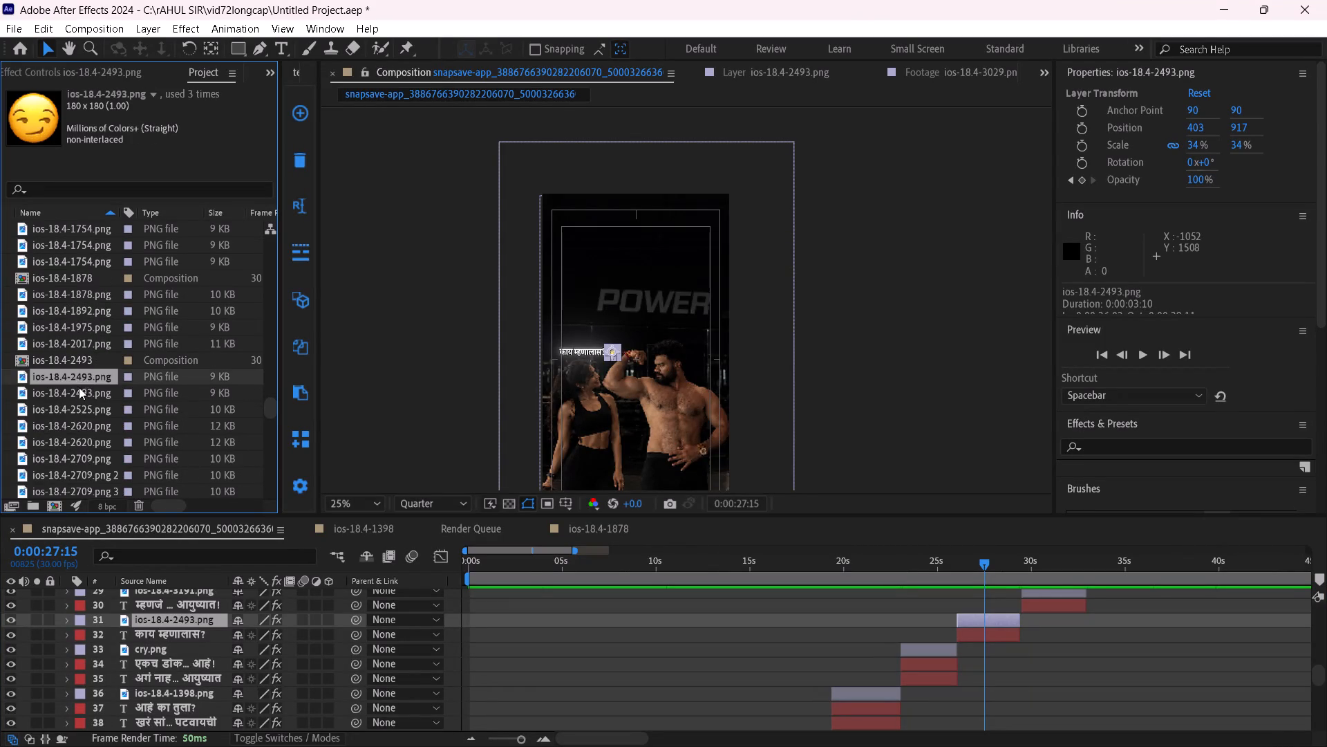
# Preview the ios-18.4 emoji images in the project, from 566 to 2709, for one that suits the "काय म्हणालास?" caption.
pyautogui.click(79, 402)
pyautogui.click(77, 430)
pyautogui.click(83, 452)
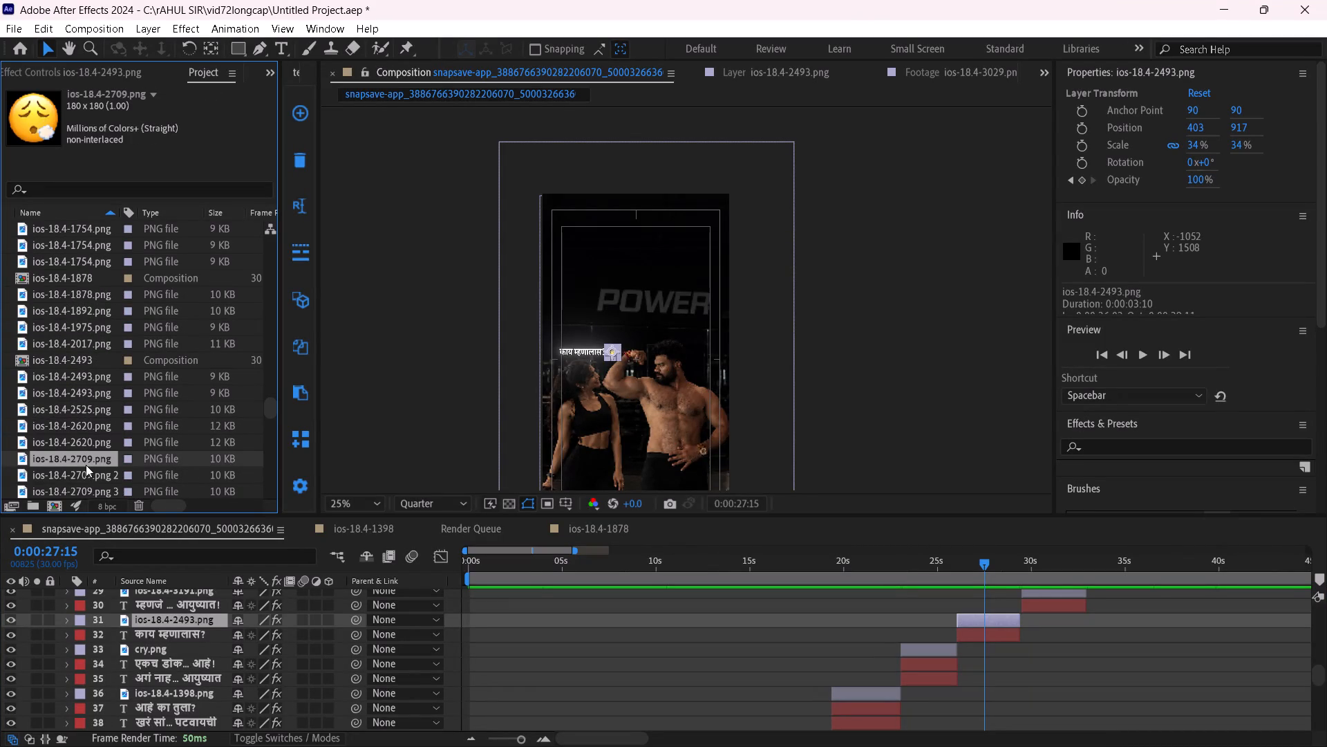
pyautogui.click(44, 311)
pyautogui.click(48, 295)
pyautogui.click(62, 344)
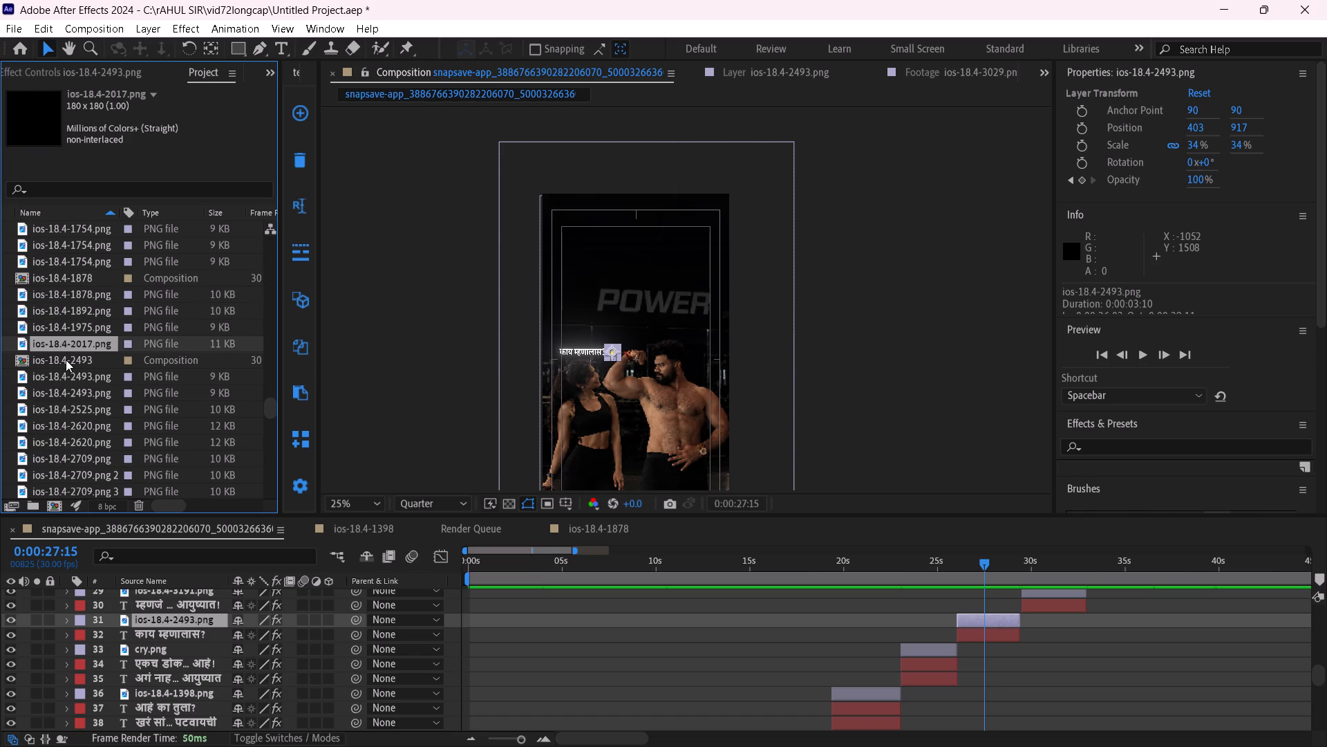
pyautogui.click(69, 248)
pyautogui.click(67, 240)
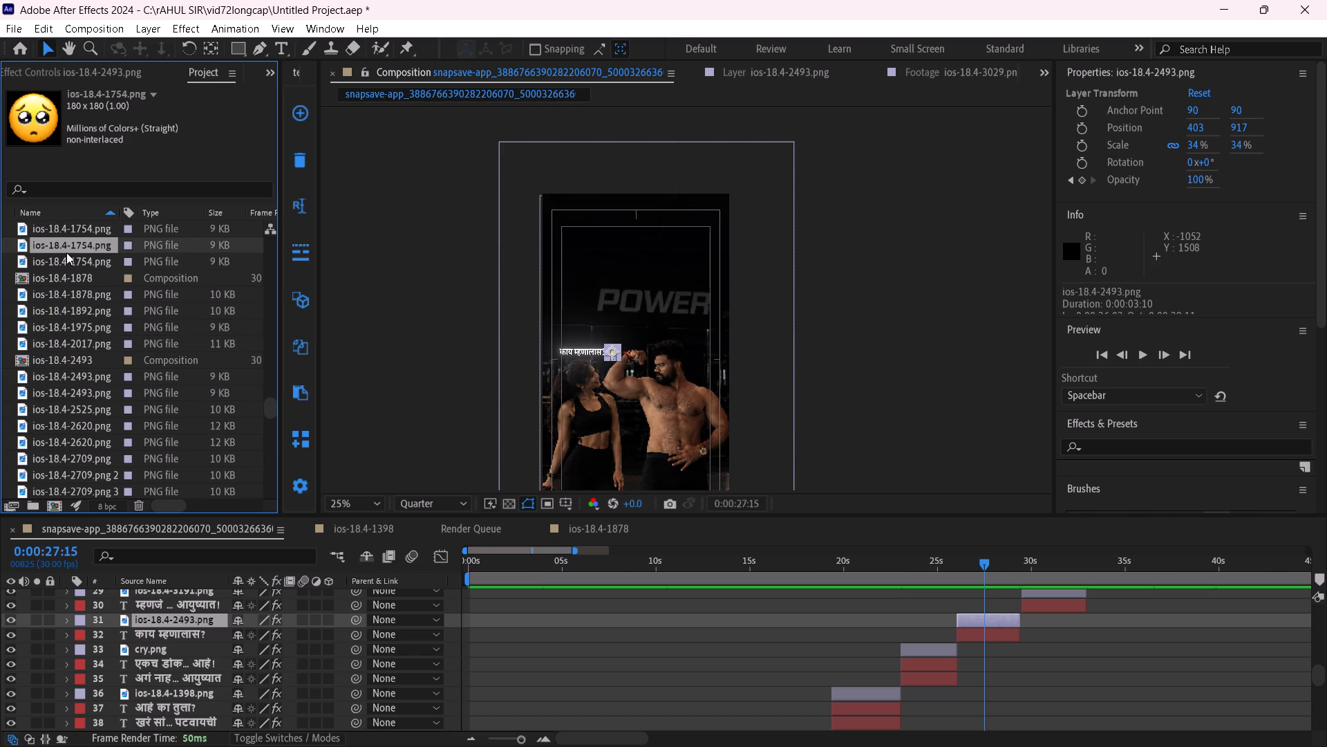
pyautogui.scroll(2, 69, 267)
pyautogui.click(66, 324)
pyautogui.click(64, 289)
pyautogui.click(61, 259)
pyautogui.scroll(3, 68, 287)
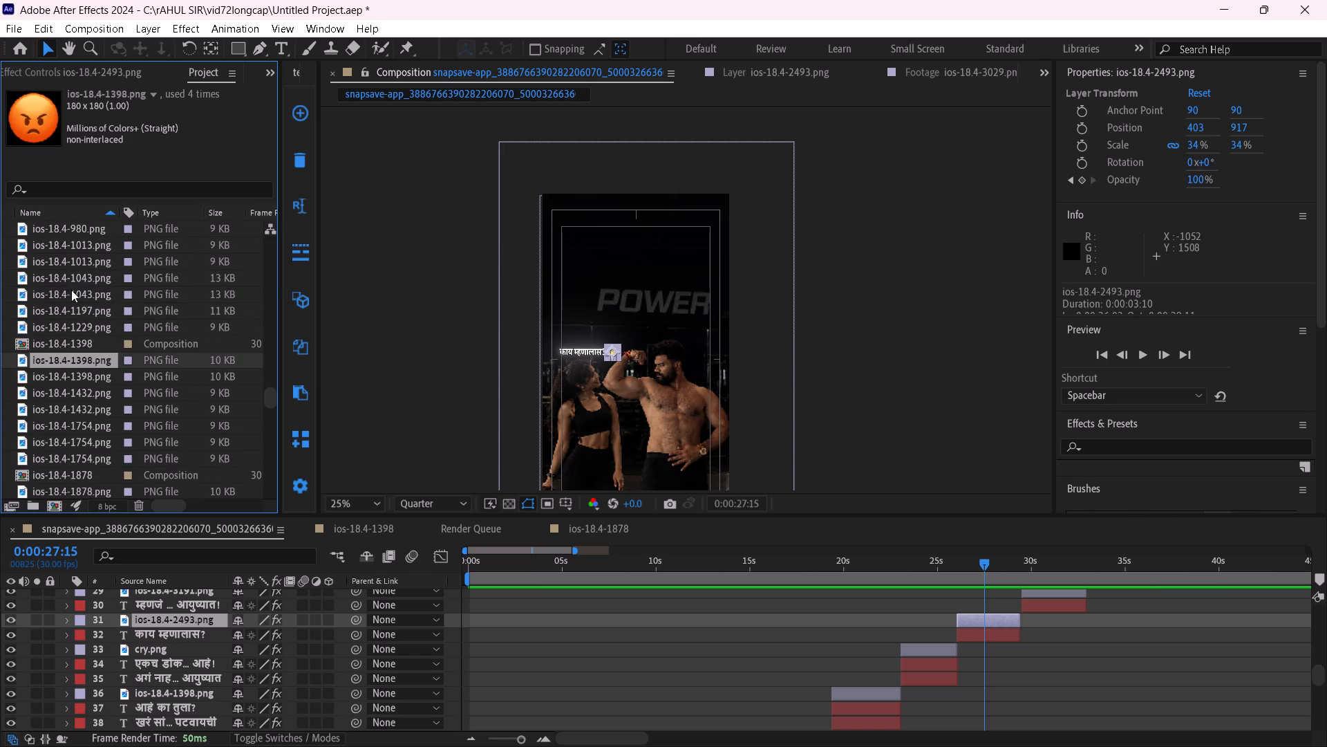
pyautogui.click(66, 351)
pyautogui.click(50, 303)
pyautogui.click(57, 275)
pyautogui.scroll(2, 62, 279)
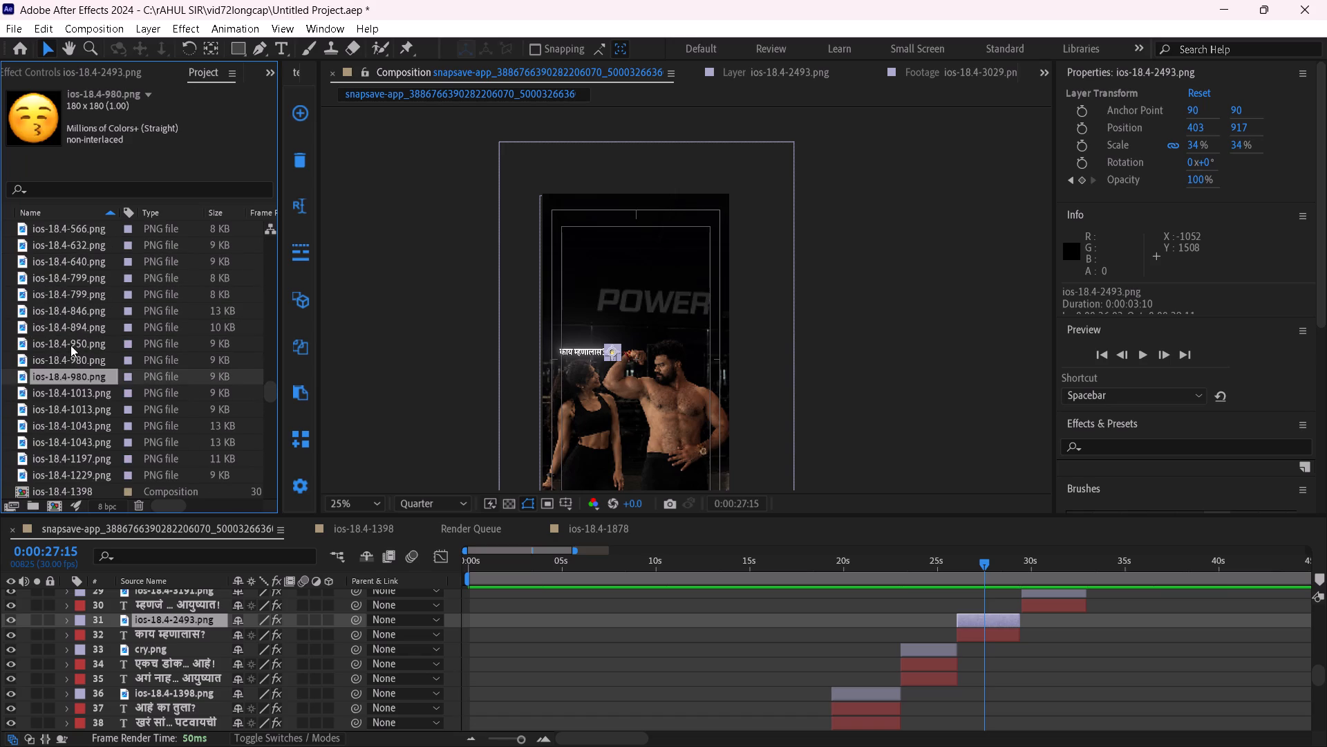
pyautogui.click(70, 346)
pyautogui.click(50, 300)
pyautogui.click(64, 326)
pyautogui.click(67, 360)
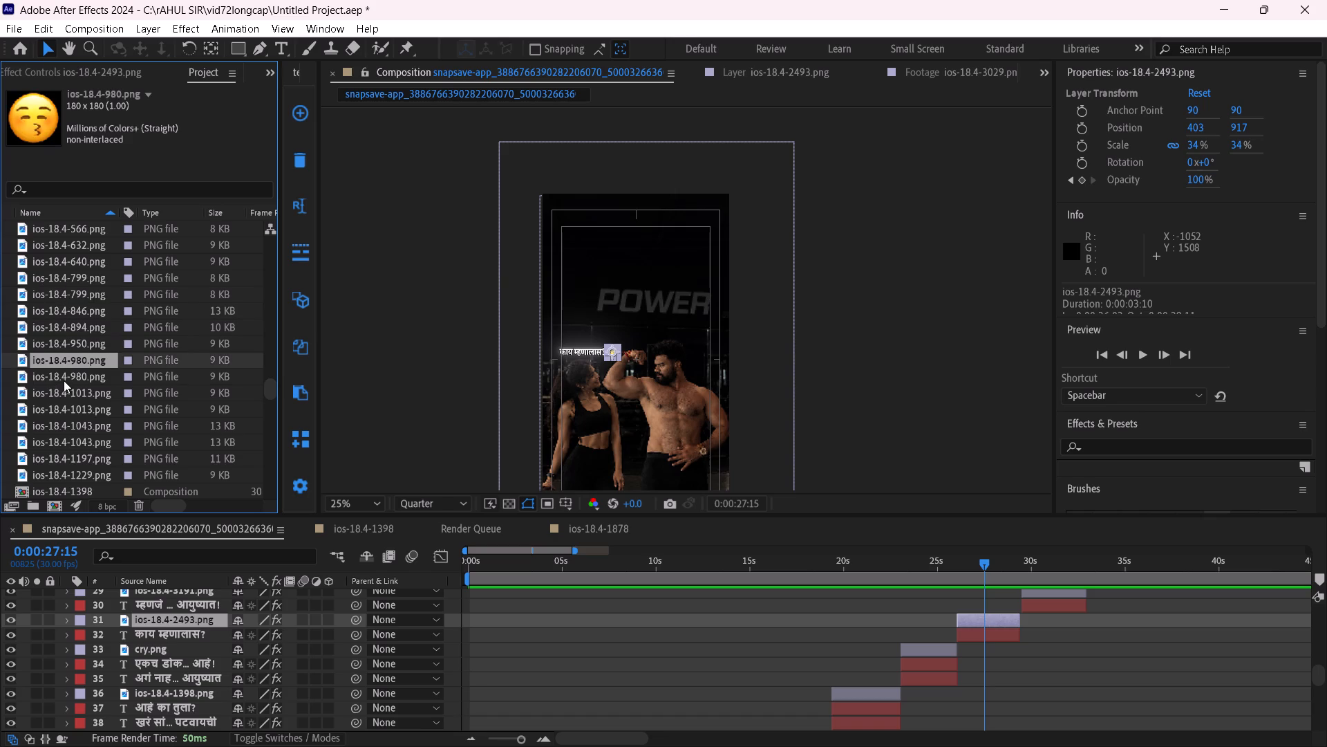
pyautogui.click(64, 382)
pyautogui.click(74, 397)
pyautogui.click(75, 411)
pyautogui.click(77, 429)
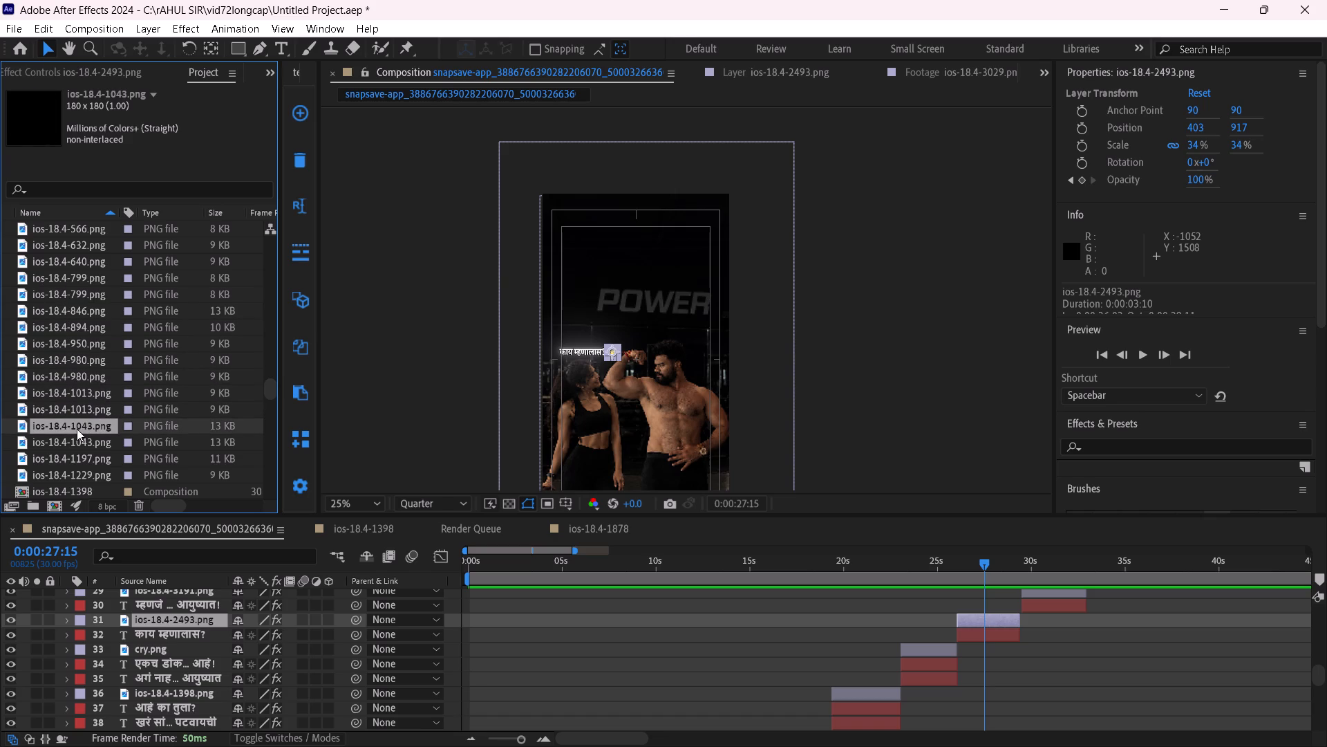
pyautogui.click(79, 449)
pyautogui.scroll(-2, 81, 457)
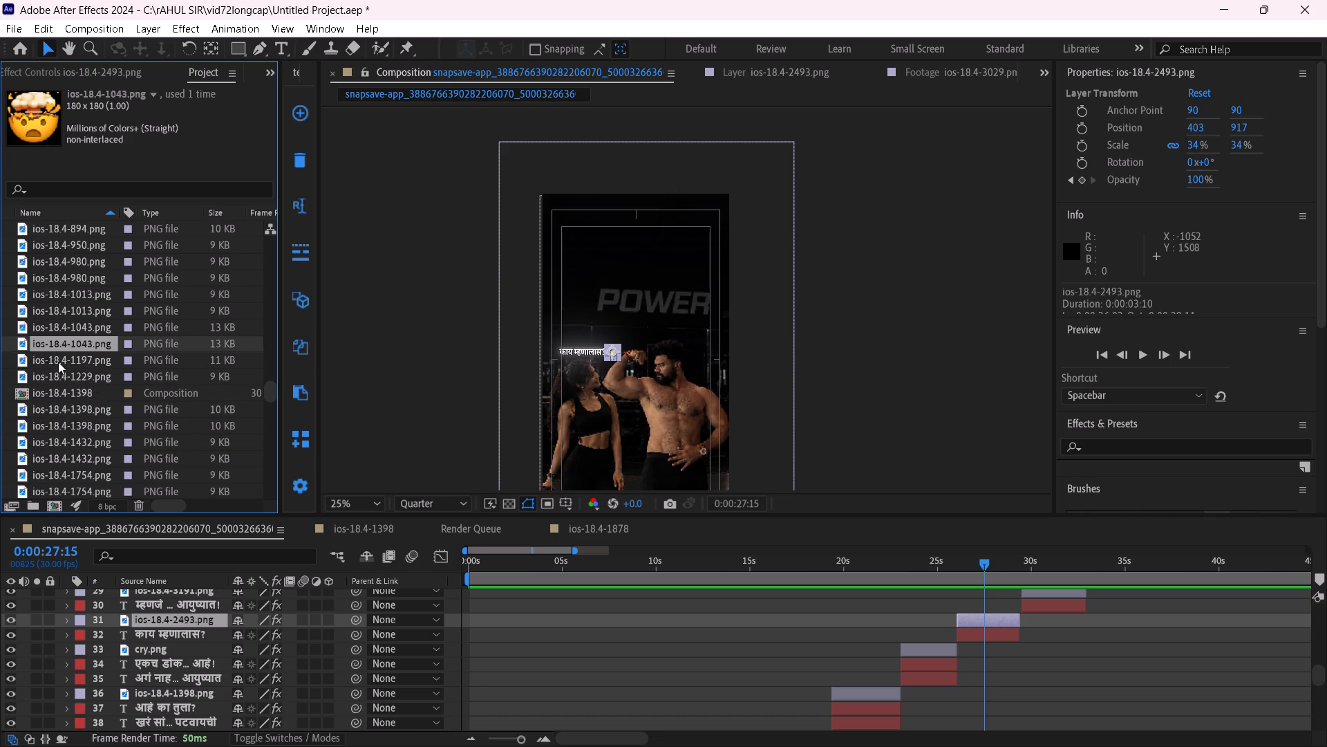
pyautogui.click(60, 364)
pyautogui.click(62, 382)
pyautogui.scroll(-3, 68, 411)
pyautogui.click(48, 333)
pyautogui.click(49, 306)
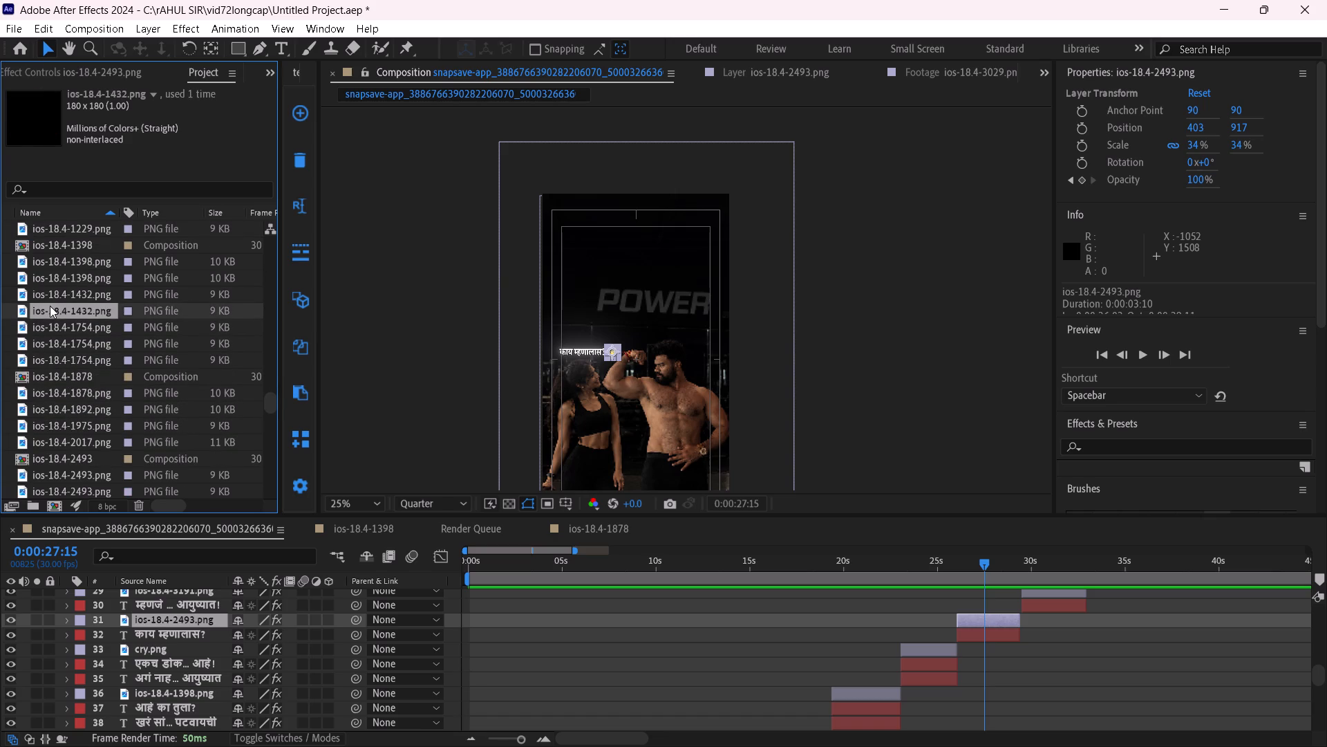
pyautogui.click(71, 282)
pyautogui.scroll(-2, 77, 353)
# Replace the ios-18.4-2493.png emoji of the "काय म्हणालास?" caption at about 27 seconds with the ios-18.4-1975.png raised-eyebrow image.
pyautogui.click(62, 311)
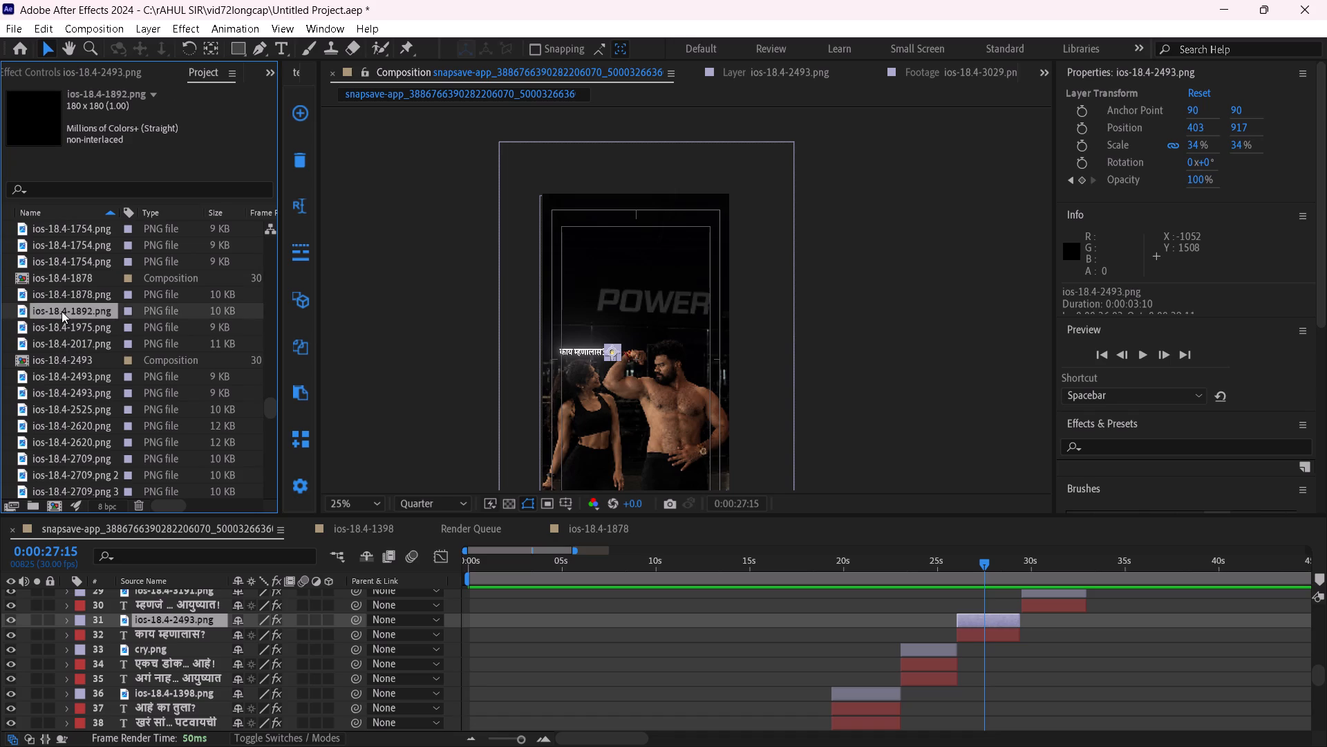
pyautogui.click(66, 398)
pyautogui.click(50, 311)
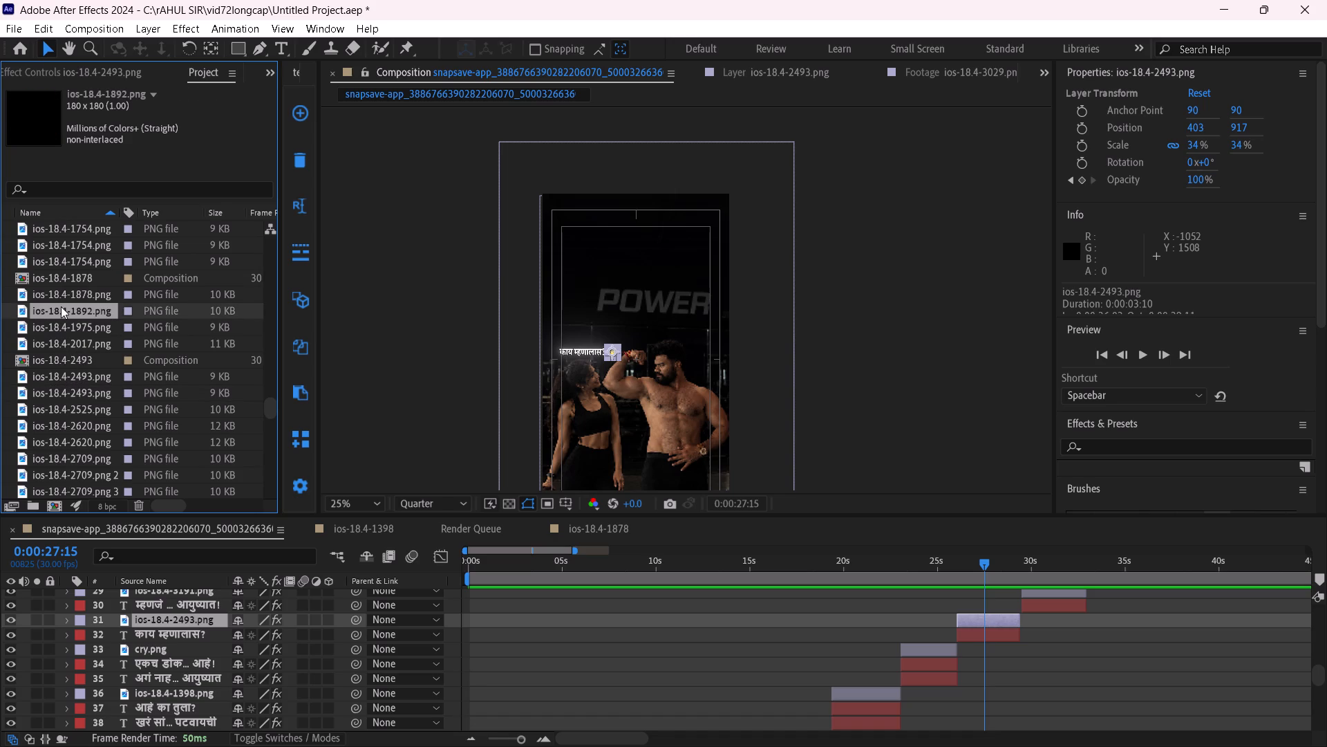
pyautogui.click(61, 299)
pyautogui.click(61, 324)
pyautogui.click(66, 345)
pyautogui.click(57, 321)
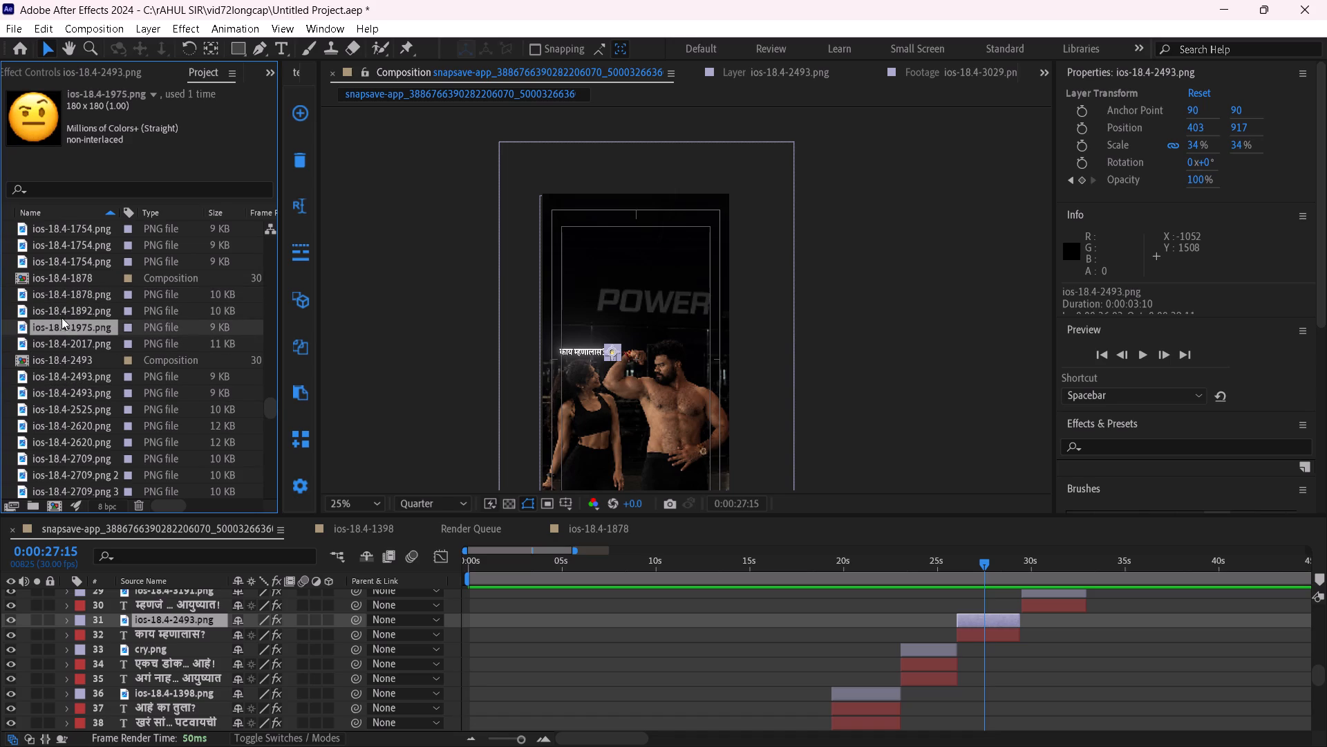
pyautogui.keyDown('alt'); pyautogui.moveTo(69, 331); pyautogui.dragTo(1010, 617); pyautogui.keyUp('alt')
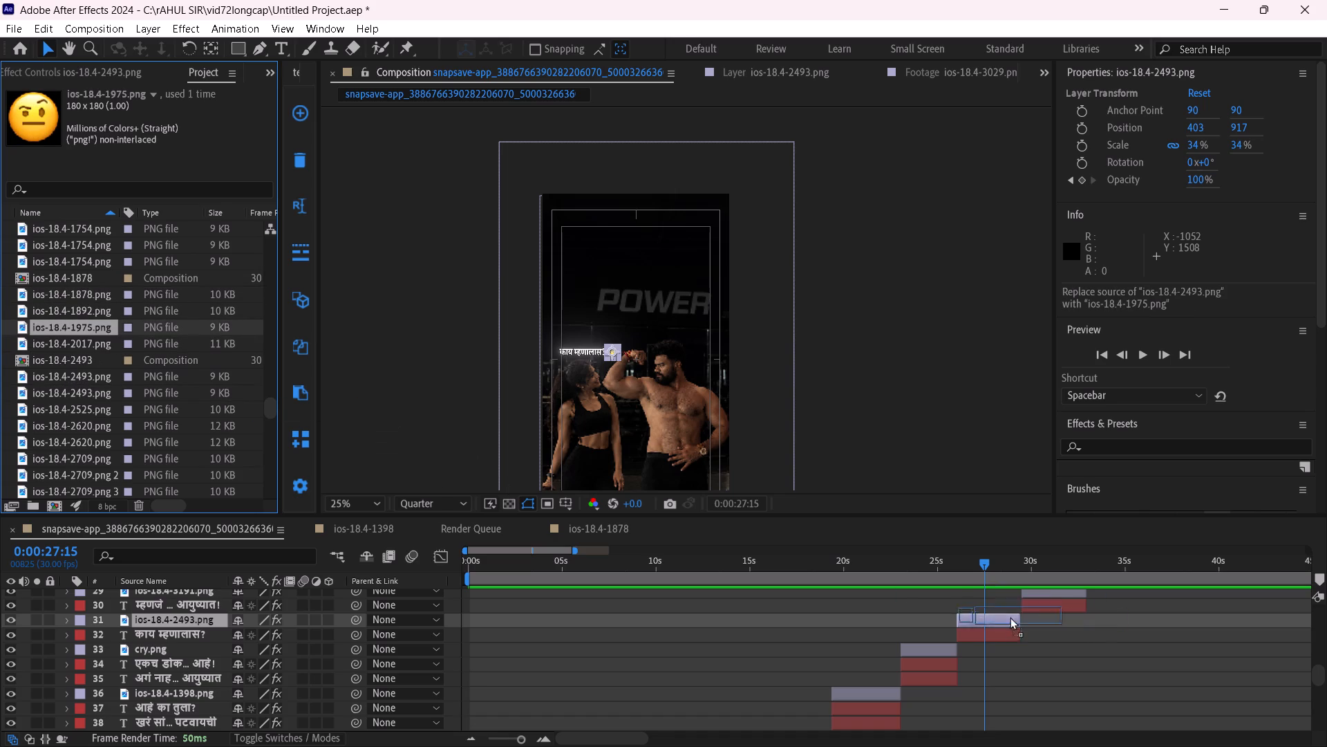
pyautogui.keyDown('alt'); pyautogui.moveTo(1010, 617); pyautogui.dragTo(1000, 620); pyautogui.keyUp('alt')
# Scrub forward to 36 seconds and on to about 1:10 to check the emoji of the following caption groups.
pyautogui.scroll(1, 1016, 640)
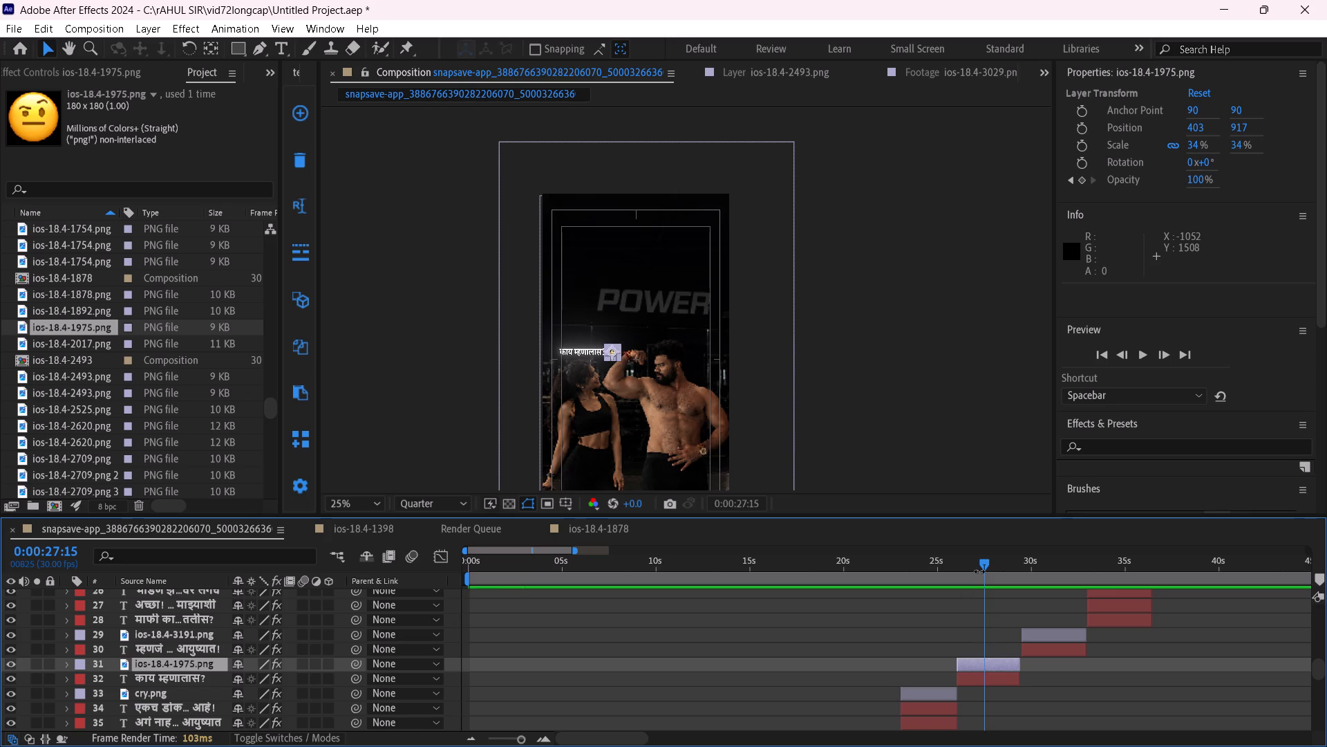
pyautogui.moveTo(994, 567); pyautogui.dragTo(1144, 585)
pyautogui.scroll(2, 1069, 620)
pyautogui.scroll(-1, 1066, 589)
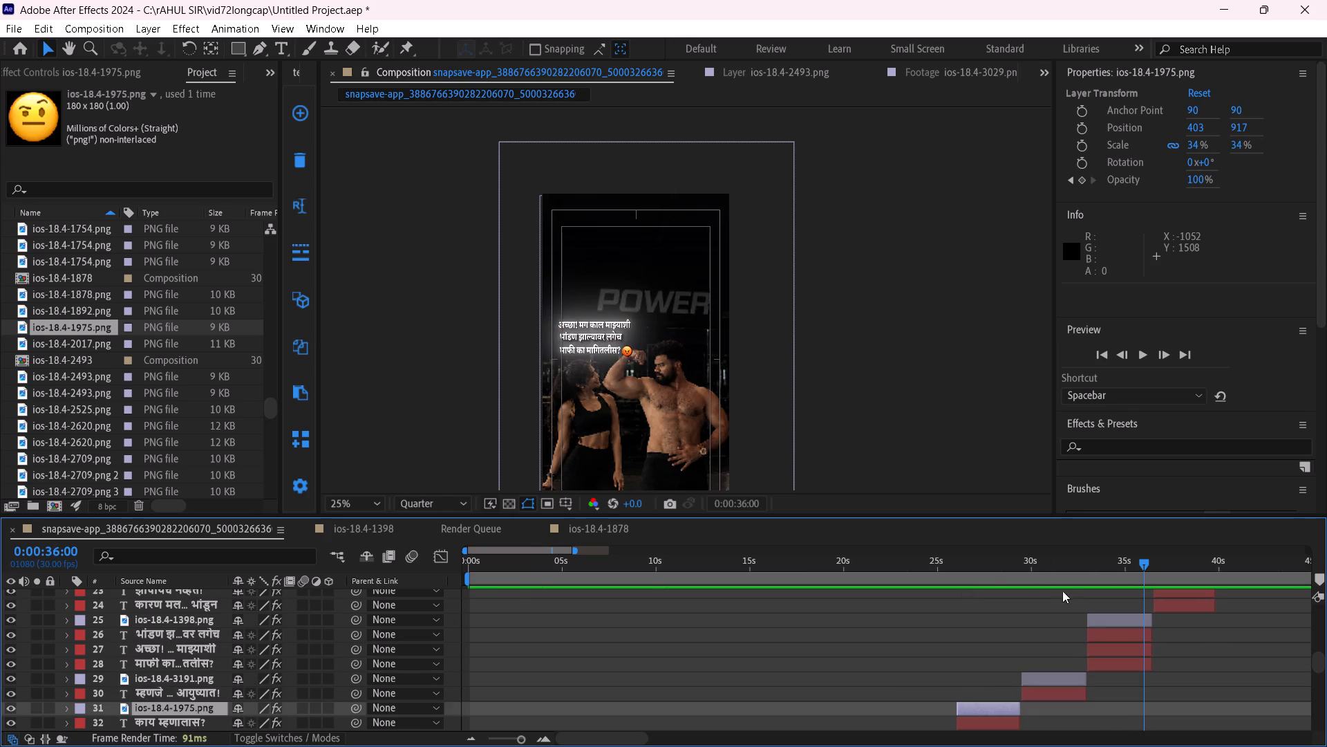
pyautogui.moveTo(1065, 560); pyautogui.dragTo(1233, 618)
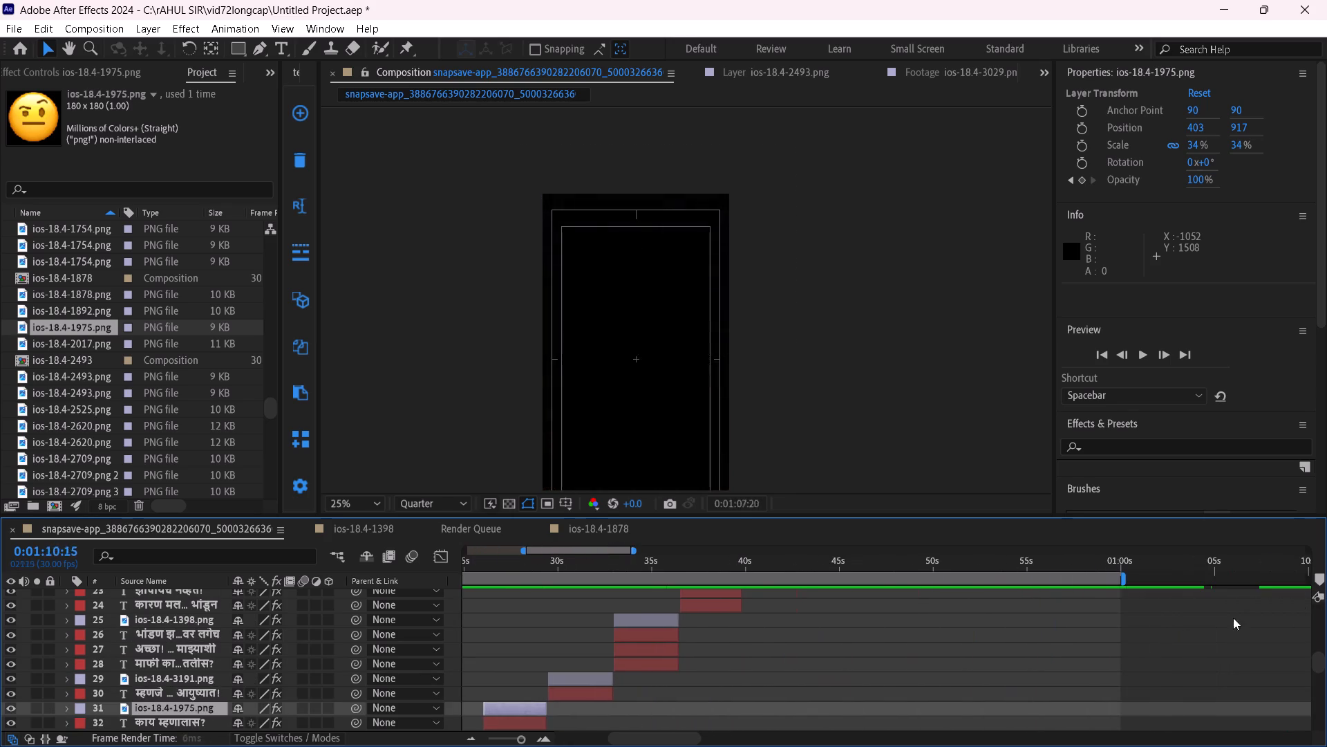
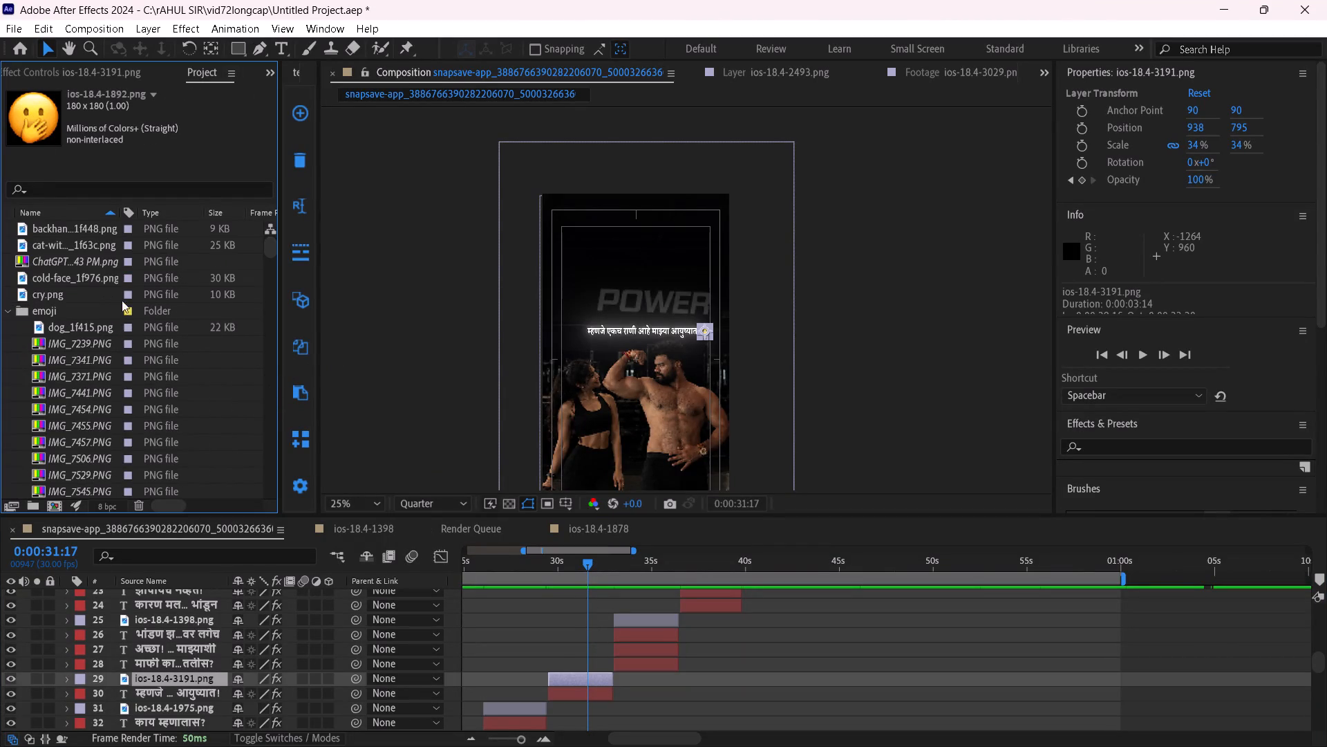
# Replace the ios-18.4-3191.png emoji of the "म्हणजे ... आयुष्यात!" caption at about 31 seconds with the heart.png image.
pyautogui.scroll(-15, 111, 320)
pyautogui.scroll(2, 73, 346)
pyautogui.scroll(-1, 73, 346)
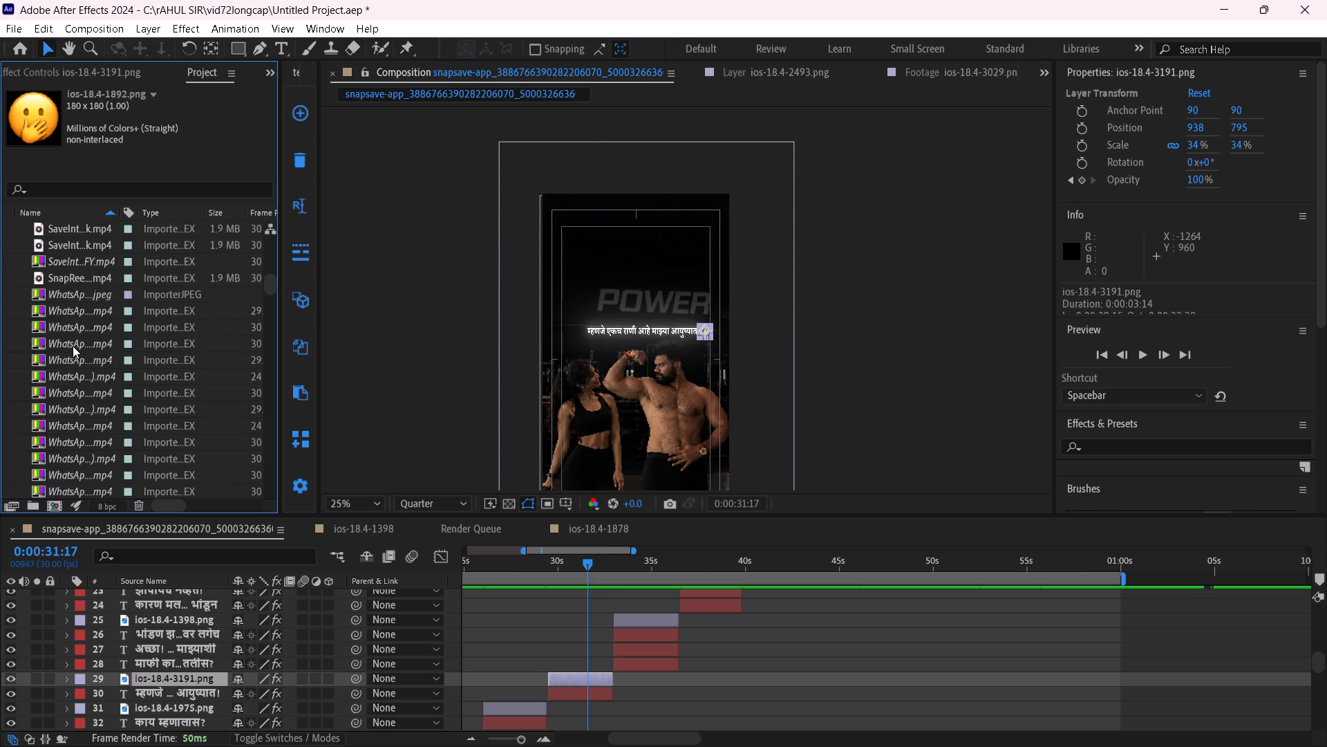
pyautogui.scroll(-9, 73, 346)
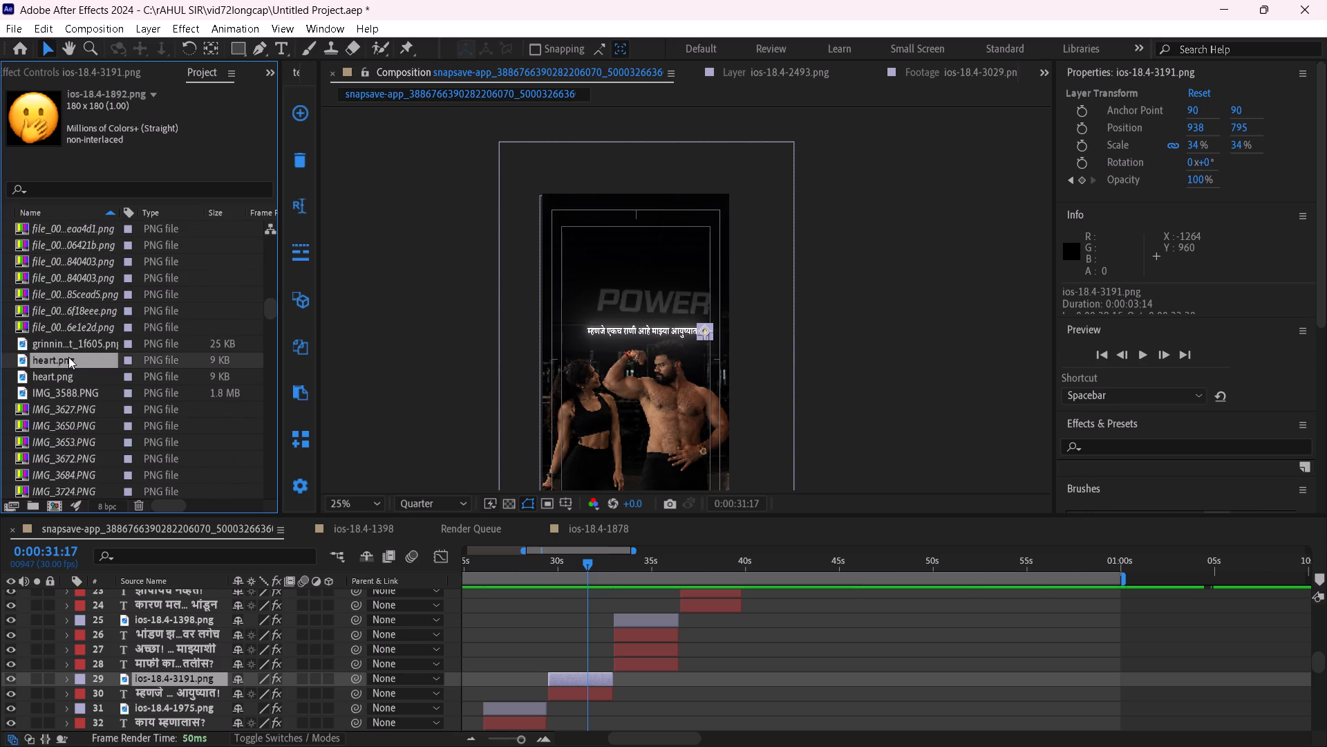
pyautogui.click(68, 357)
pyautogui.keyDown('alt'); pyautogui.moveTo(70, 359); pyautogui.dragTo(599, 675); pyautogui.keyUp('alt')
# Replace the ios-18.4-1398.png emoji of the "माफी का मागितलीस?" caption group at about 34 seconds with the ios-18.4-2493.png smirking image.
pyautogui.moveTo(607, 564); pyautogui.dragTo(641, 581)
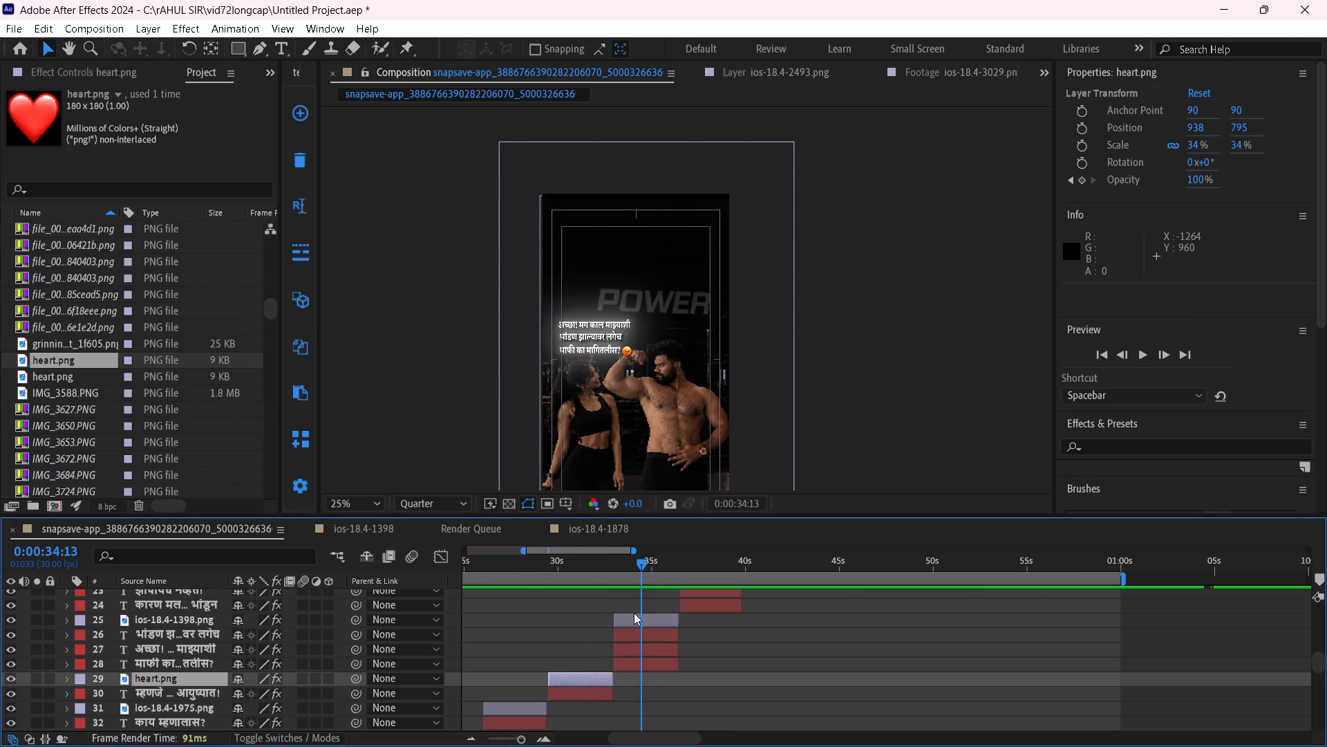
pyautogui.click(642, 623)
pyautogui.scroll(-3, 70, 376)
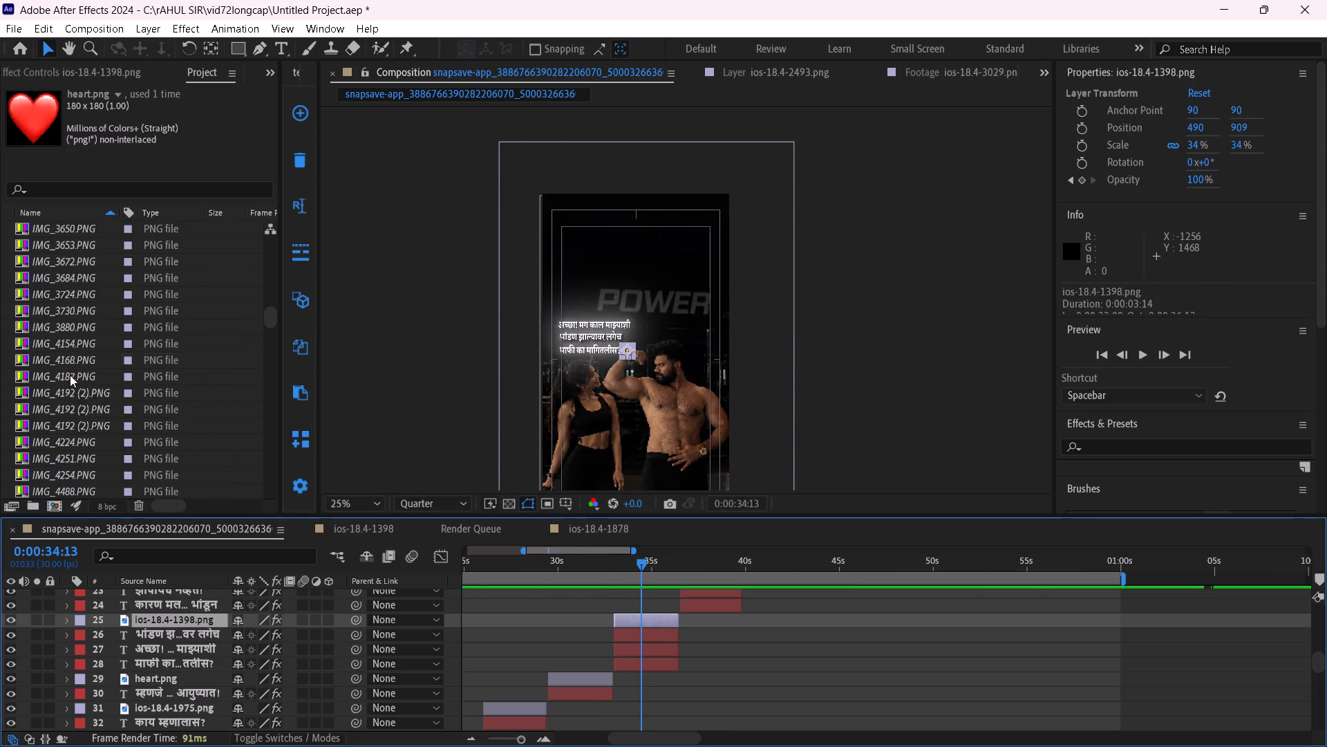
pyautogui.scroll(-20, 70, 375)
pyautogui.scroll(-7, 70, 375)
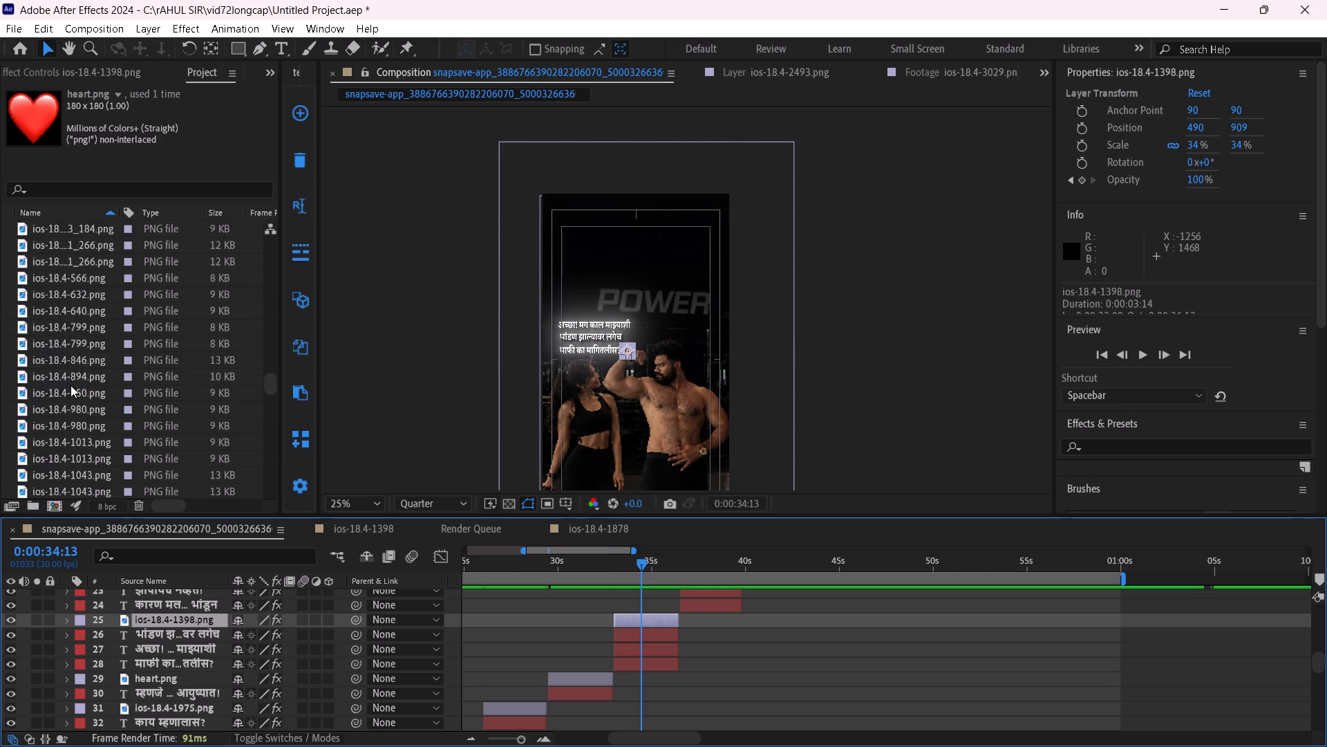
pyautogui.scroll(-5, 70, 385)
pyautogui.click(73, 323)
pyautogui.click(70, 294)
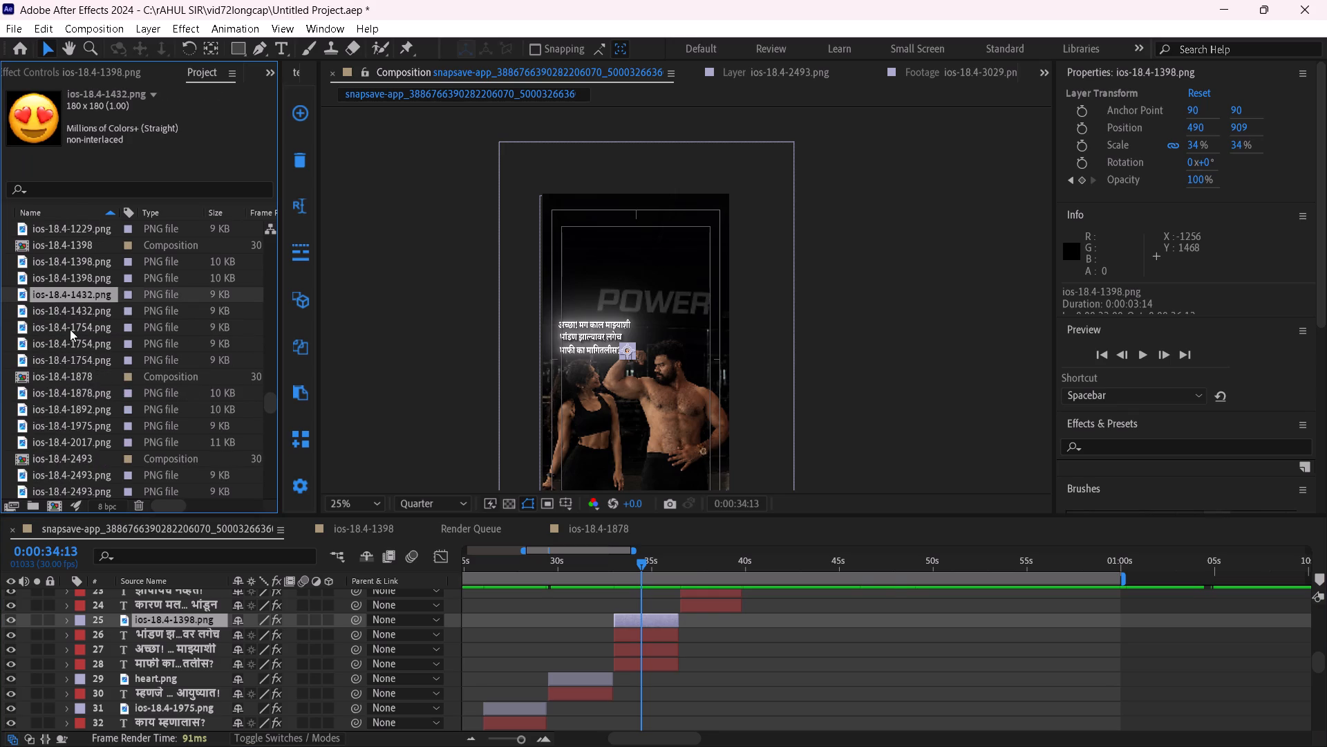
pyautogui.click(73, 400)
pyautogui.click(75, 416)
pyautogui.click(79, 432)
pyautogui.scroll(-2, 79, 432)
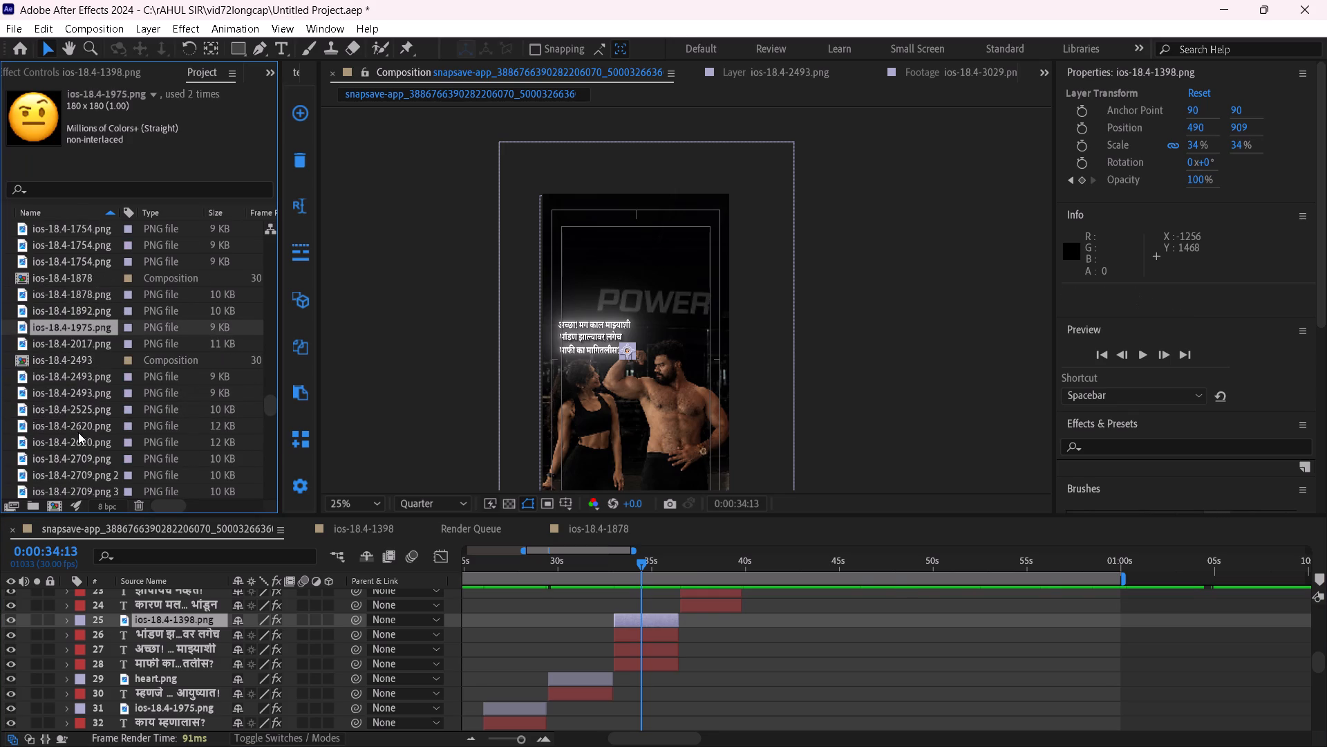
pyautogui.click(68, 341)
pyautogui.click(83, 376)
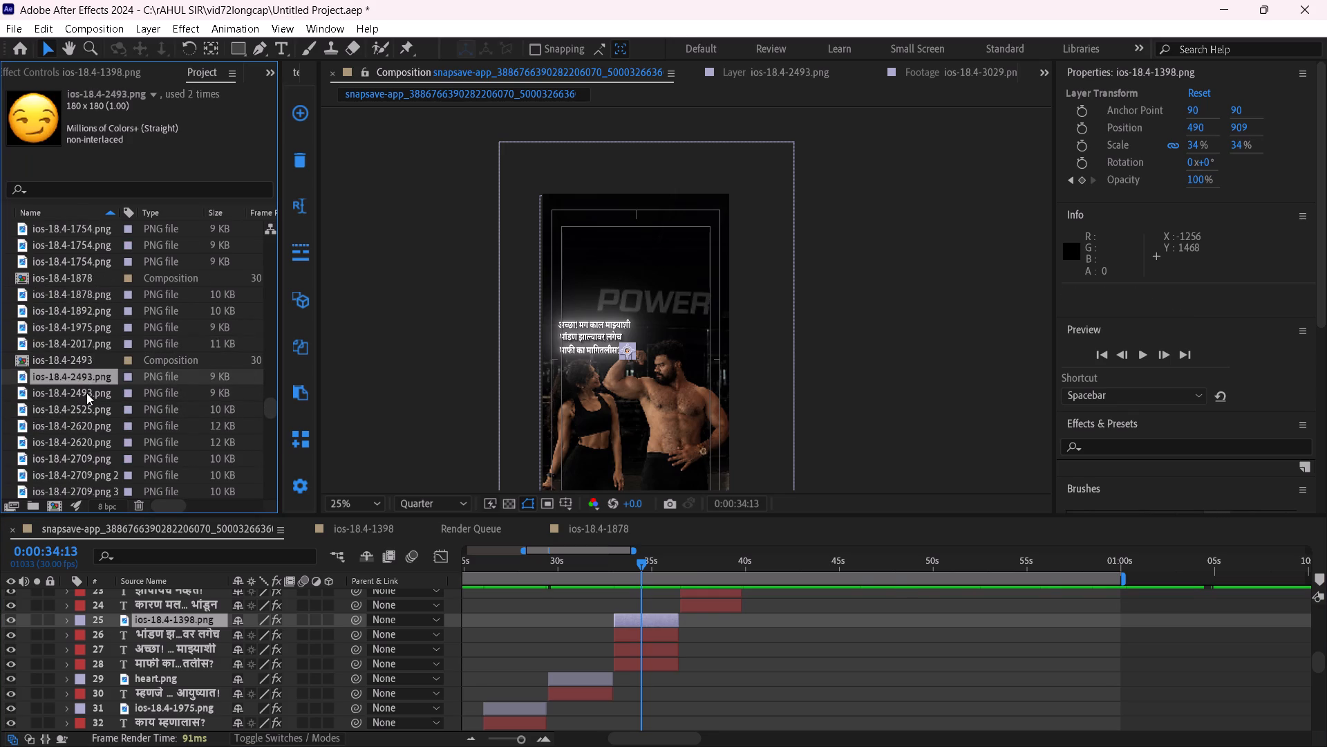
pyautogui.keyDown('alt'); pyautogui.moveTo(93, 374); pyautogui.dragTo(615, 615); pyautogui.keyUp('alt')
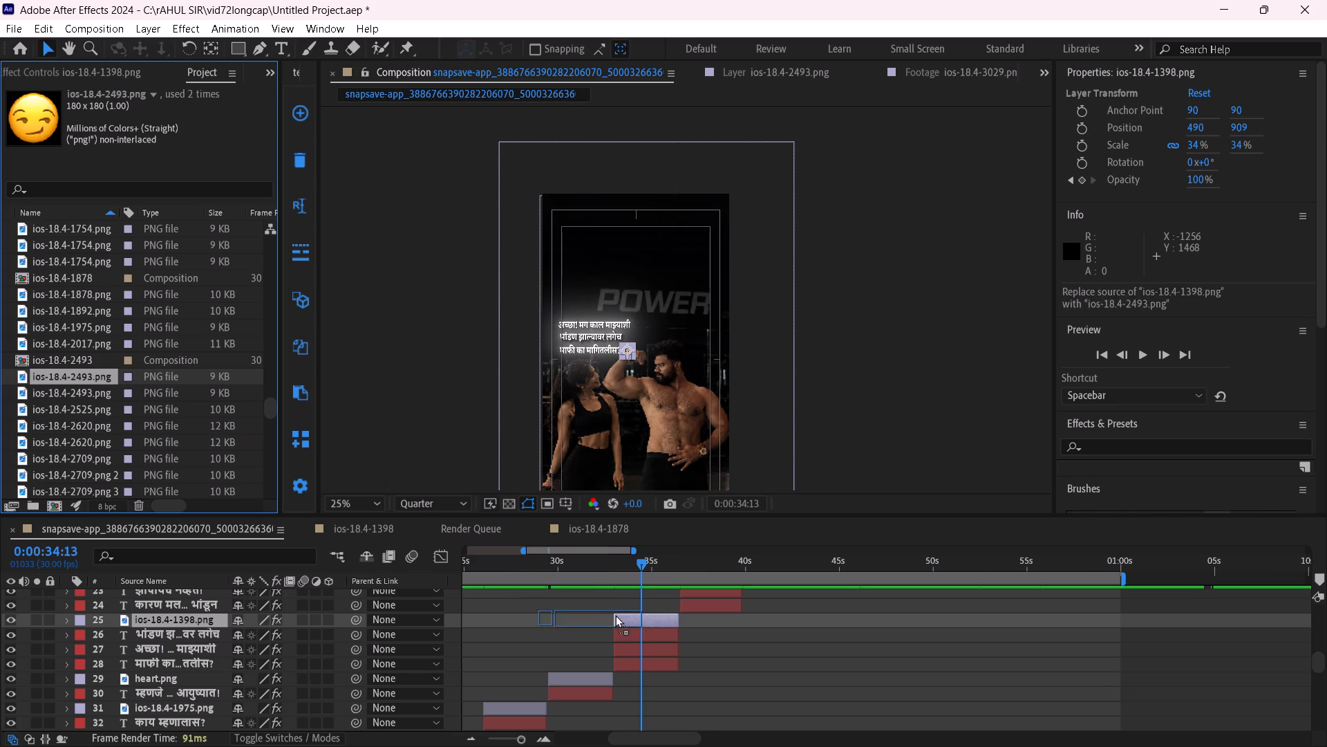
pyautogui.keyDown('alt'); pyautogui.moveTo(615, 615); pyautogui.dragTo(633, 616); pyautogui.keyUp('alt')
# Preview the project's ios-18.4 emoji images for one that suits the "झोपायचं नव्हतं!" caption group at about 38 seconds.
pyautogui.scroll(1, 684, 668)
pyautogui.moveTo(644, 565); pyautogui.dragTo(710, 599)
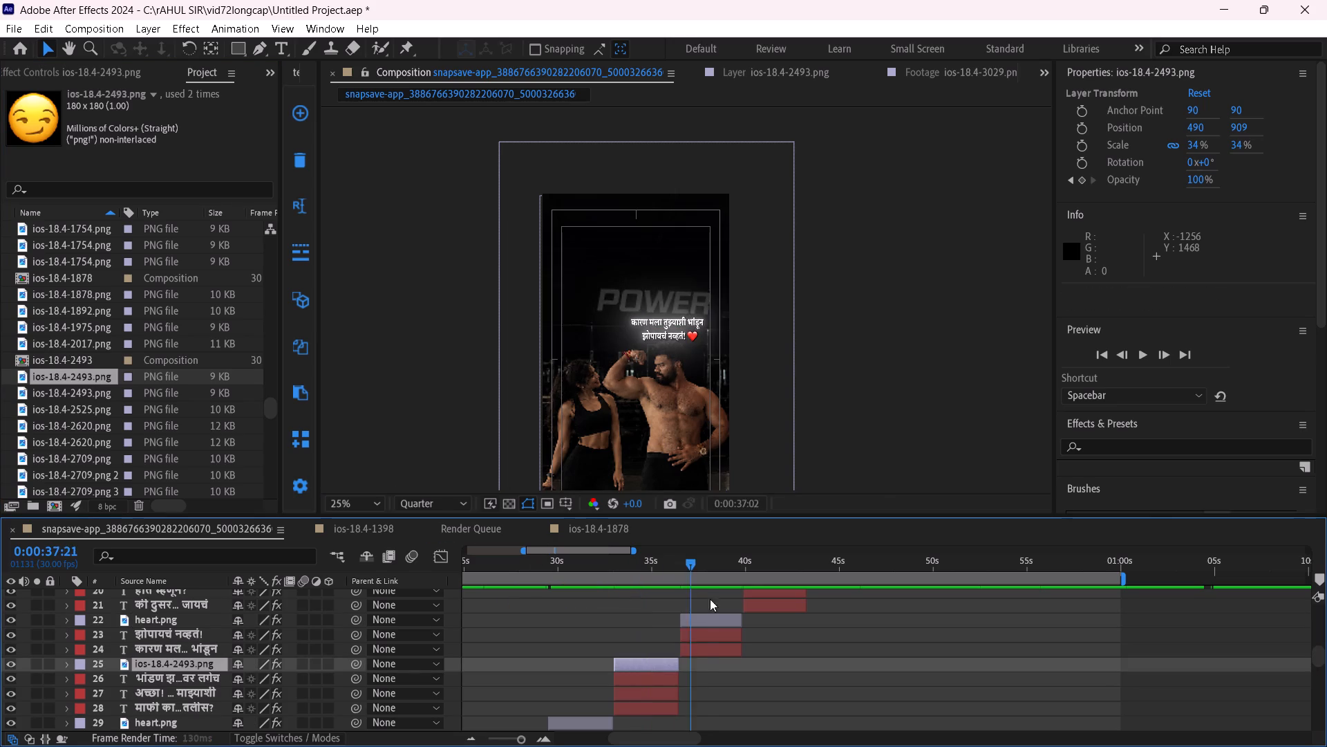
pyautogui.moveTo(710, 599); pyautogui.dragTo(713, 605)
pyautogui.click(708, 618)
pyautogui.click(79, 328)
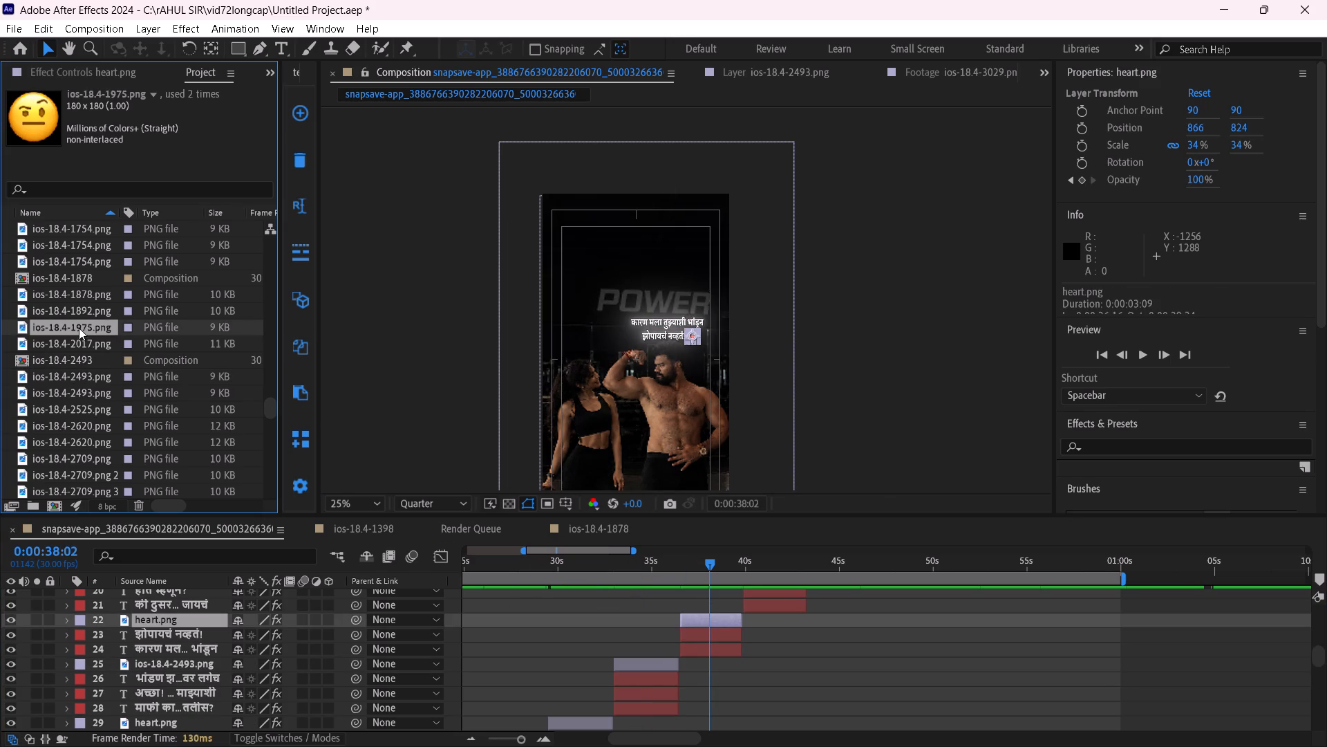
pyautogui.click(88, 306)
pyautogui.scroll(-1, 86, 402)
pyautogui.click(75, 387)
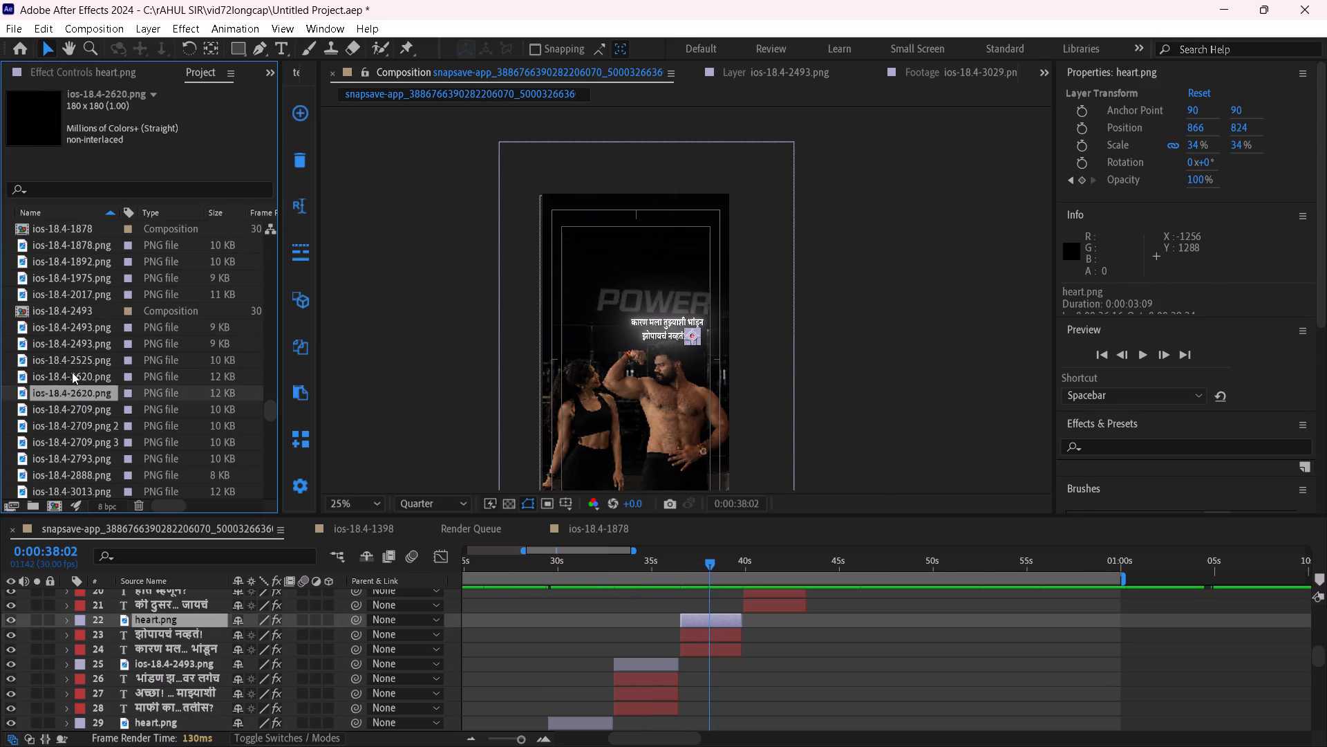
pyautogui.click(70, 357)
pyautogui.click(70, 332)
pyautogui.click(76, 369)
pyautogui.click(83, 397)
pyautogui.click(78, 422)
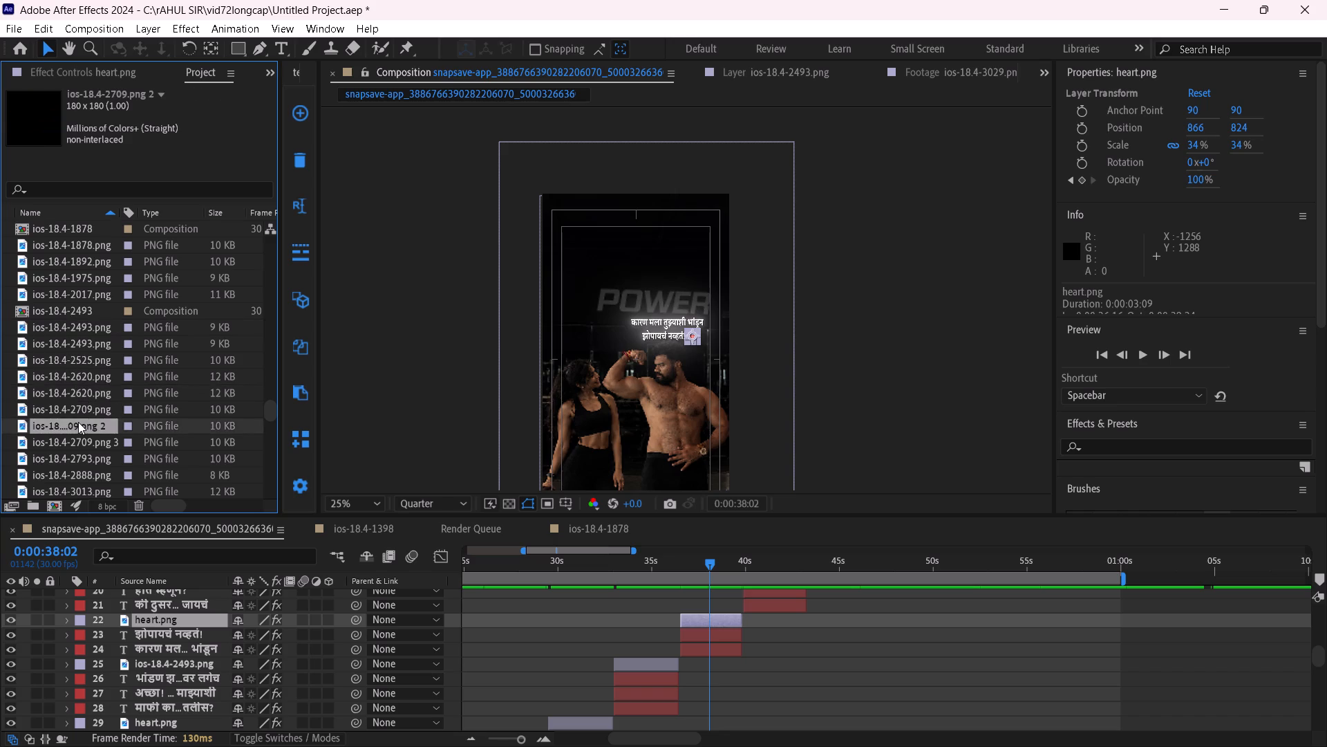
pyautogui.scroll(-1, 78, 422)
pyautogui.click(78, 393)
pyautogui.click(81, 414)
pyautogui.click(81, 437)
pyautogui.scroll(-1, 81, 439)
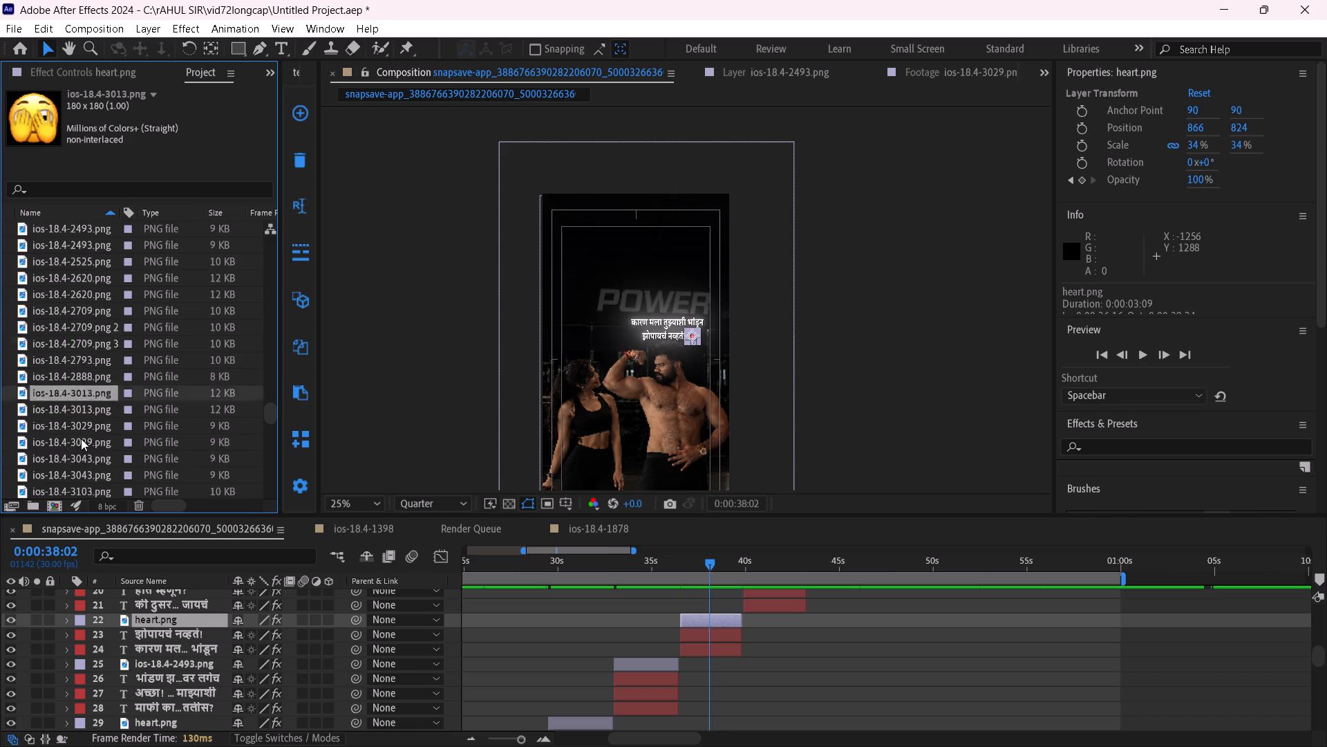
pyautogui.scroll(-1, 81, 439)
pyautogui.click(59, 395)
pyautogui.click(84, 443)
pyautogui.scroll(-2, 85, 452)
pyautogui.click(62, 398)
pyautogui.scroll(6, 68, 363)
pyautogui.click(56, 322)
pyautogui.click(57, 306)
# Replace the heart.png emoji of the "झोपायचं नव्हतं!" caption group at about 38 seconds with the ios-18.4-1754.png pleading-face image.
pyautogui.scroll(2, 68, 326)
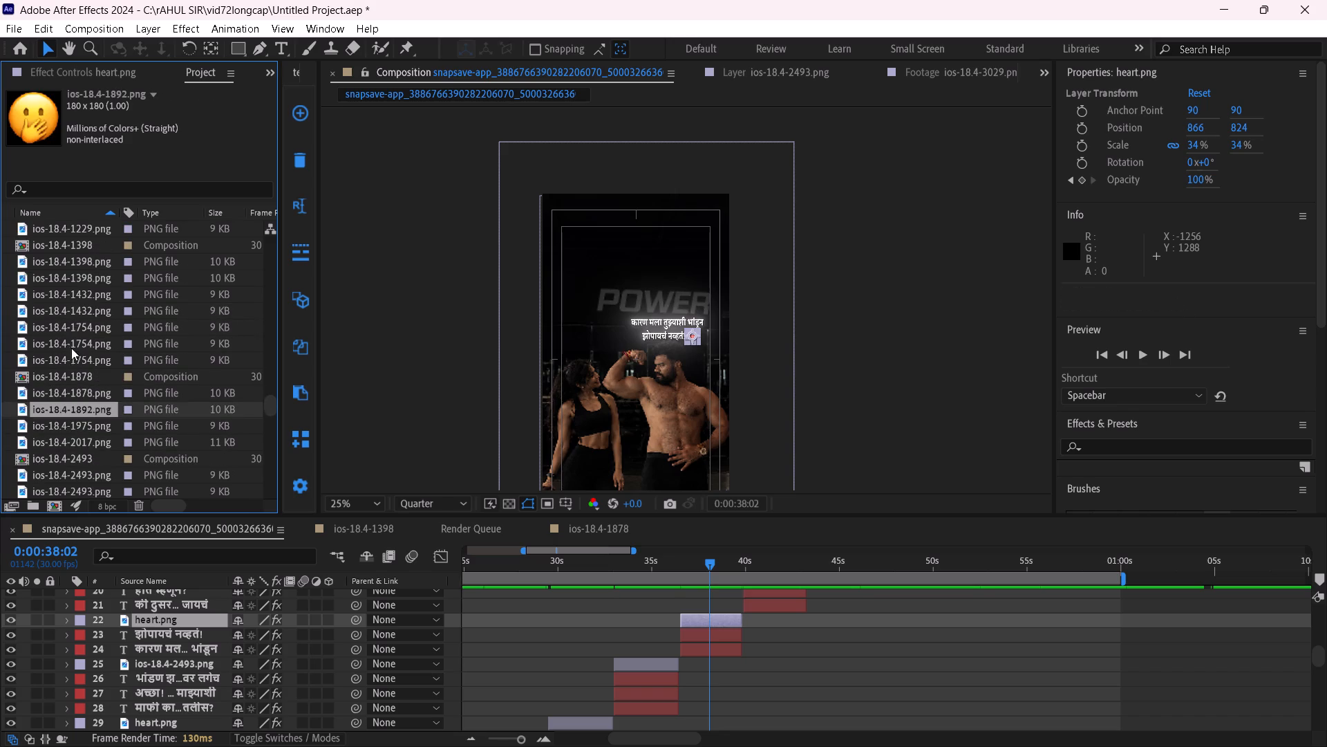
pyautogui.click(70, 314)
pyautogui.click(70, 282)
pyautogui.click(70, 268)
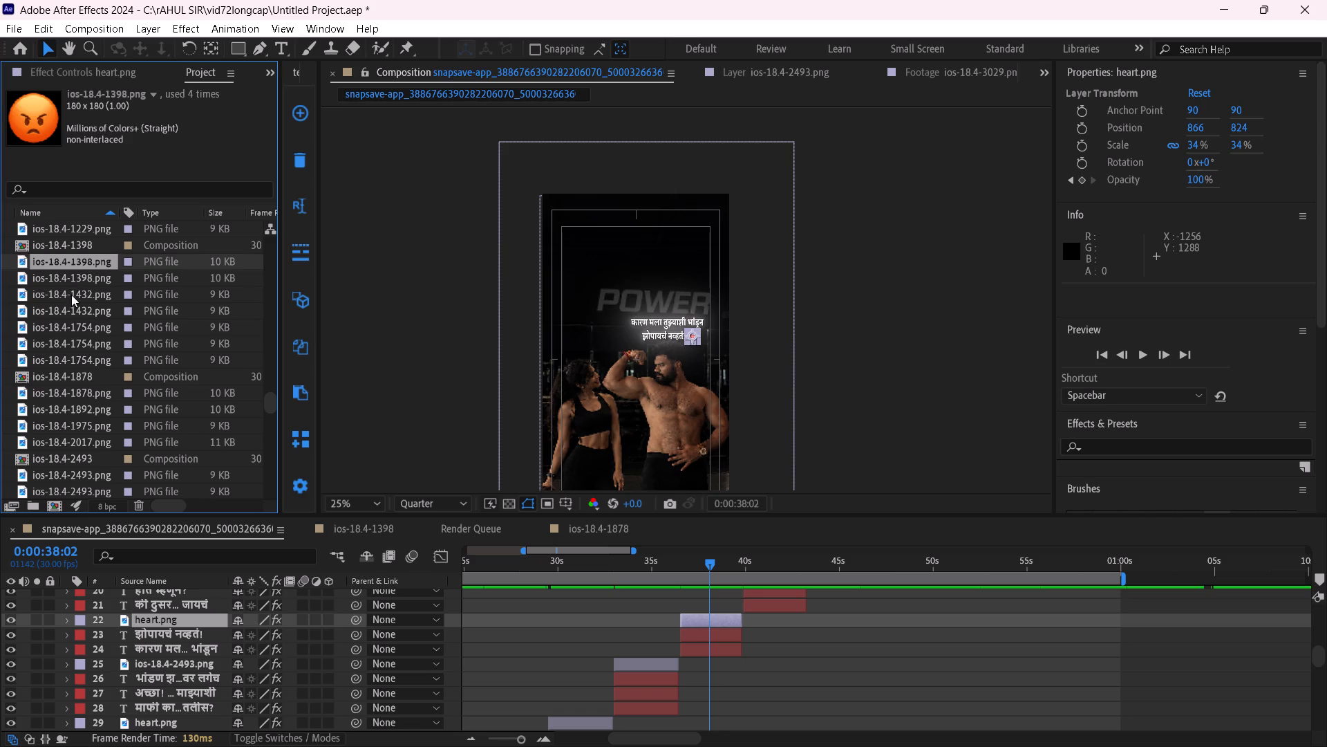
pyautogui.click(72, 304)
pyautogui.click(78, 335)
pyautogui.keyDown('alt'); pyautogui.moveTo(94, 326); pyautogui.dragTo(715, 620); pyautogui.keyUp('alt')
pyautogui.scroll(1, 737, 660)
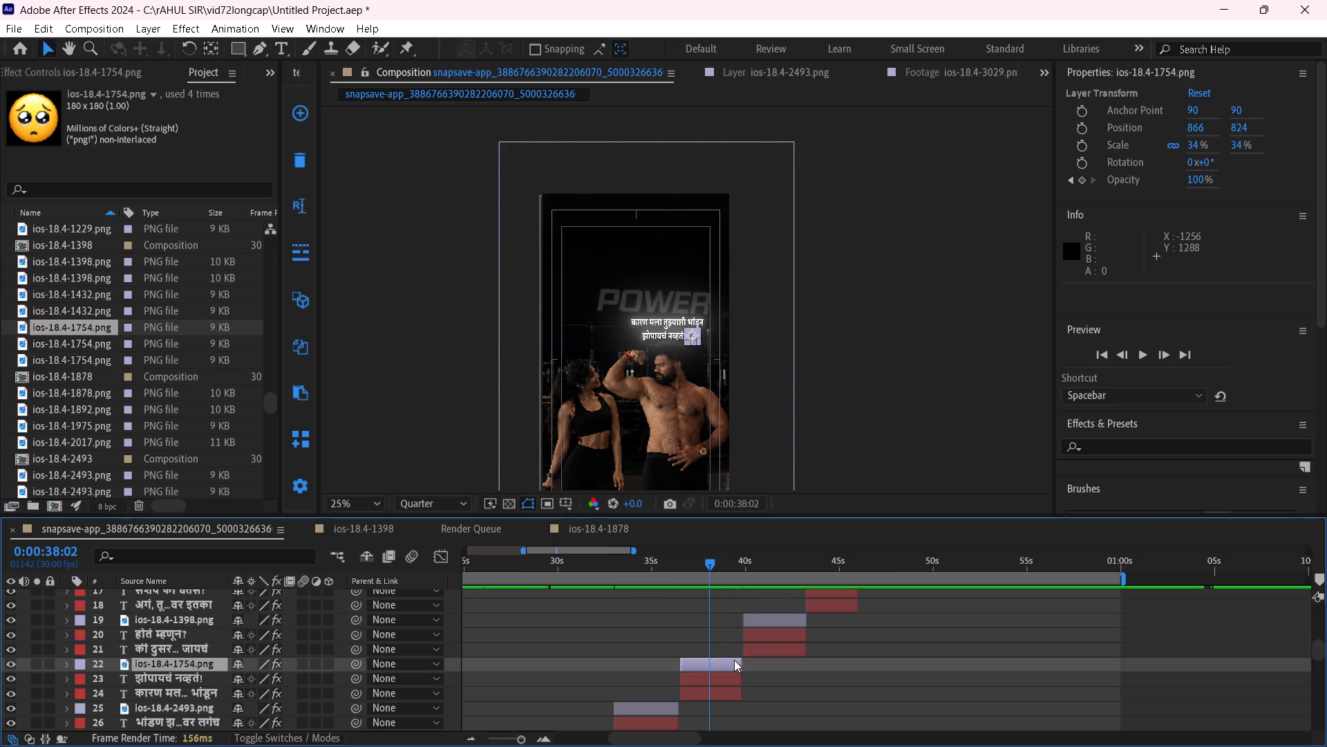
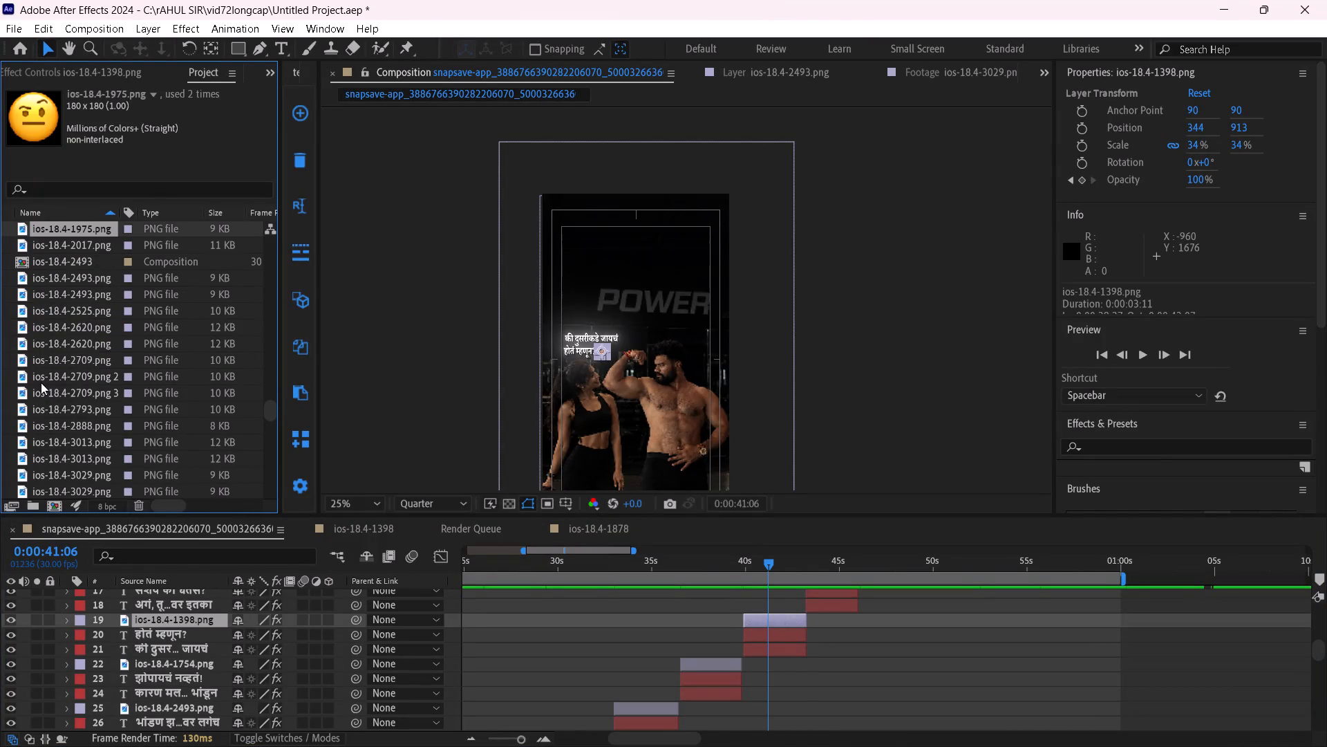
# Replace the ios-18.4-1398.png emoji of the "होतं म्हणून?" caption group at about 41 seconds with the ios-18.4-3043.png crying image.
pyautogui.click(54, 313)
pyautogui.click(52, 276)
pyautogui.click(52, 304)
pyautogui.click(51, 337)
pyautogui.click(53, 358)
pyautogui.moveTo(56, 374); pyautogui.dragTo(58, 381)
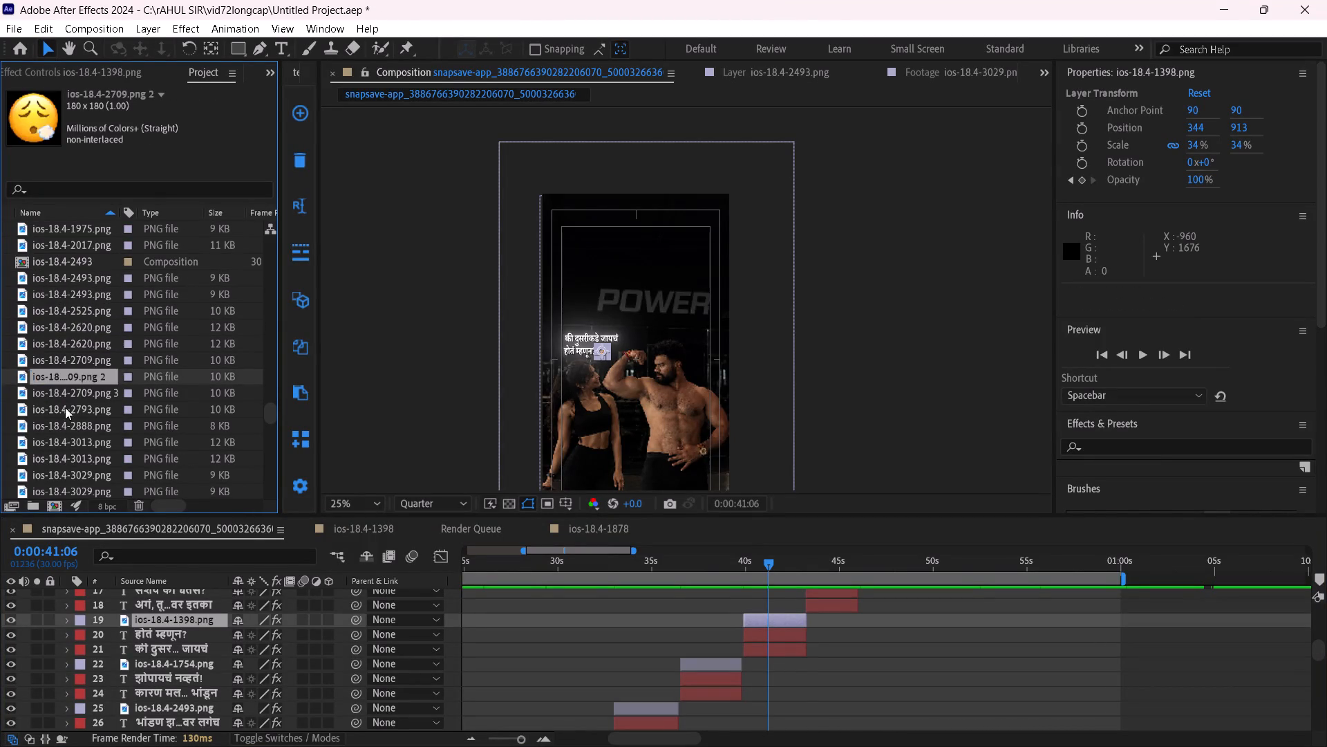
pyautogui.click(65, 407)
pyautogui.moveTo(70, 424); pyautogui.dragTo(76, 432)
pyautogui.click(77, 454)
pyautogui.scroll(-2, 69, 446)
pyautogui.click(75, 367)
pyautogui.click(77, 377)
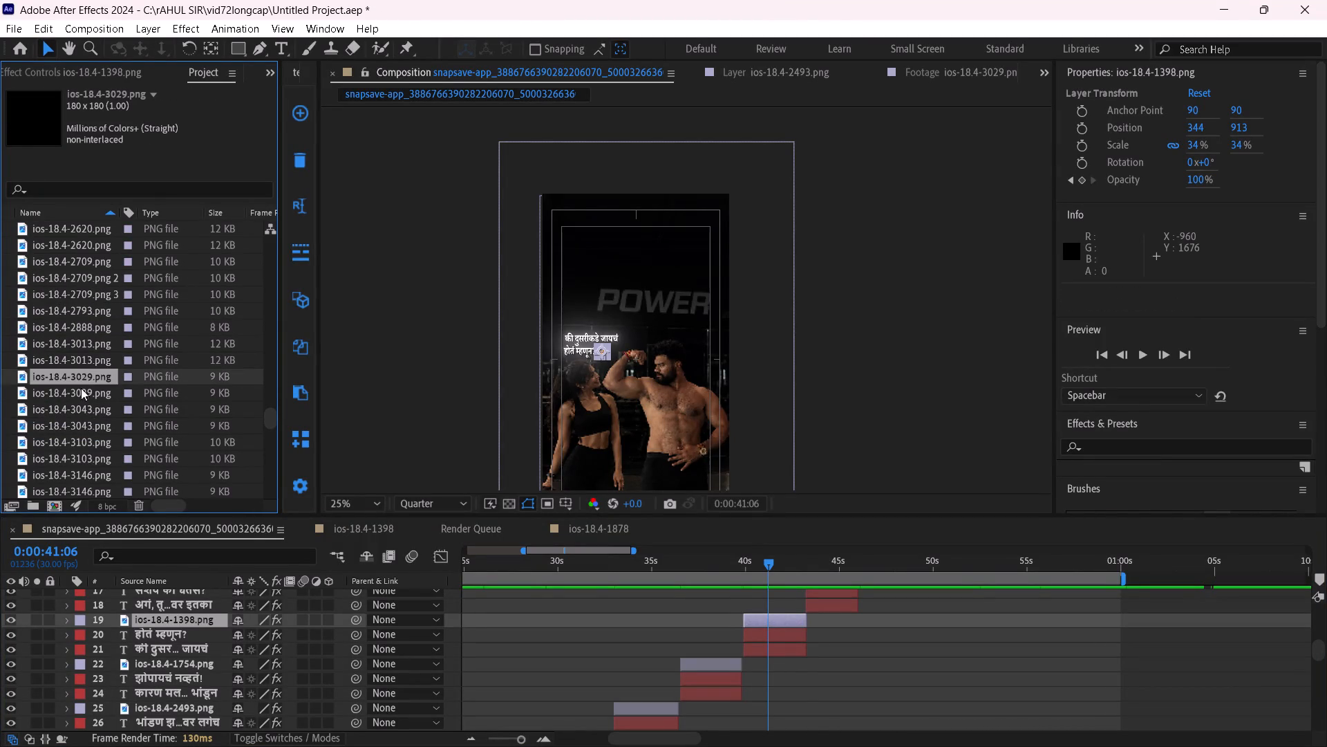
pyautogui.click(81, 398)
pyautogui.click(82, 418)
pyautogui.scroll(-3, 84, 420)
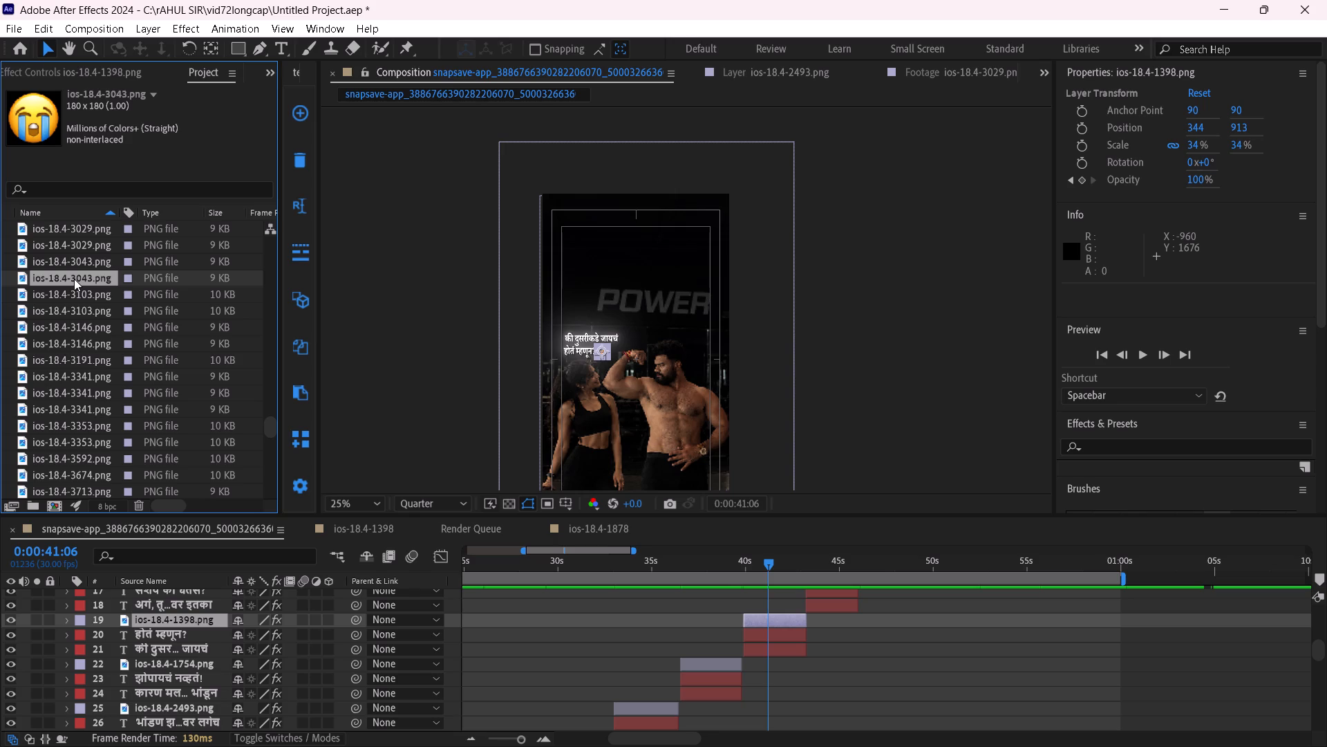
pyautogui.keyDown('alt'); pyautogui.moveTo(74, 279); pyautogui.dragTo(781, 618); pyautogui.keyUp('alt')
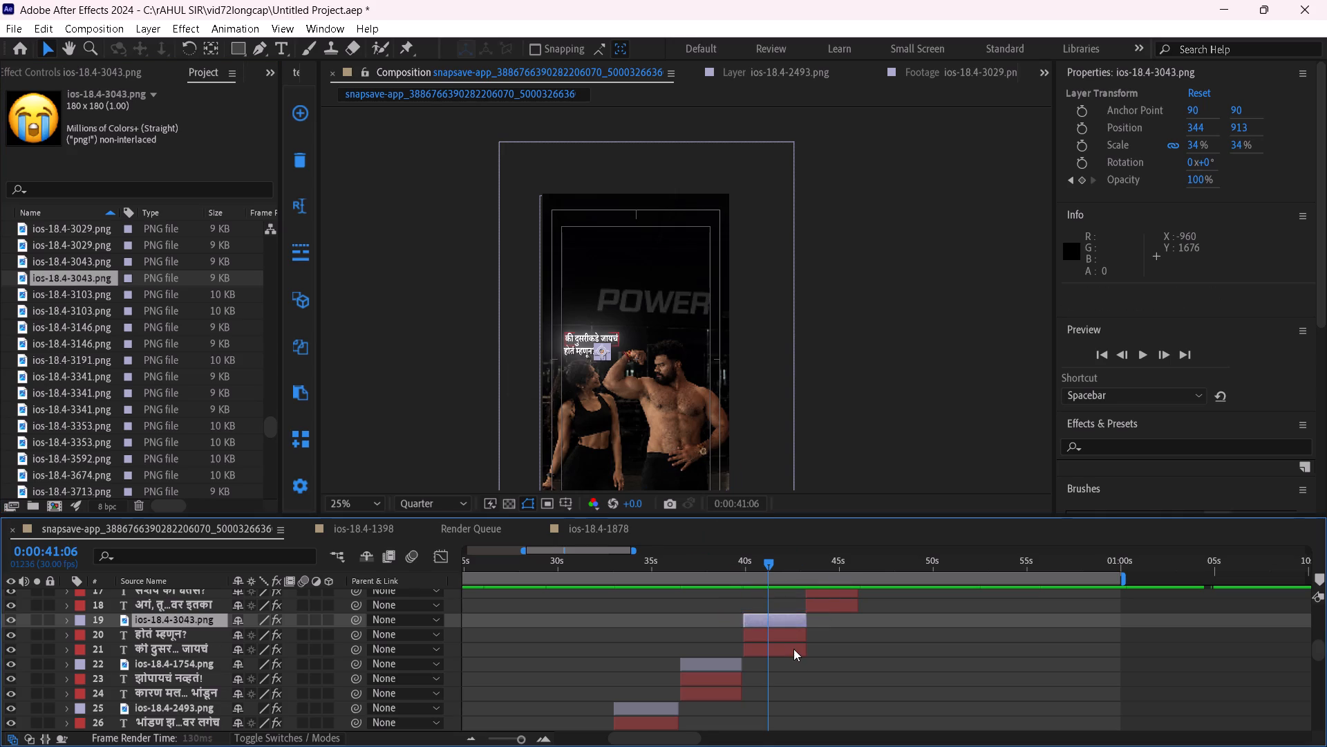
# Preview the emoji images from ios-18.4-2017.png back to ios-18.4-66_57.png for the "संशय का घेतेस?" caption group at about 44 seconds.
pyautogui.scroll(2, 793, 654)
pyautogui.moveTo(778, 564); pyautogui.dragTo(837, 591)
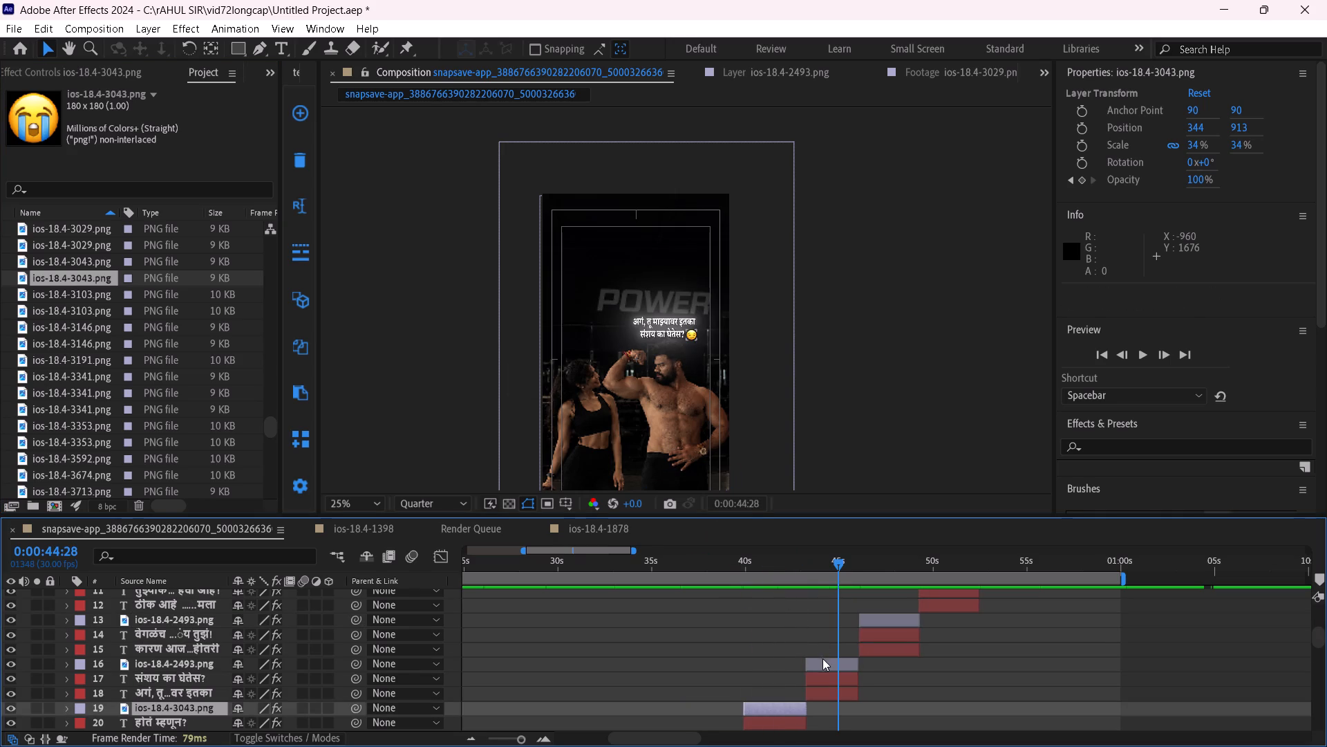
pyautogui.click(822, 658)
pyautogui.scroll(7, 34, 329)
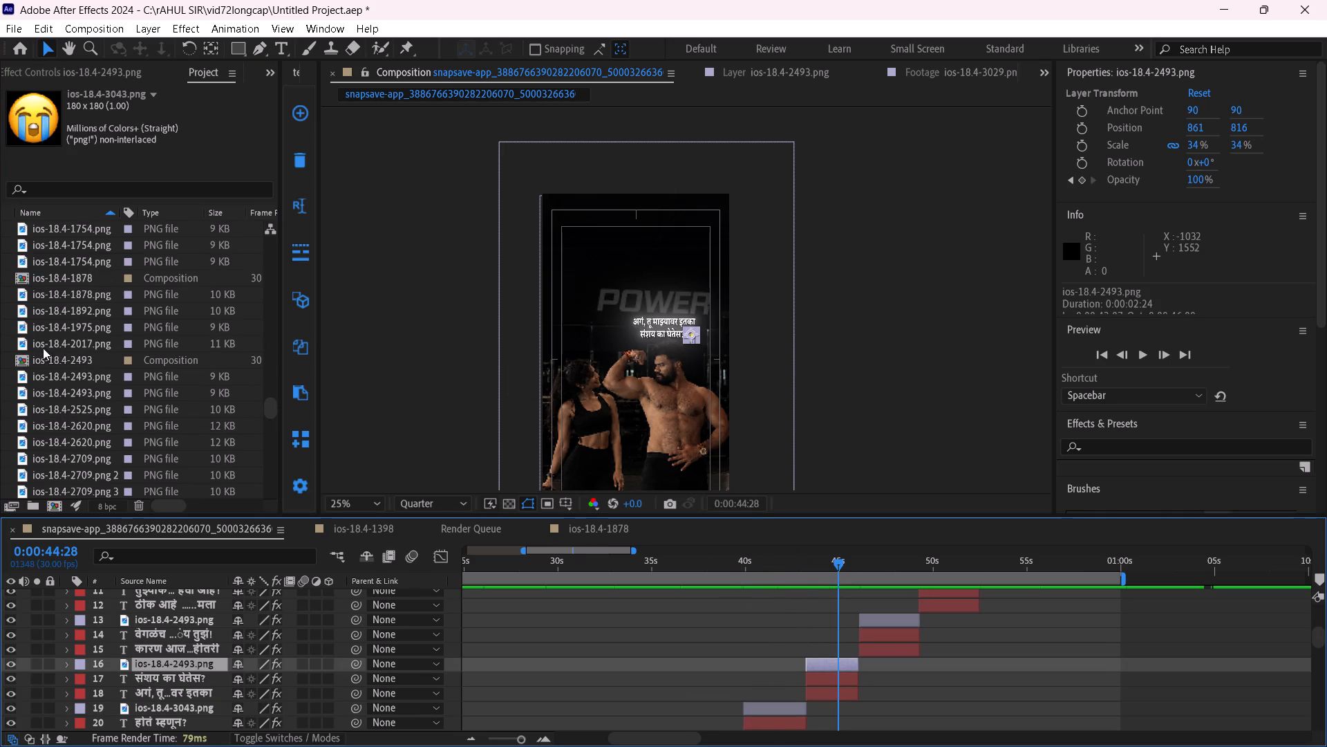
pyautogui.click(44, 340)
pyautogui.click(42, 316)
pyautogui.click(48, 301)
pyautogui.scroll(2, 62, 369)
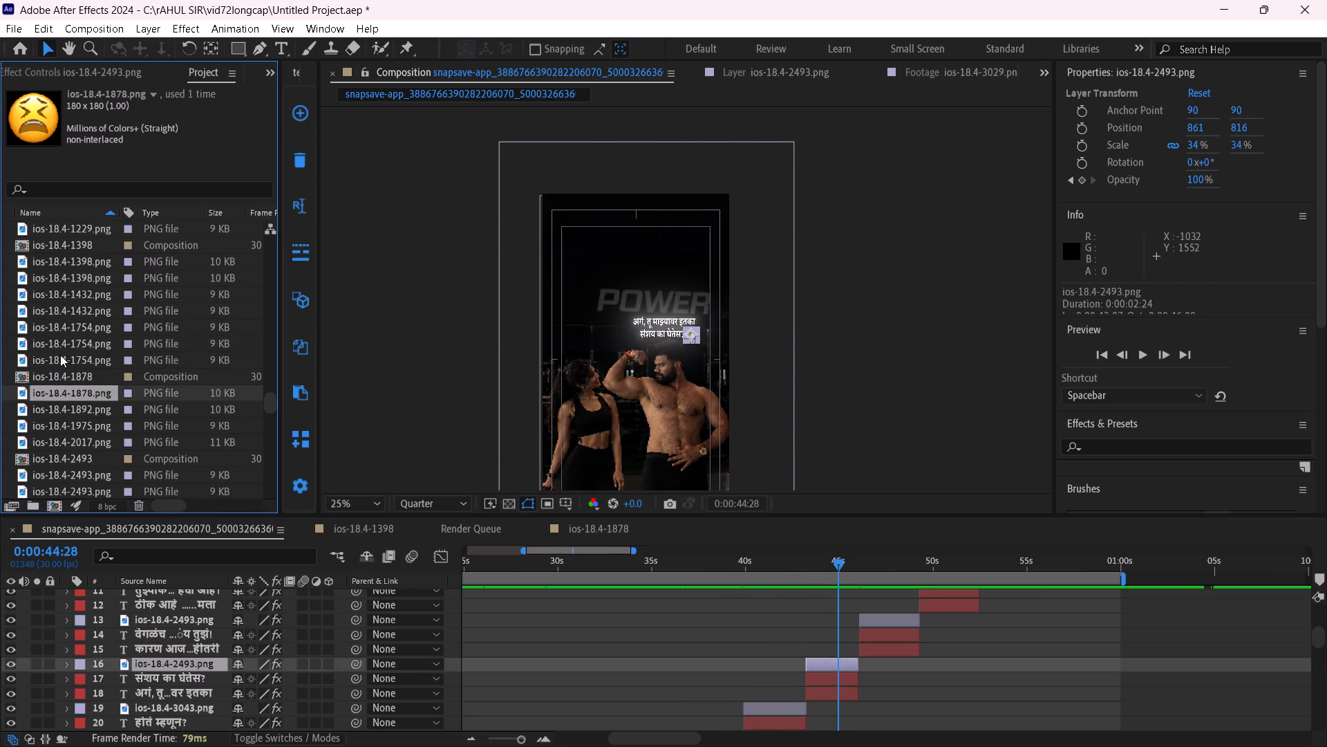
pyautogui.click(62, 350)
pyautogui.click(55, 324)
pyautogui.click(51, 295)
pyautogui.click(58, 272)
pyautogui.scroll(3, 73, 323)
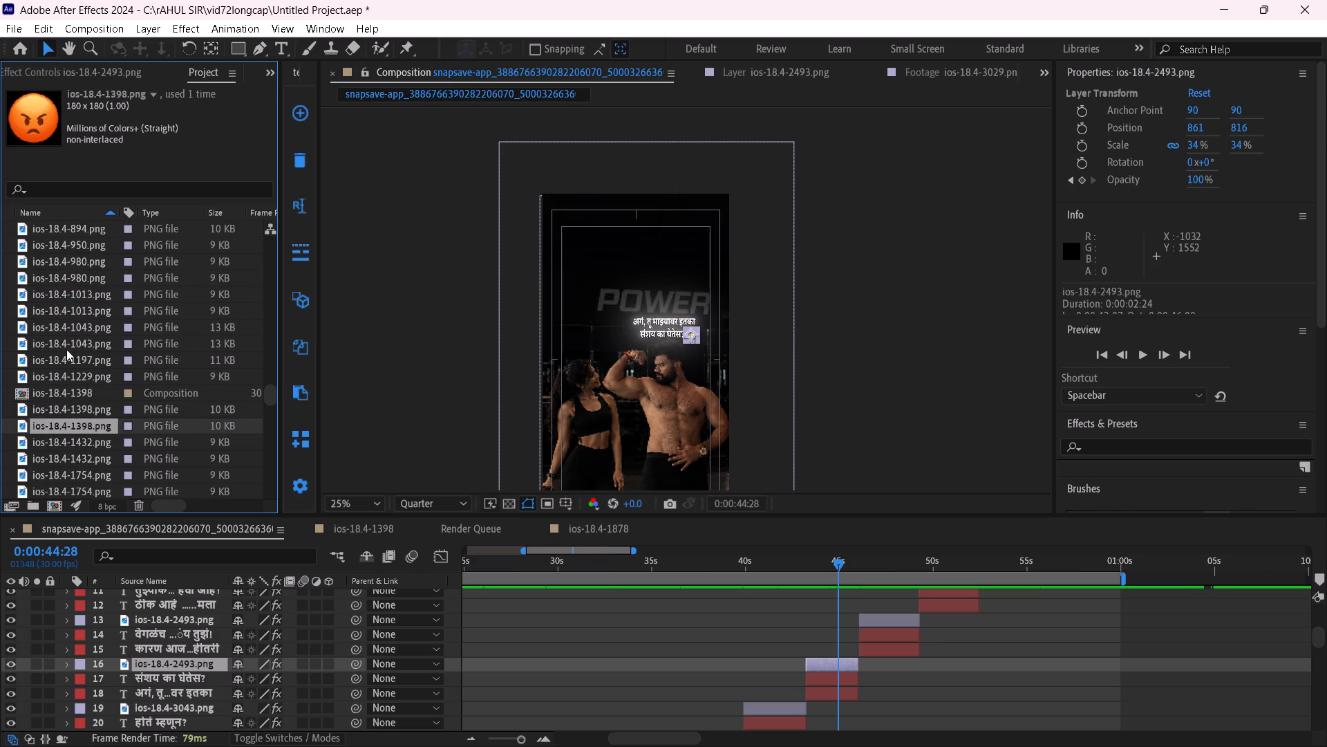
pyautogui.click(64, 364)
pyautogui.click(60, 316)
pyautogui.click(59, 291)
pyautogui.scroll(2, 62, 303)
pyautogui.click(63, 356)
pyautogui.click(59, 312)
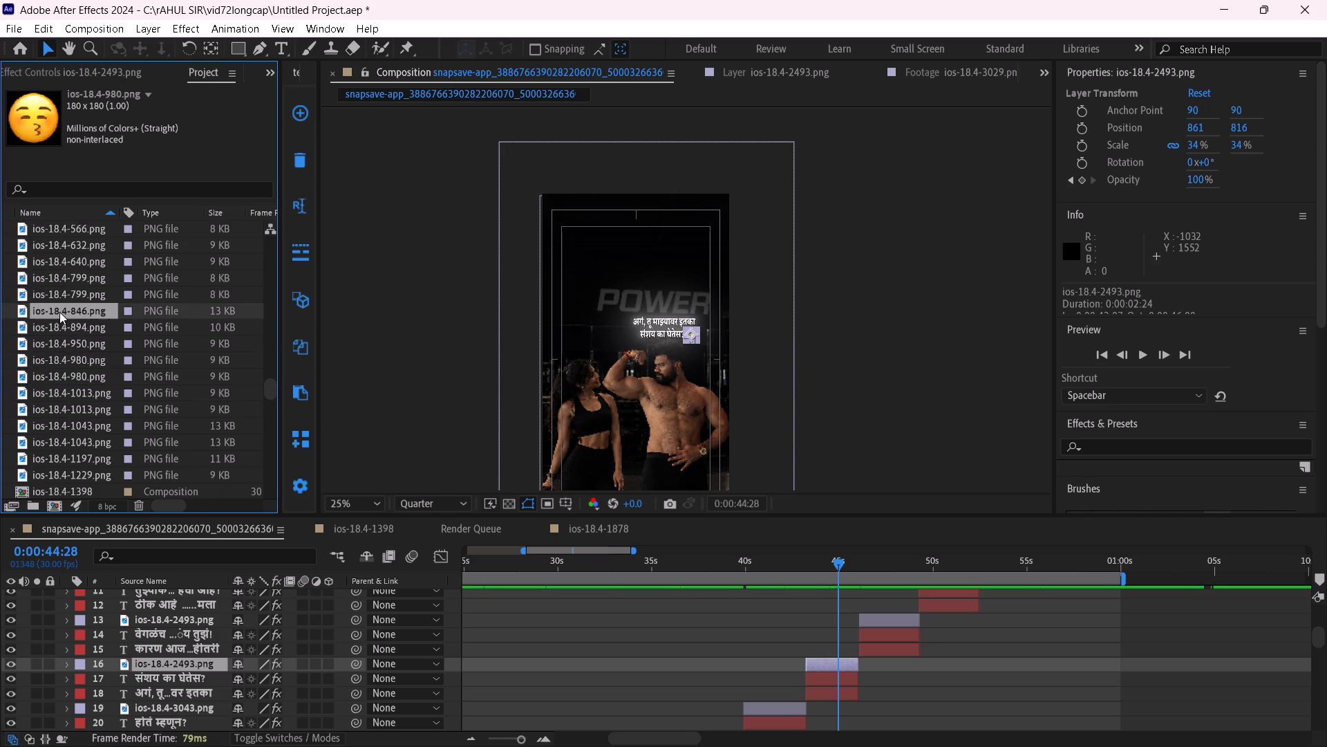
pyautogui.click(56, 292)
pyautogui.scroll(4, 59, 306)
pyautogui.click(59, 381)
pyautogui.click(50, 329)
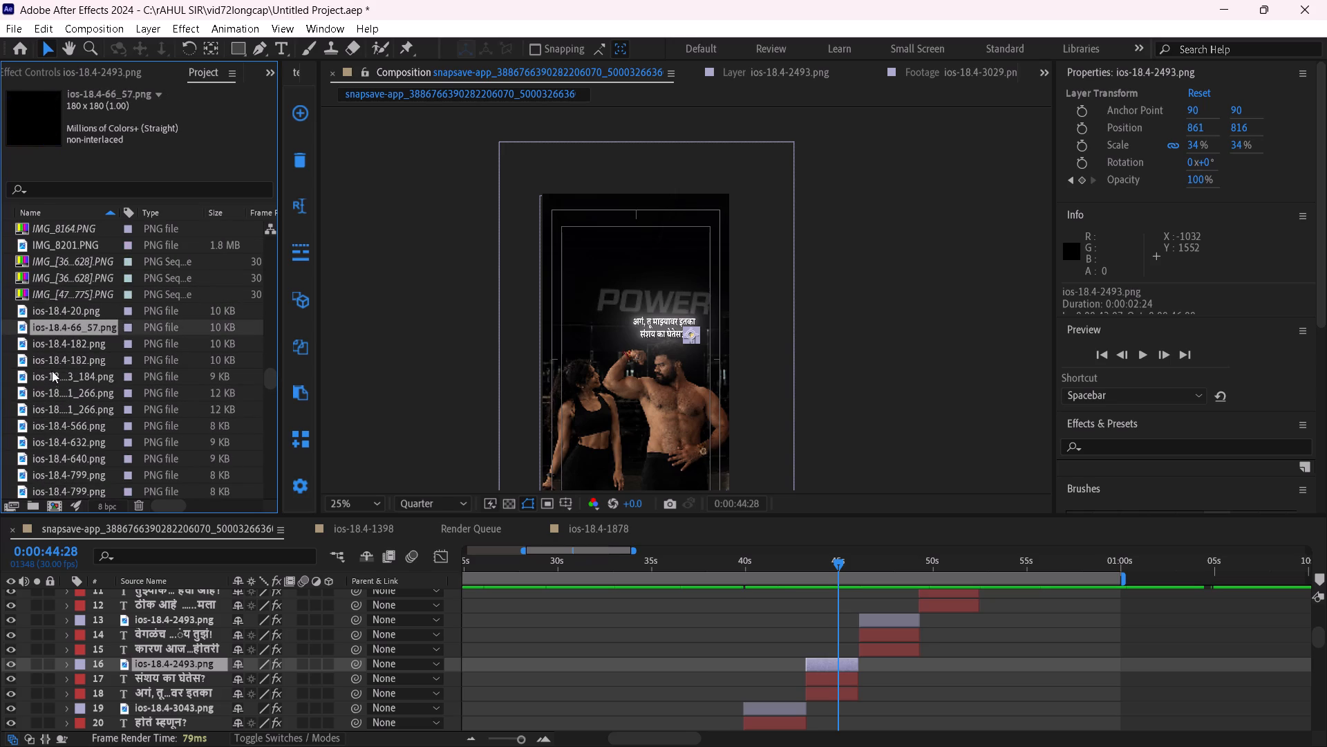
# Preview the emoji images onward through ios-18.4-3191.png for one that suits the "संशय का घेतेस?" caption group.
pyautogui.click(52, 373)
pyautogui.click(60, 405)
pyautogui.click(68, 433)
pyautogui.scroll(-1, 63, 447)
pyautogui.click(59, 389)
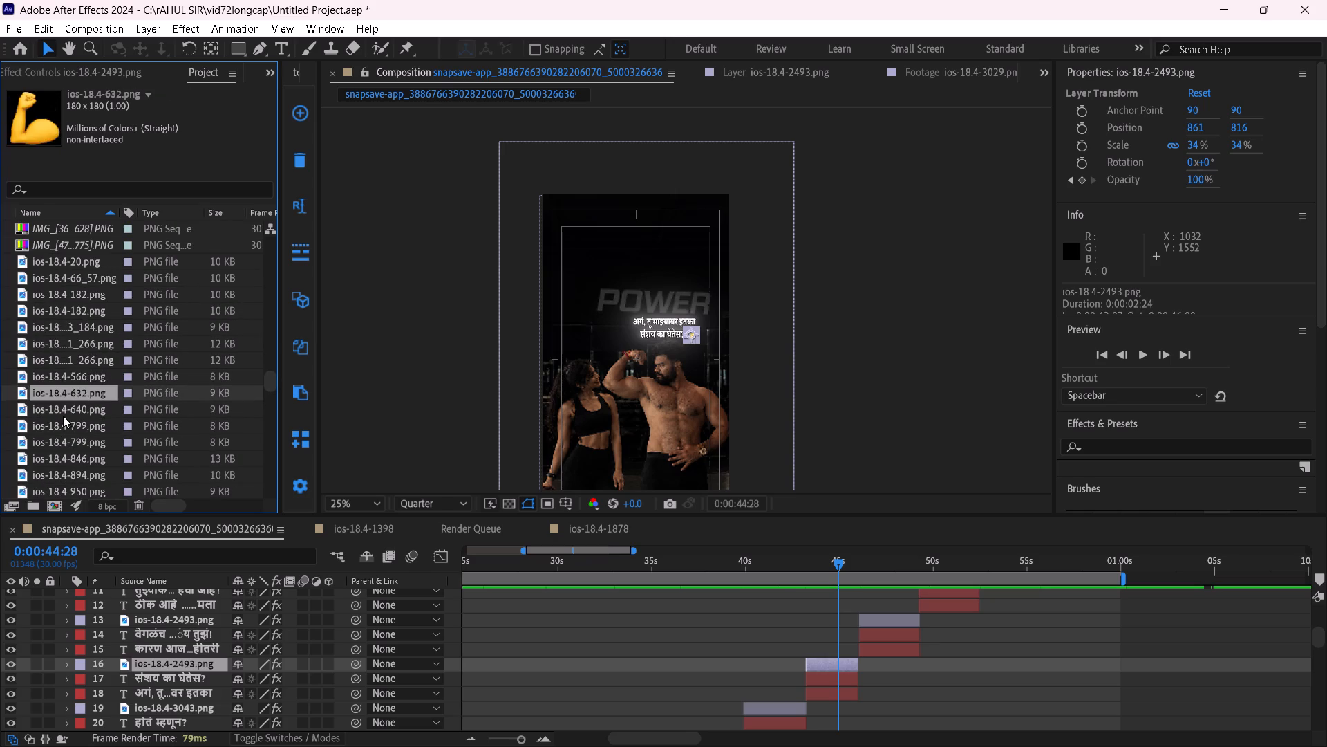
pyautogui.click(64, 416)
pyautogui.scroll(-3, 70, 432)
pyautogui.click(64, 279)
pyautogui.click(65, 311)
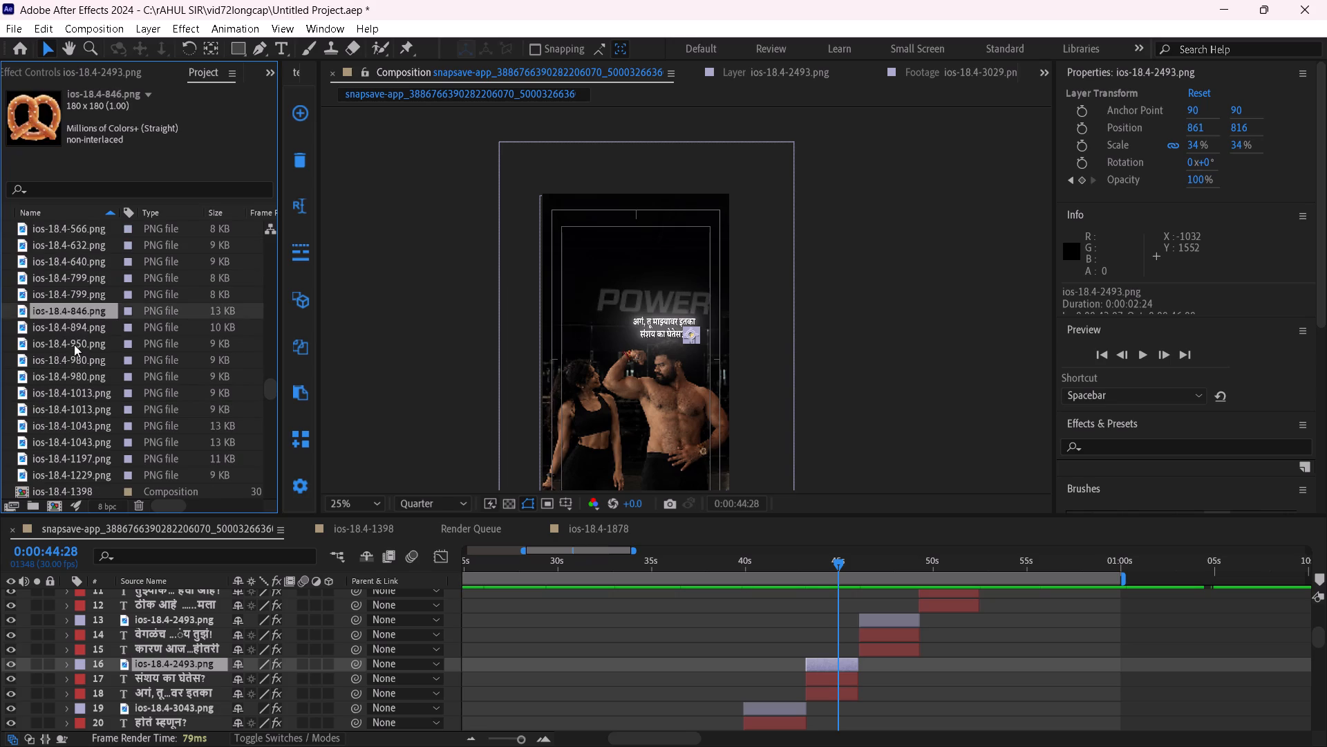
pyautogui.click(75, 347)
pyautogui.click(76, 371)
pyautogui.scroll(-5, 77, 375)
pyautogui.click(57, 403)
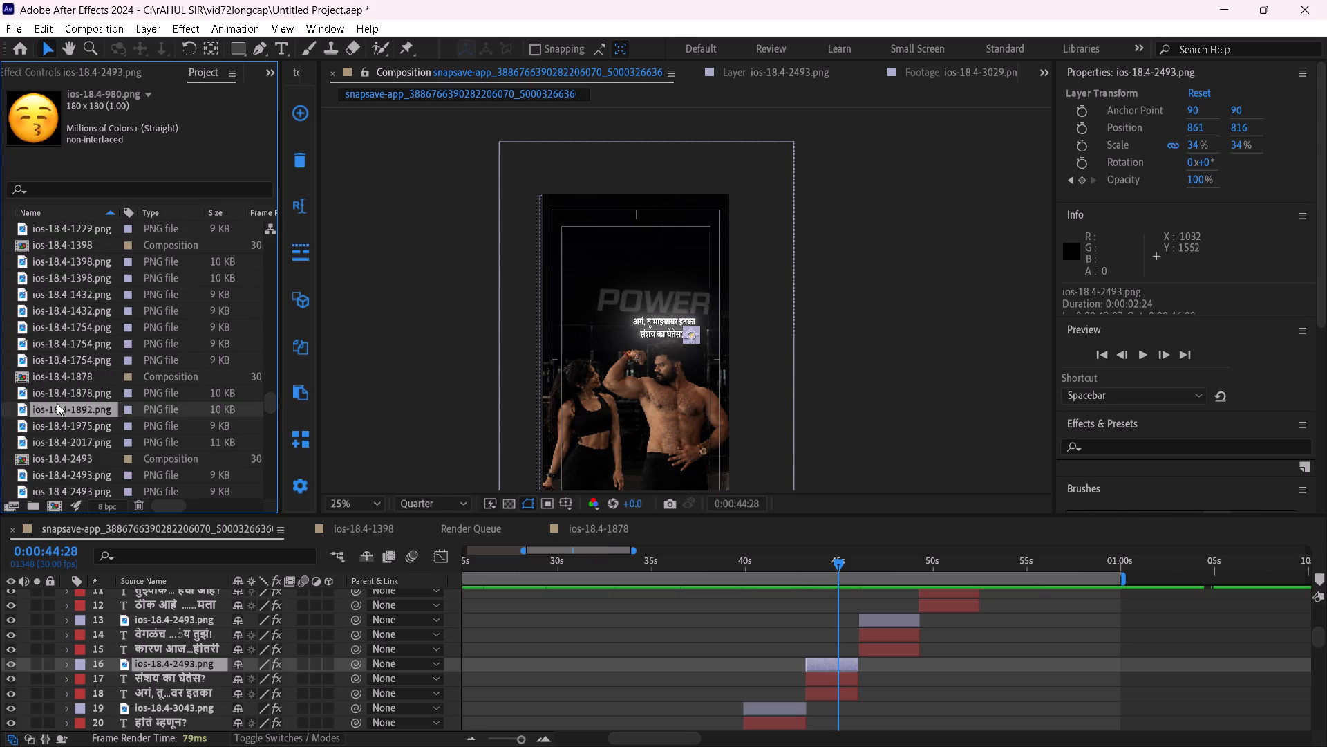
pyautogui.click(61, 427)
pyautogui.scroll(-2, 62, 434)
pyautogui.click(64, 391)
pyautogui.click(70, 421)
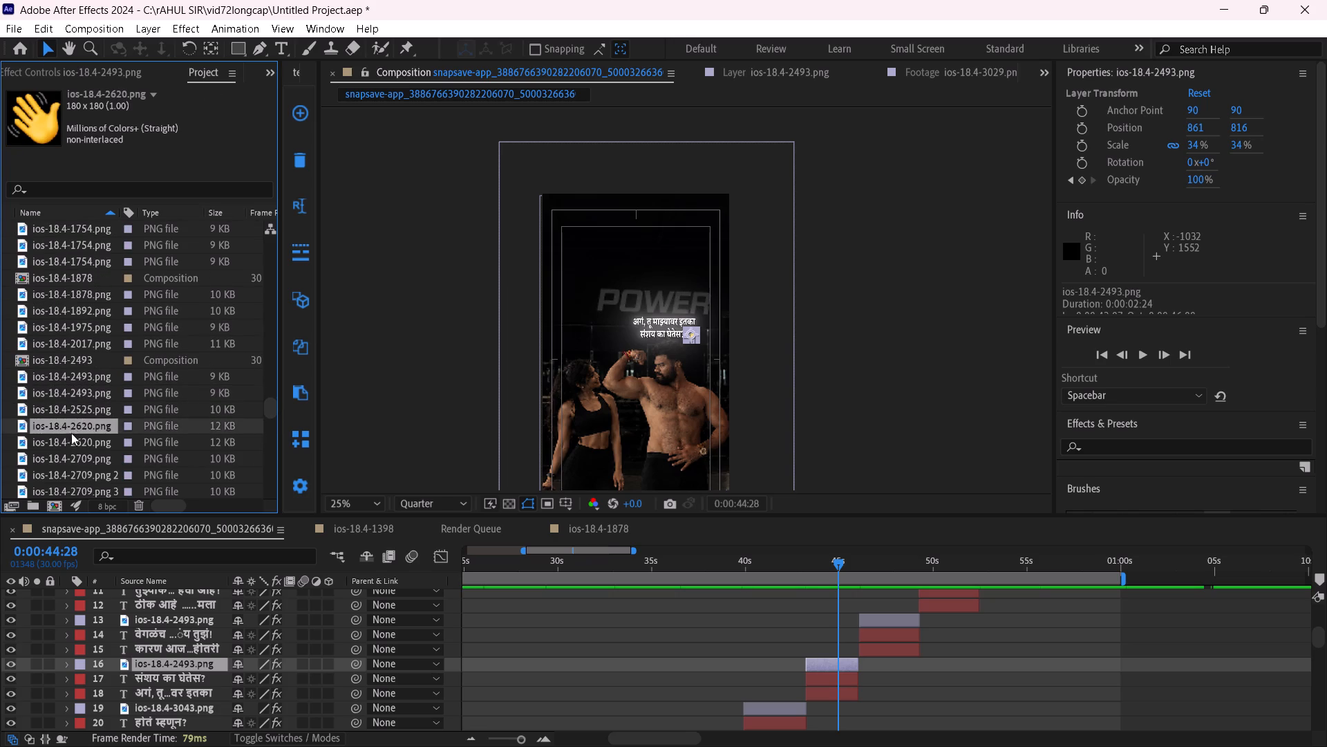
pyautogui.click(71, 443)
pyautogui.scroll(-2, 72, 445)
pyautogui.click(69, 363)
pyautogui.click(76, 382)
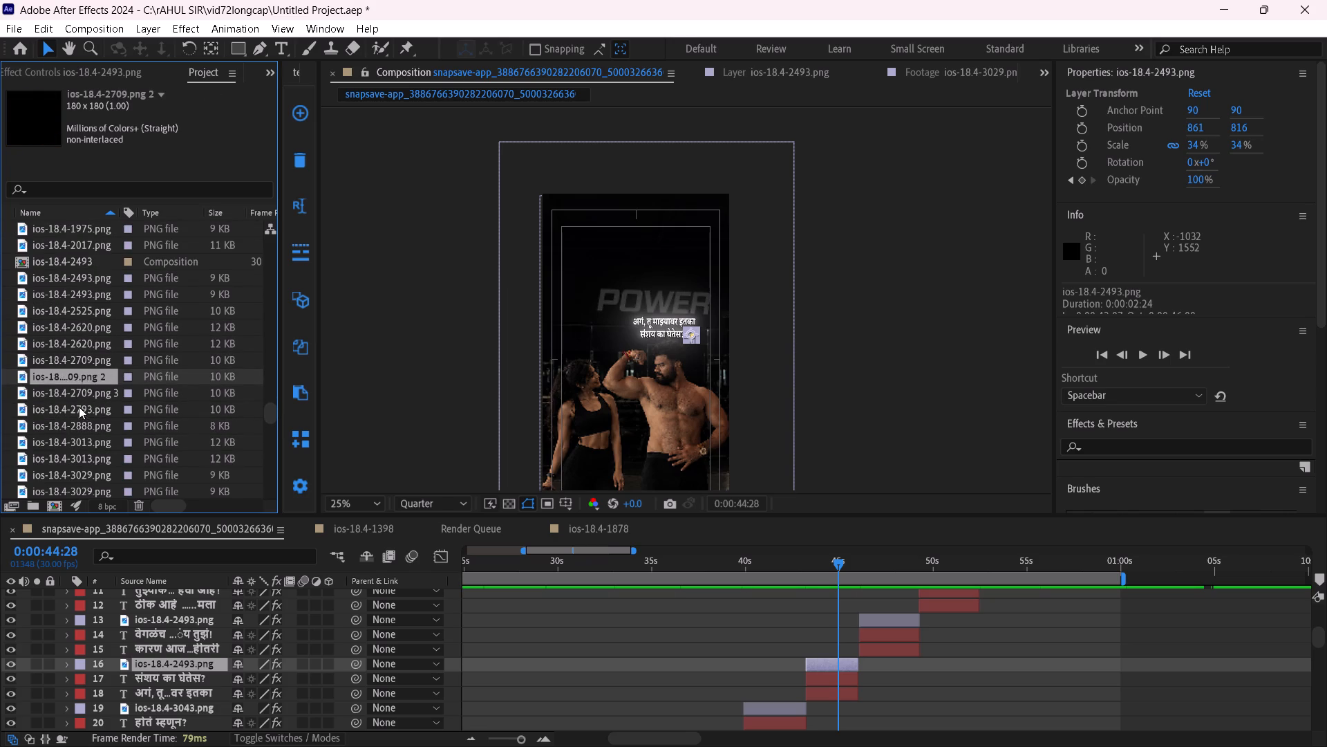
pyautogui.click(81, 409)
pyautogui.click(81, 429)
pyautogui.scroll(-2, 83, 436)
pyautogui.click(75, 348)
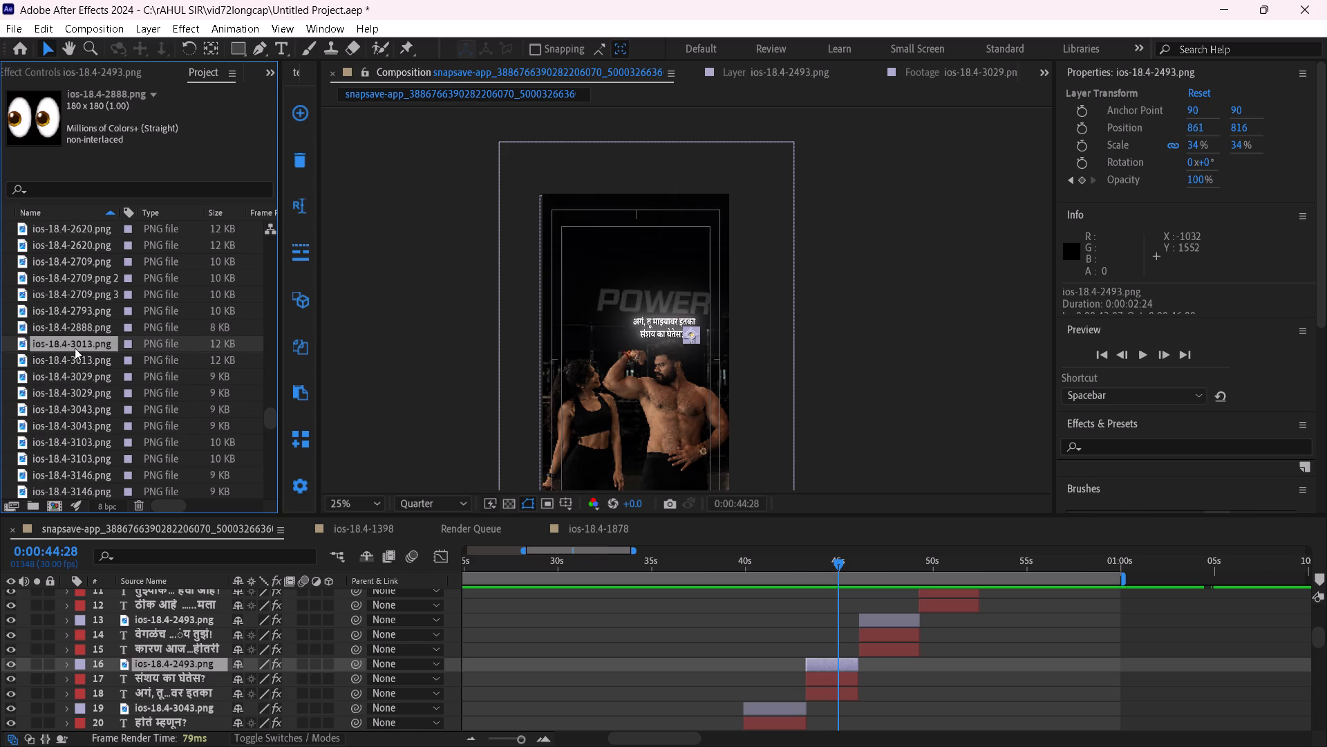
pyautogui.click(75, 366)
pyautogui.click(79, 385)
pyautogui.click(79, 403)
pyautogui.click(79, 423)
pyautogui.scroll(-2, 80, 423)
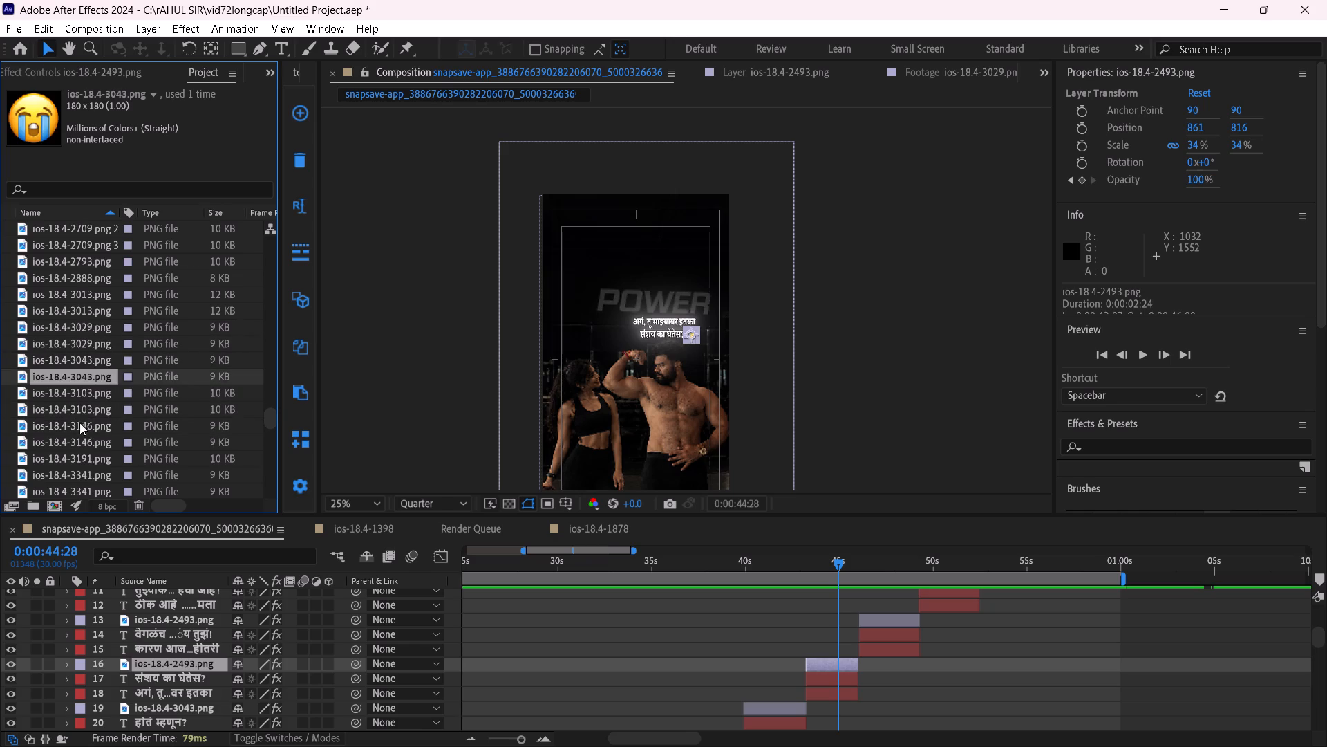
pyautogui.click(69, 347)
pyautogui.click(77, 371)
pyautogui.click(78, 397)
pyautogui.click(83, 416)
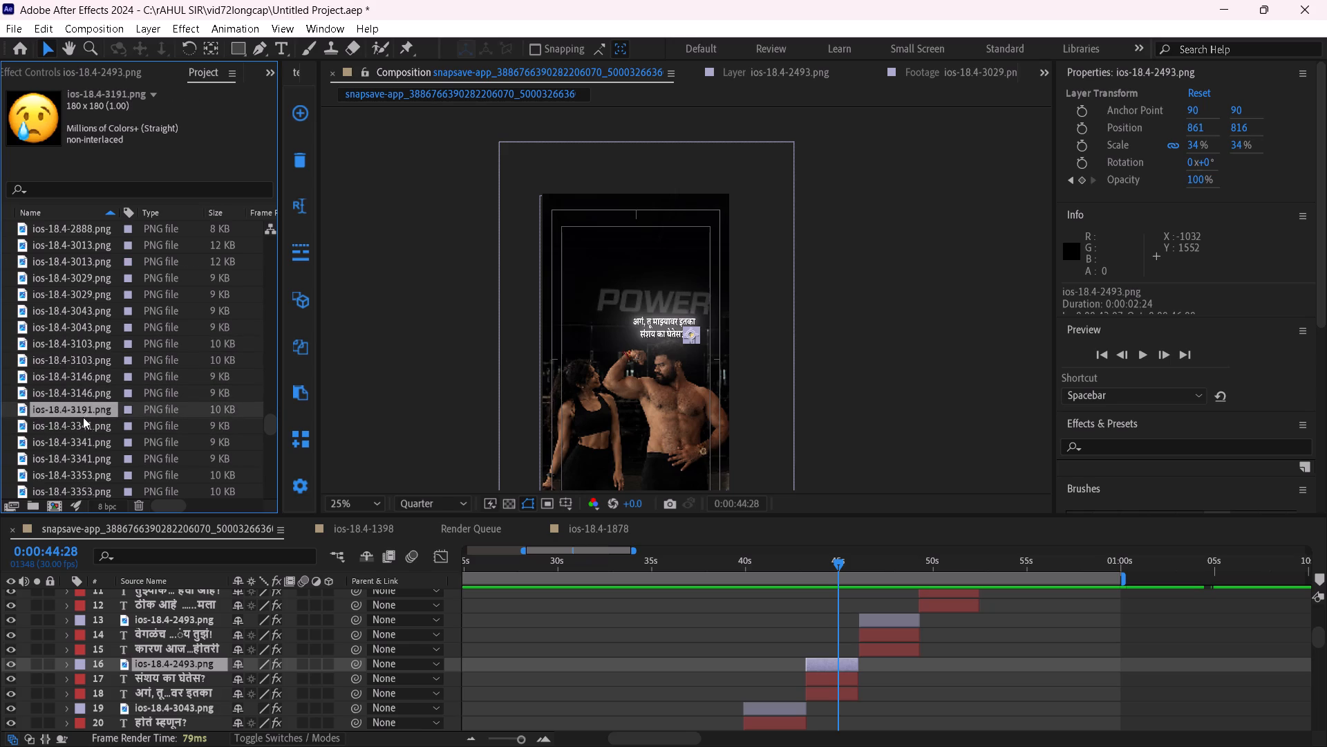
# Replace the ios-18.4-2493.png emoji of the "संशय का घेतेस?" caption group with the ios-18.4-3341.png unamused image and check it at 0:00:45:15.
pyautogui.scroll(-2, 83, 419)
pyautogui.click(71, 333)
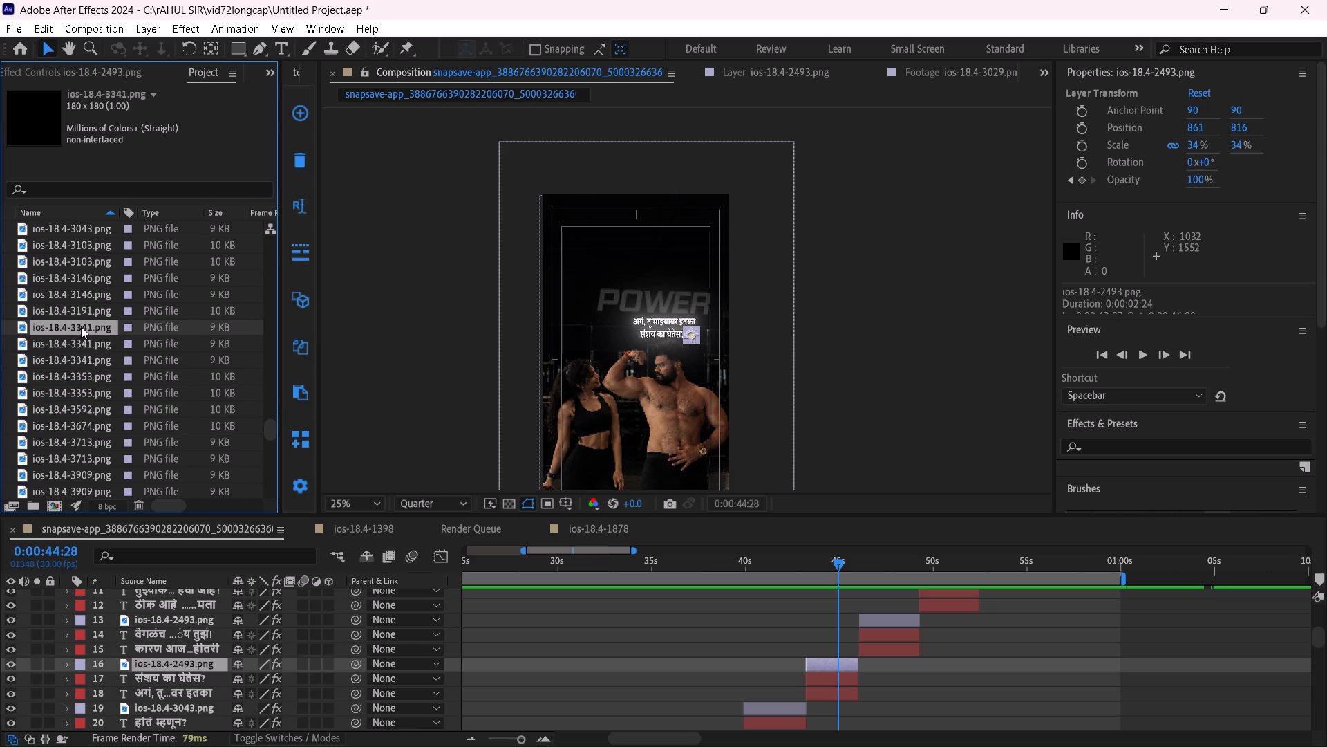
pyautogui.keyDown('alt'); pyautogui.moveTo(81, 326); pyautogui.dragTo(824, 665); pyautogui.keyUp('alt')
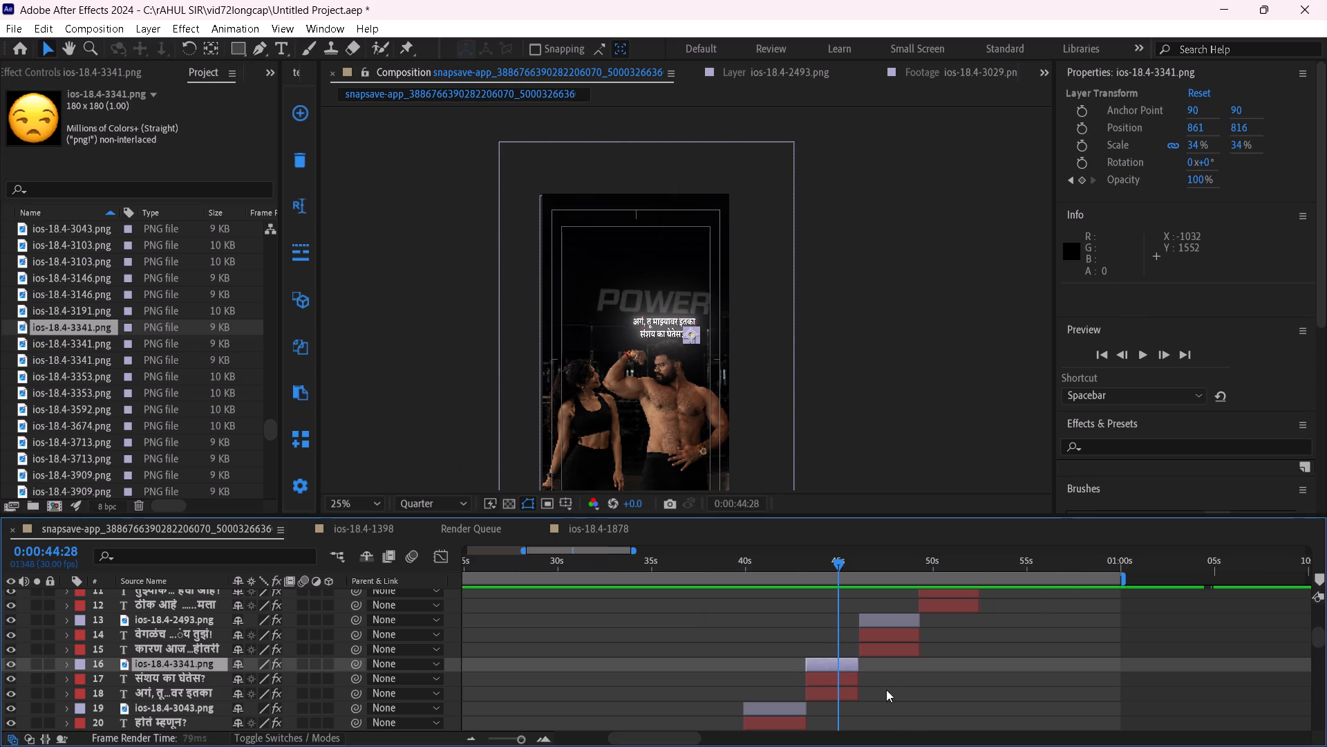
pyautogui.scroll(2, 883, 687)
pyautogui.moveTo(843, 560); pyautogui.dragTo(854, 567)
pyautogui.scroll(-2, 850, 618)
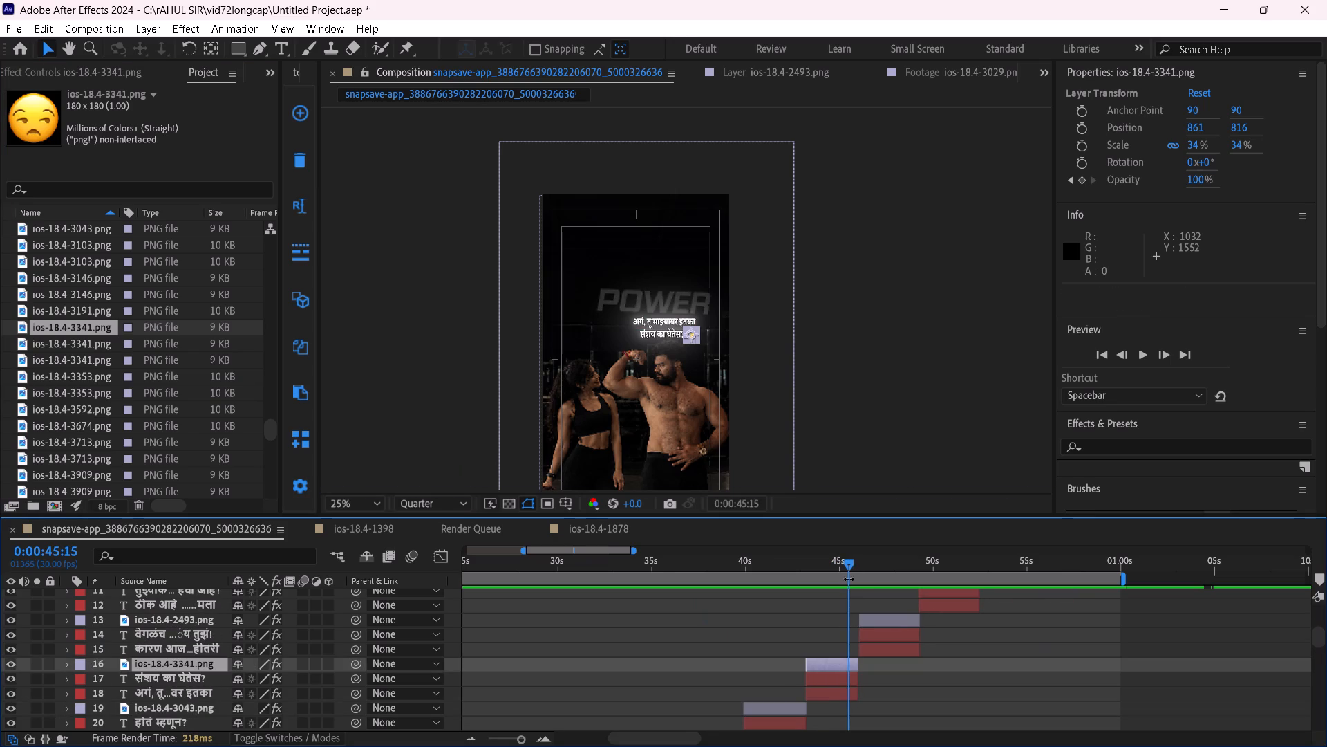
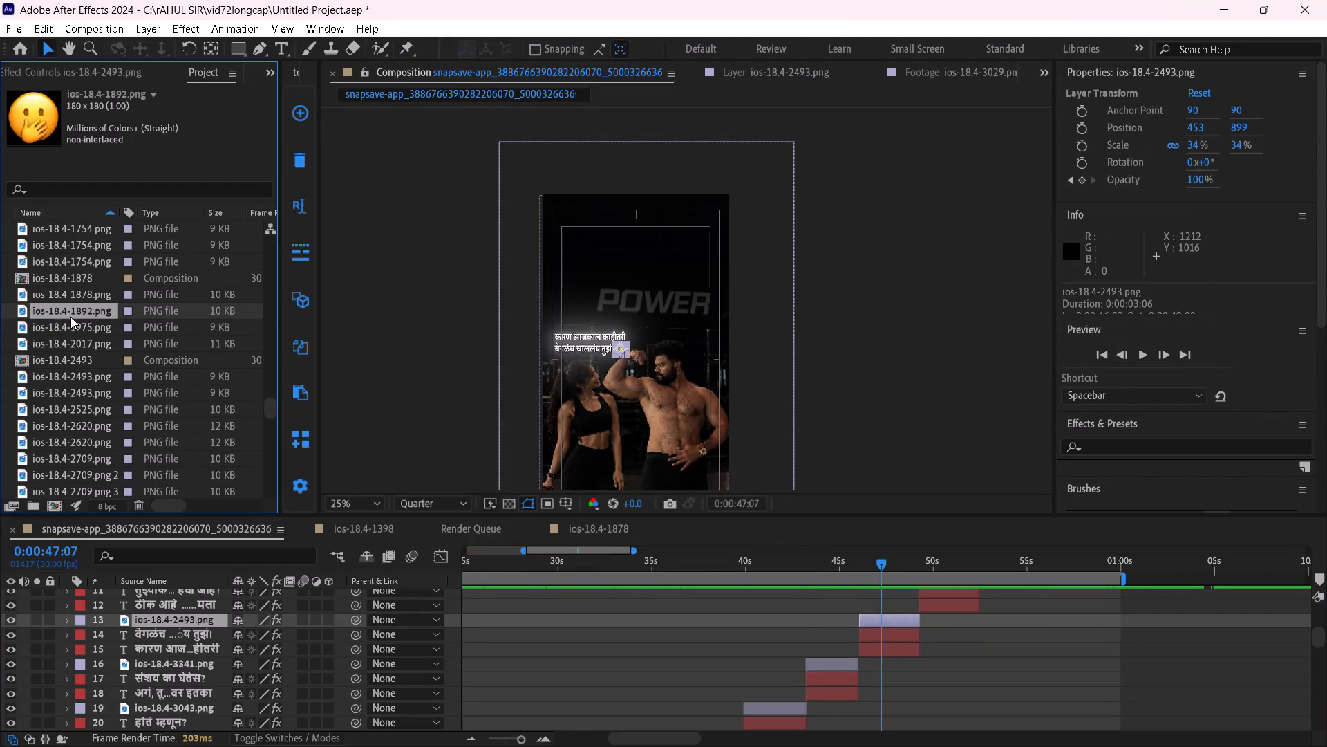
# Replace the ios-18.4-2493.png emoji of the "कारण आजकाल काहीतरी" caption group at about 47 seconds with the ios-18.4-1975.png raised-eyebrow image.
pyautogui.click(78, 327)
pyautogui.keyDown('alt'); pyautogui.moveTo(82, 327); pyautogui.dragTo(878, 626); pyautogui.keyUp('alt')
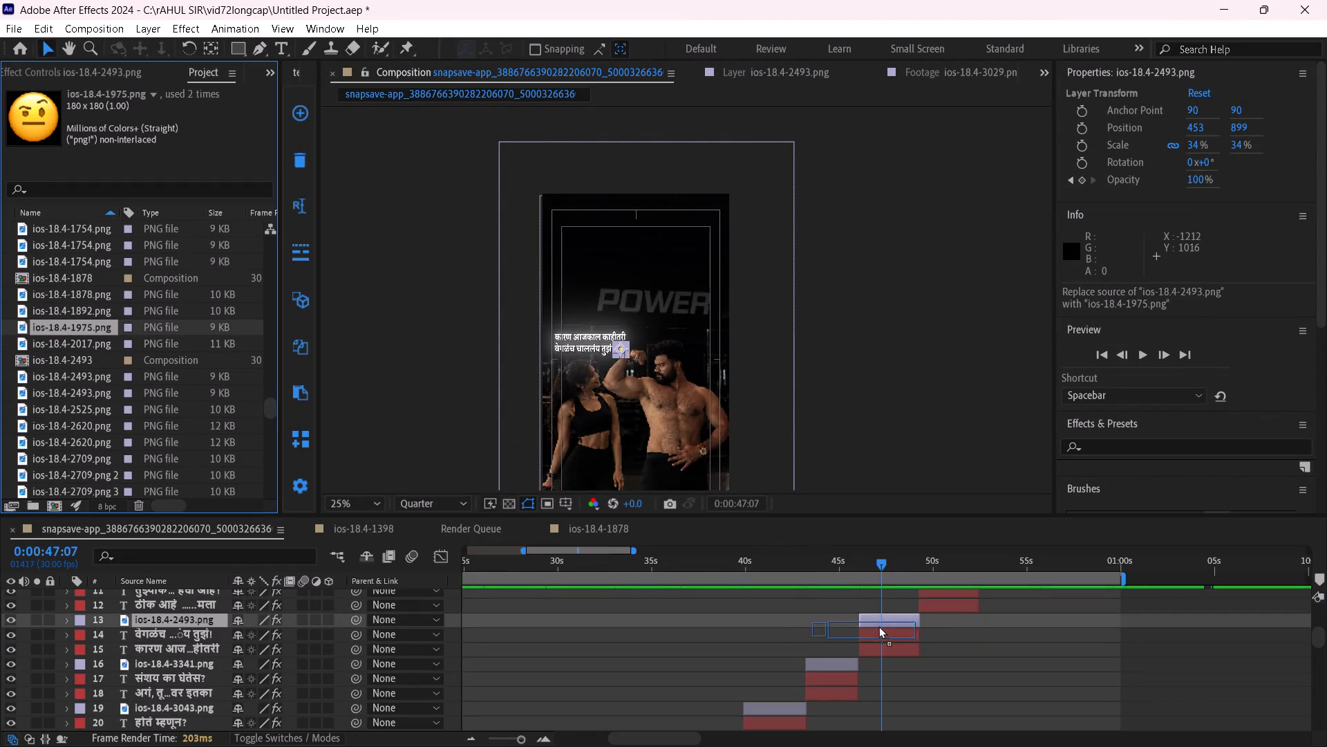
pyautogui.keyDown('alt'); pyautogui.moveTo(878, 626); pyautogui.dragTo(884, 620); pyautogui.keyUp('alt')
pyautogui.scroll(2, 897, 657)
pyautogui.moveTo(883, 562); pyautogui.dragTo(914, 575)
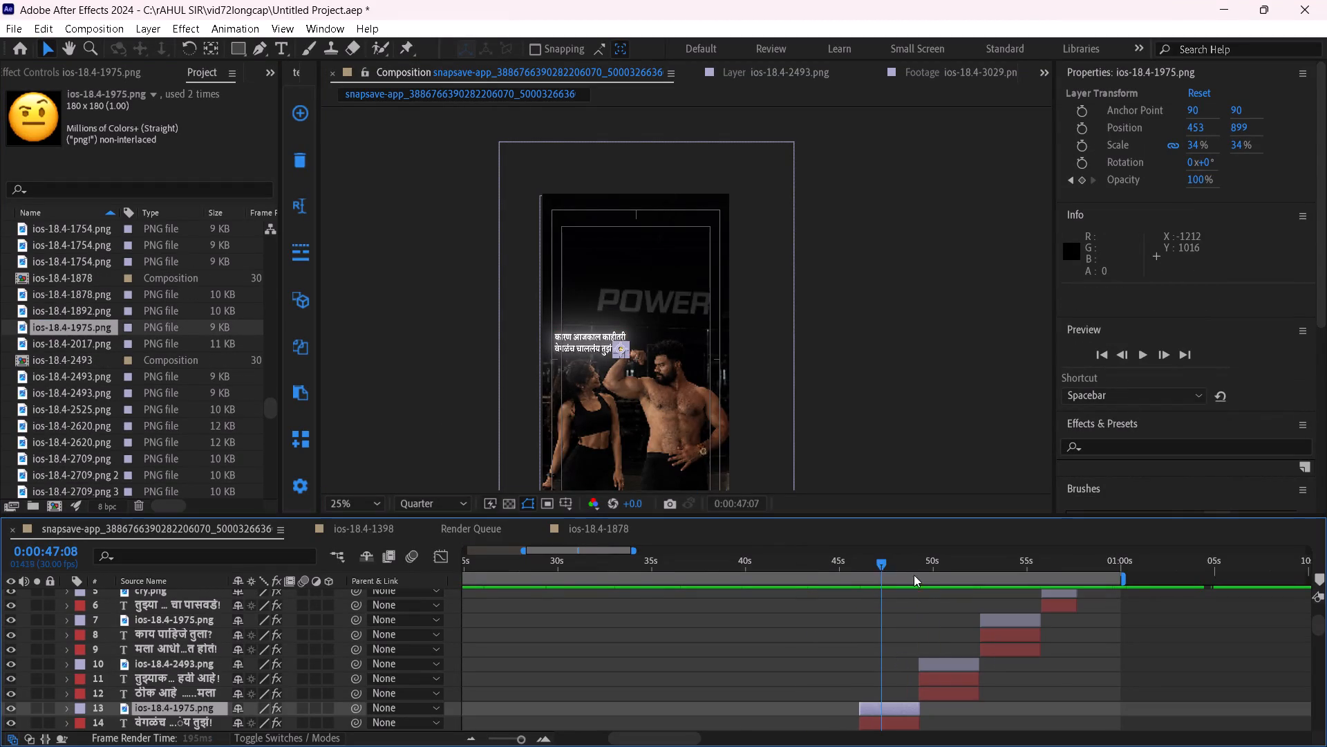
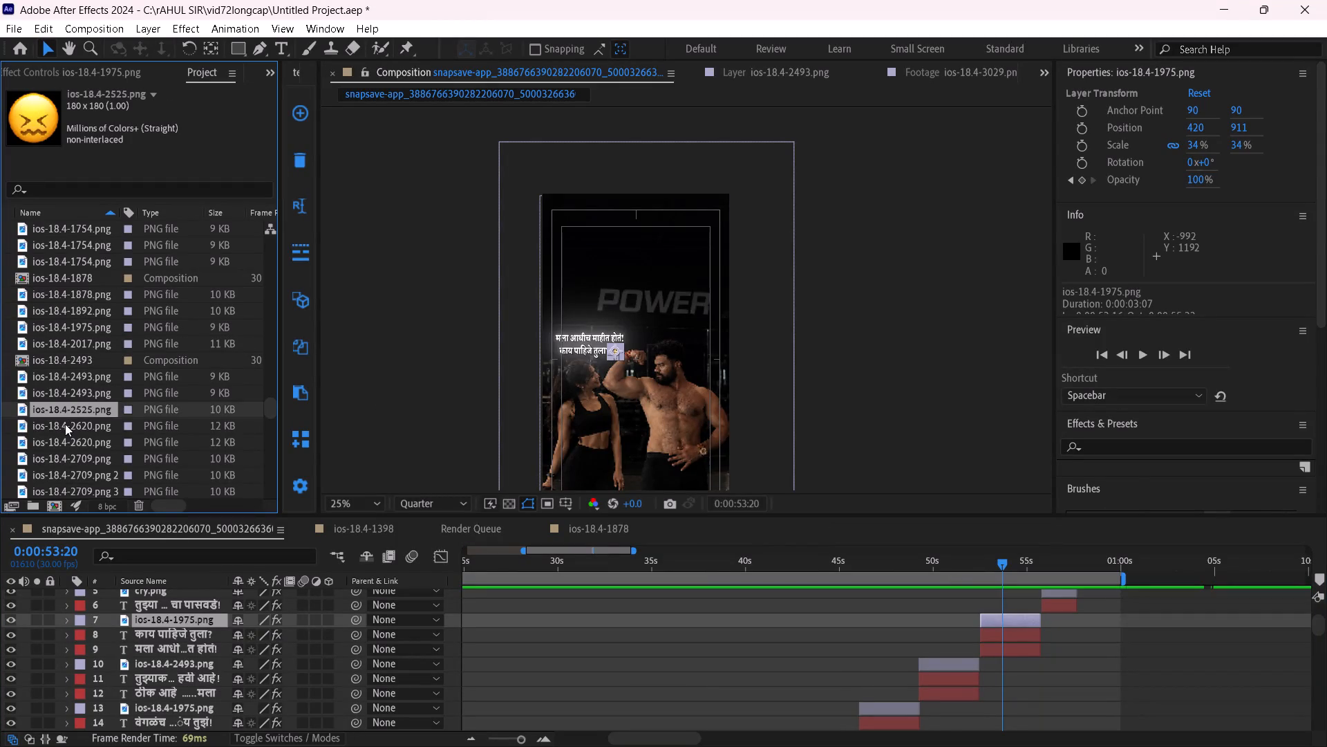
# Replace the ios-18.4-1975.png emoji of the "काय पाहिजे तुला?" caption group at about 53 seconds with the ios-18.4-2709.png 3 exhaling-face image.
pyautogui.click(73, 434)
pyautogui.scroll(-2, 73, 436)
pyautogui.click(56, 362)
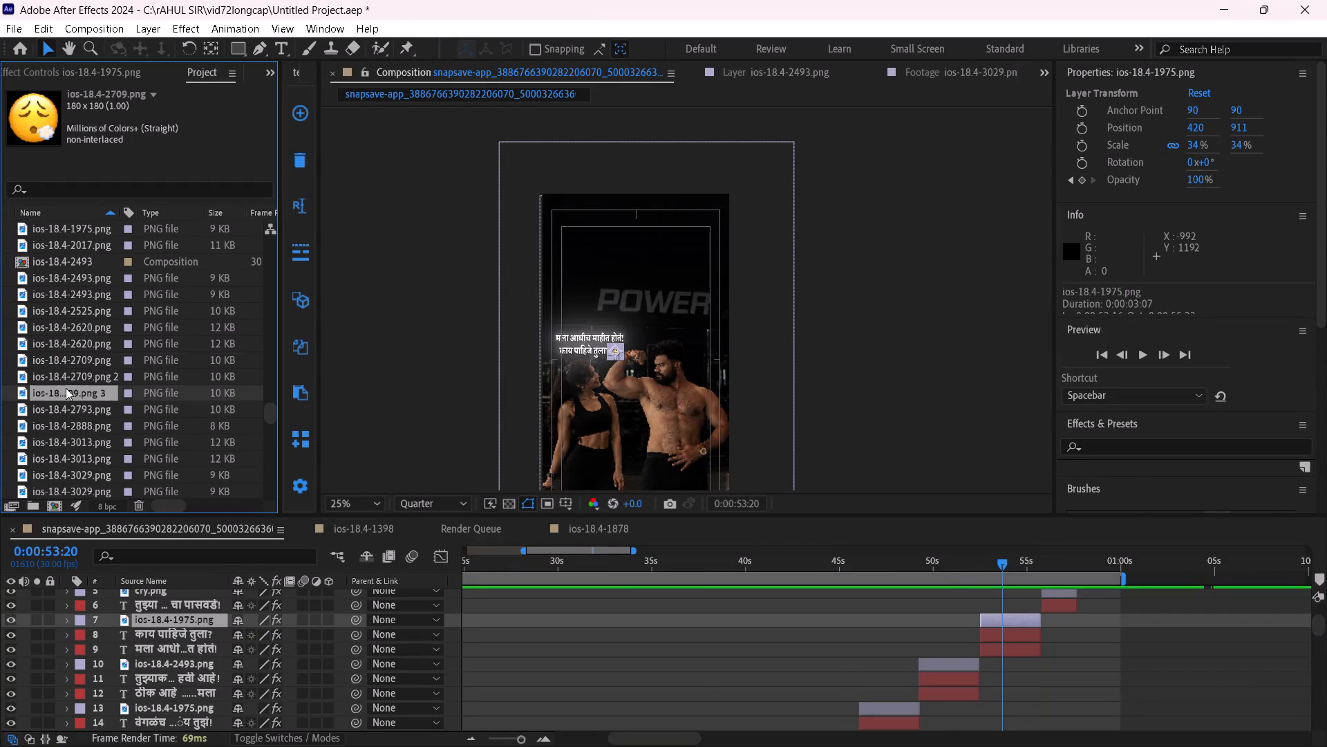
pyautogui.click(66, 388)
pyautogui.keyDown('alt'); pyautogui.moveTo(70, 394); pyautogui.dragTo(1004, 631); pyautogui.keyUp('alt')
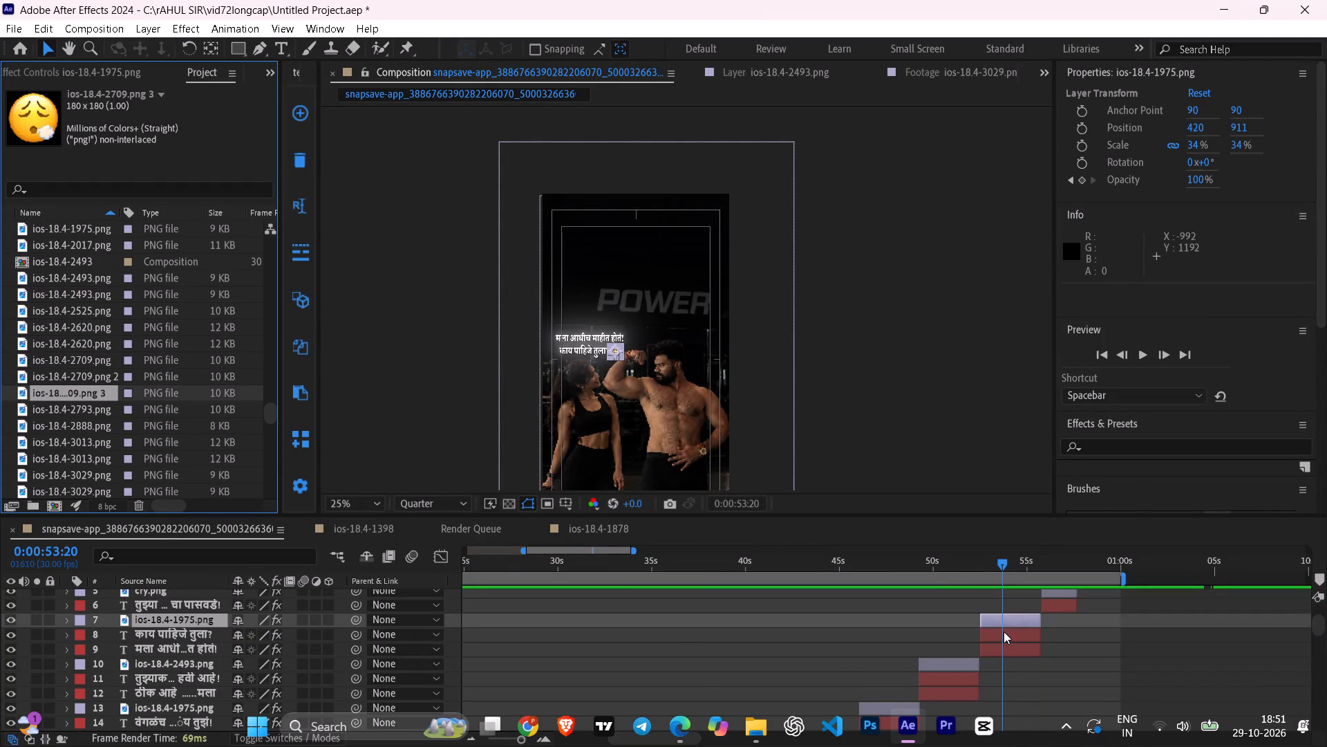
pyautogui.keyDown('alt'); pyautogui.moveTo(1004, 631); pyautogui.dragTo(1003, 618); pyautogui.keyUp('alt')
pyautogui.scroll(1, 1017, 640)
pyautogui.moveTo(1012, 569); pyautogui.dragTo(1020, 568)
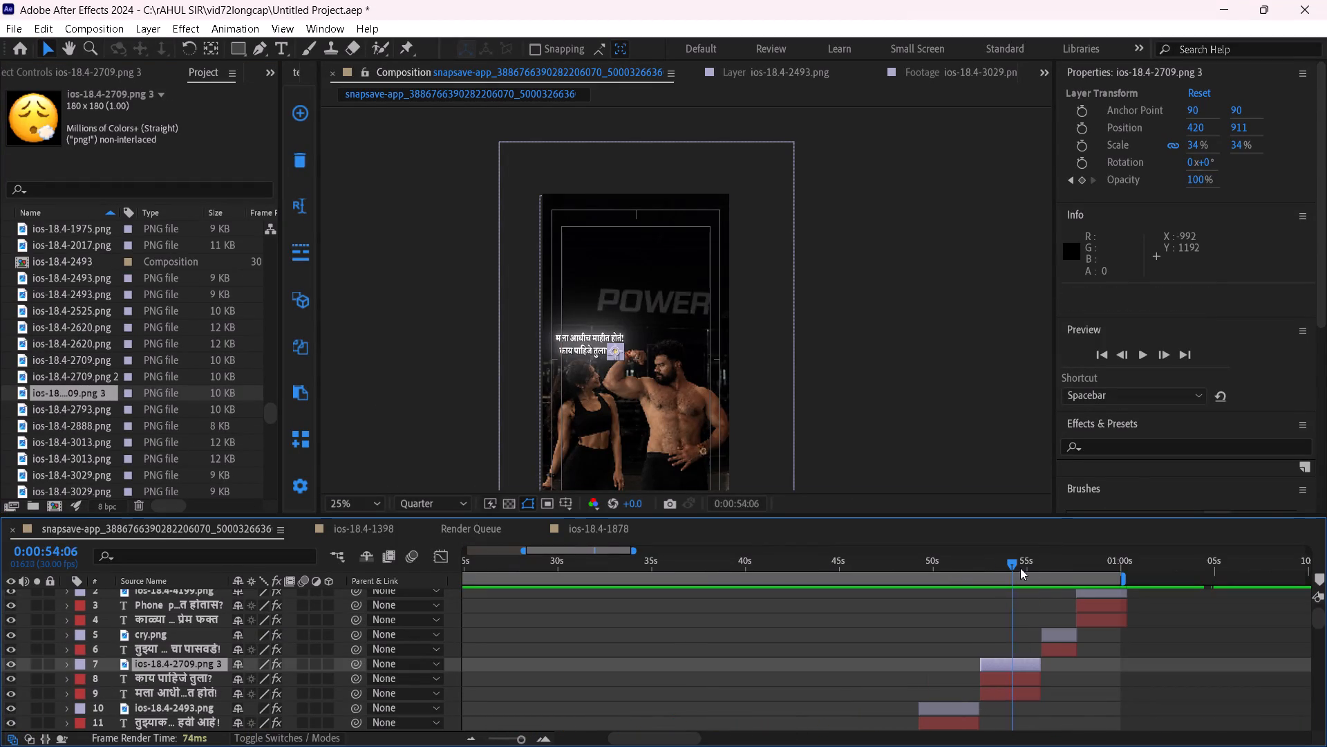
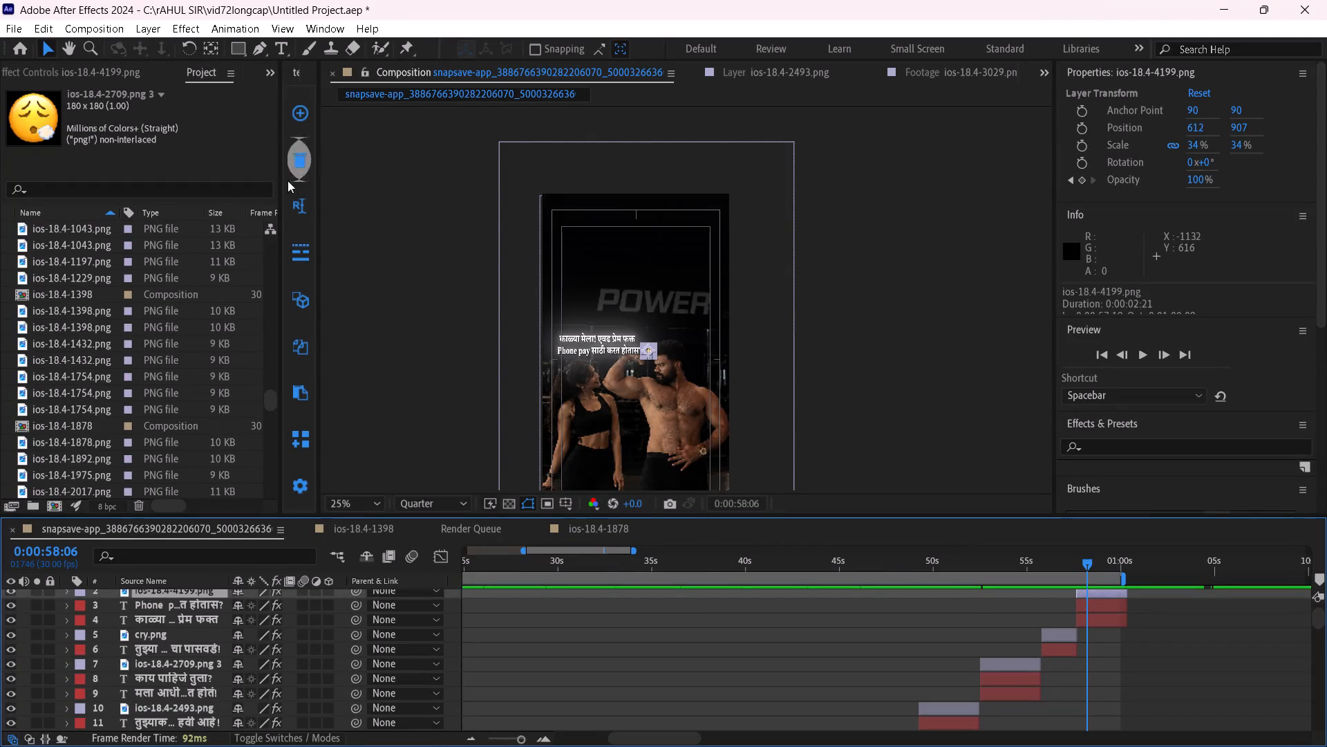
# Replace the ios-18.4-4199.png emoji of the "Phone pay" caption group at about 58 seconds with the cry.png laughing-face image.
pyautogui.moveTo(266, 405); pyautogui.dragTo(206, 136)
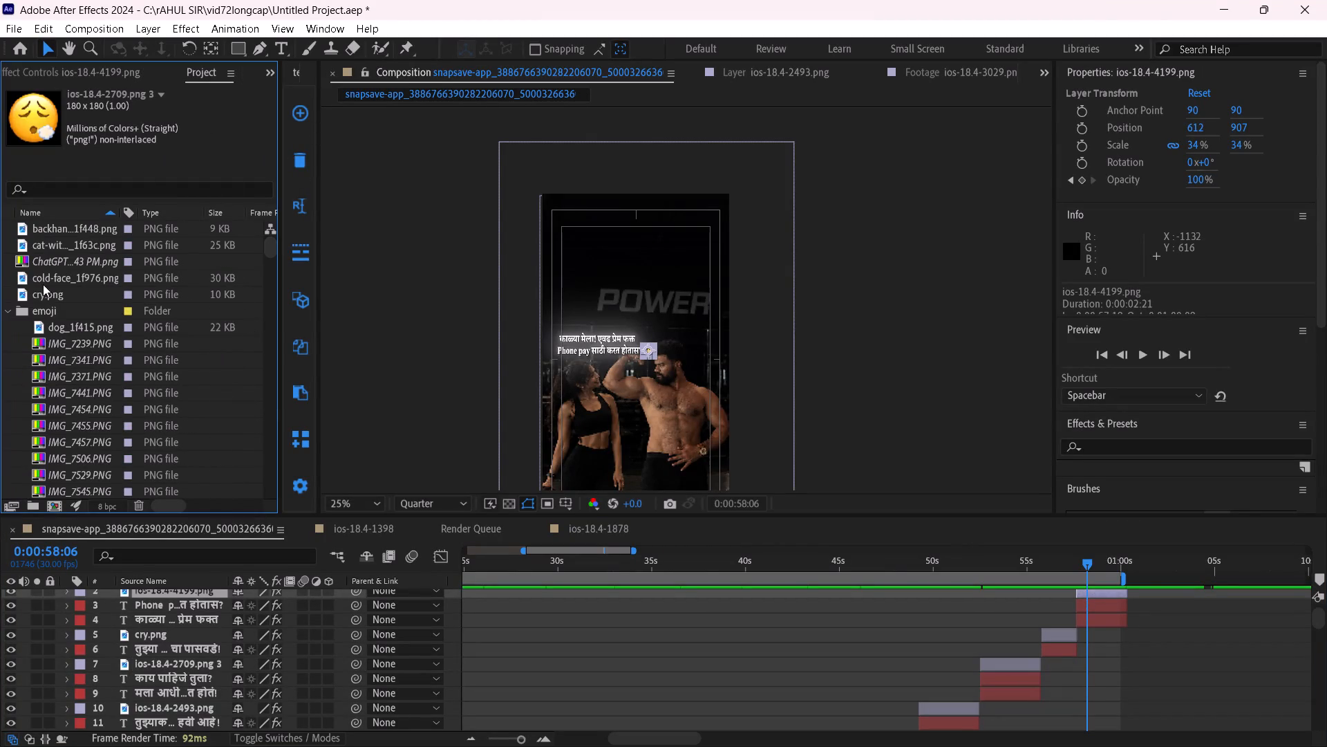
pyautogui.click(48, 293)
pyautogui.keyDown('alt'); pyautogui.moveTo(48, 293); pyautogui.dragTo(1006, 616); pyautogui.keyUp('alt')
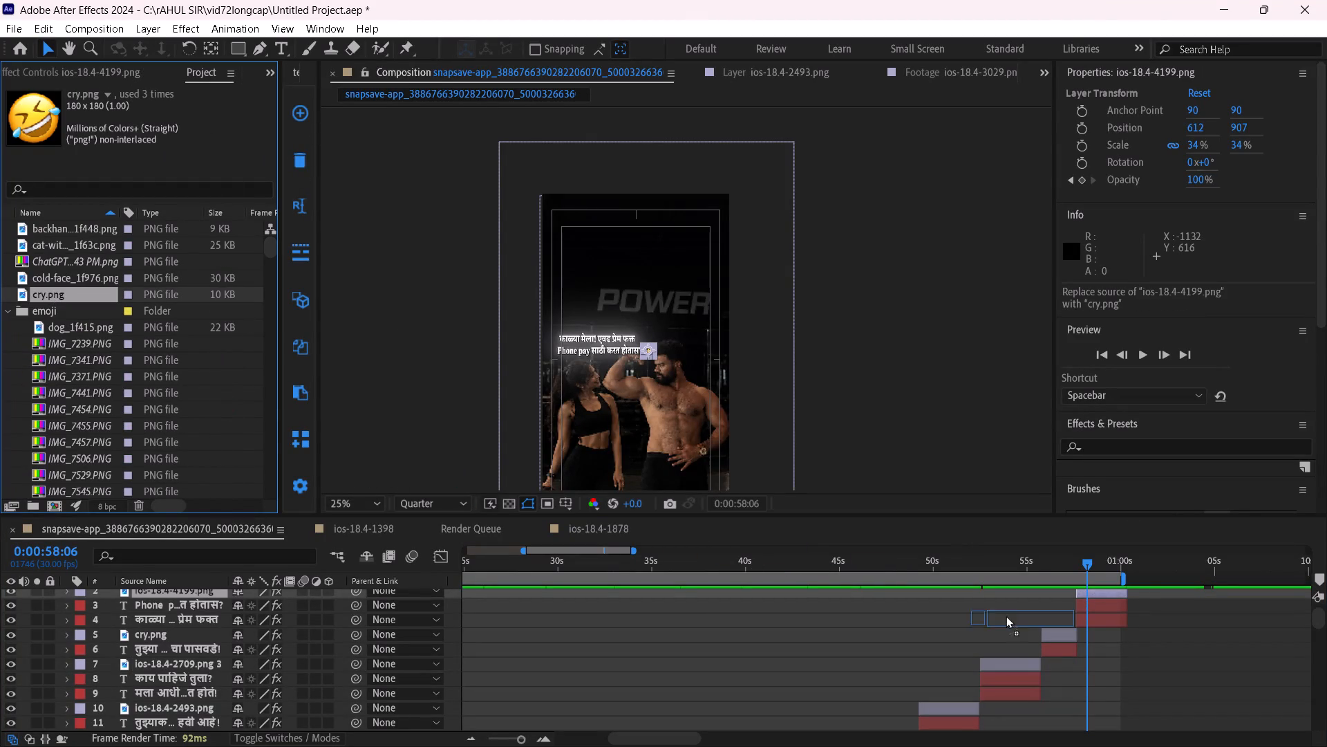
pyautogui.keyDown('alt'); pyautogui.moveTo(1006, 616); pyautogui.dragTo(1076, 587); pyautogui.keyUp('alt')
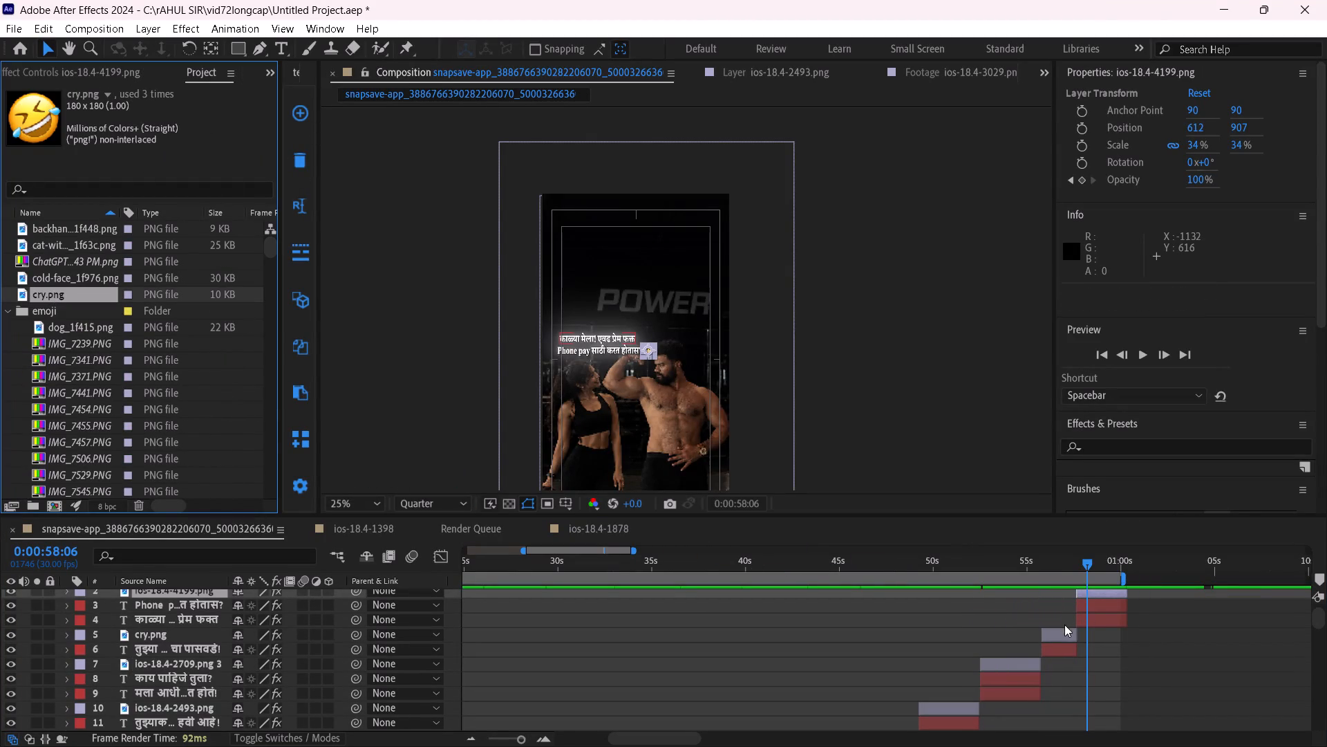
pyautogui.scroll(3, 1064, 627)
pyautogui.click(988, 432)
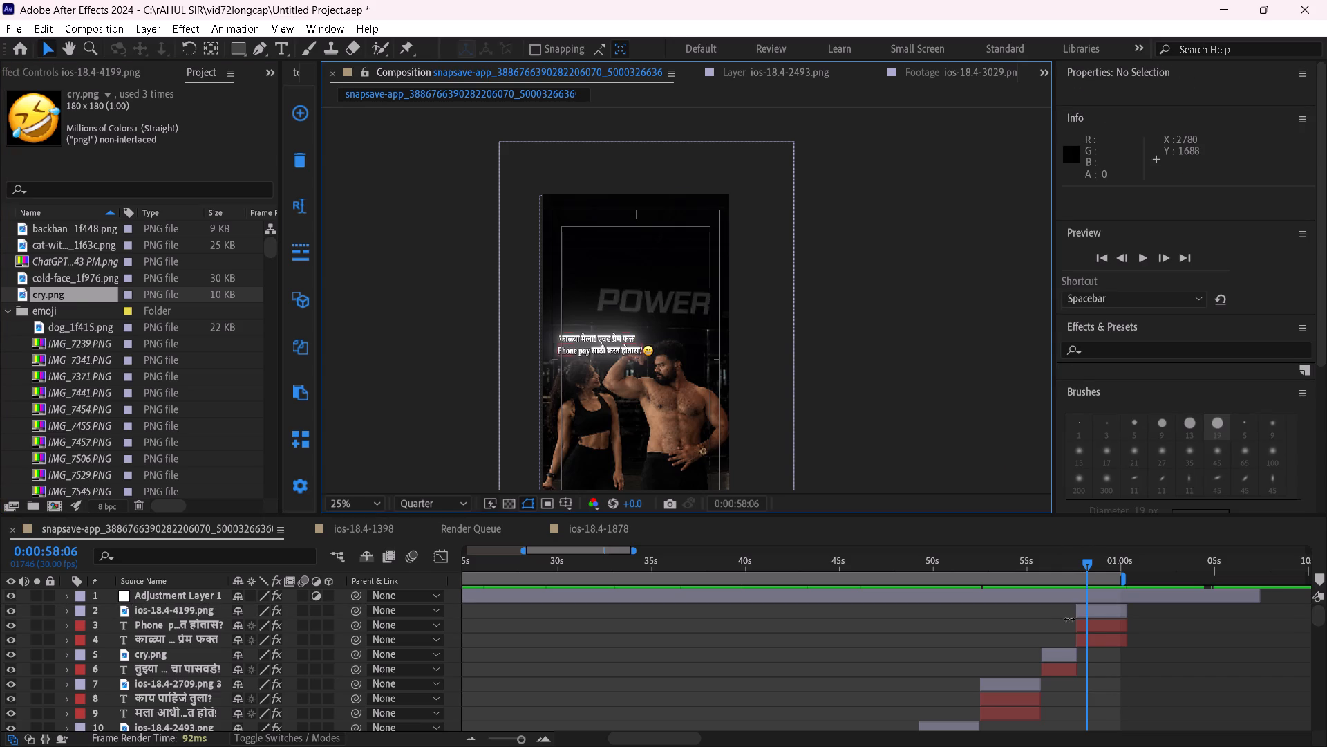
pyautogui.click(1086, 618)
pyautogui.click(1089, 617)
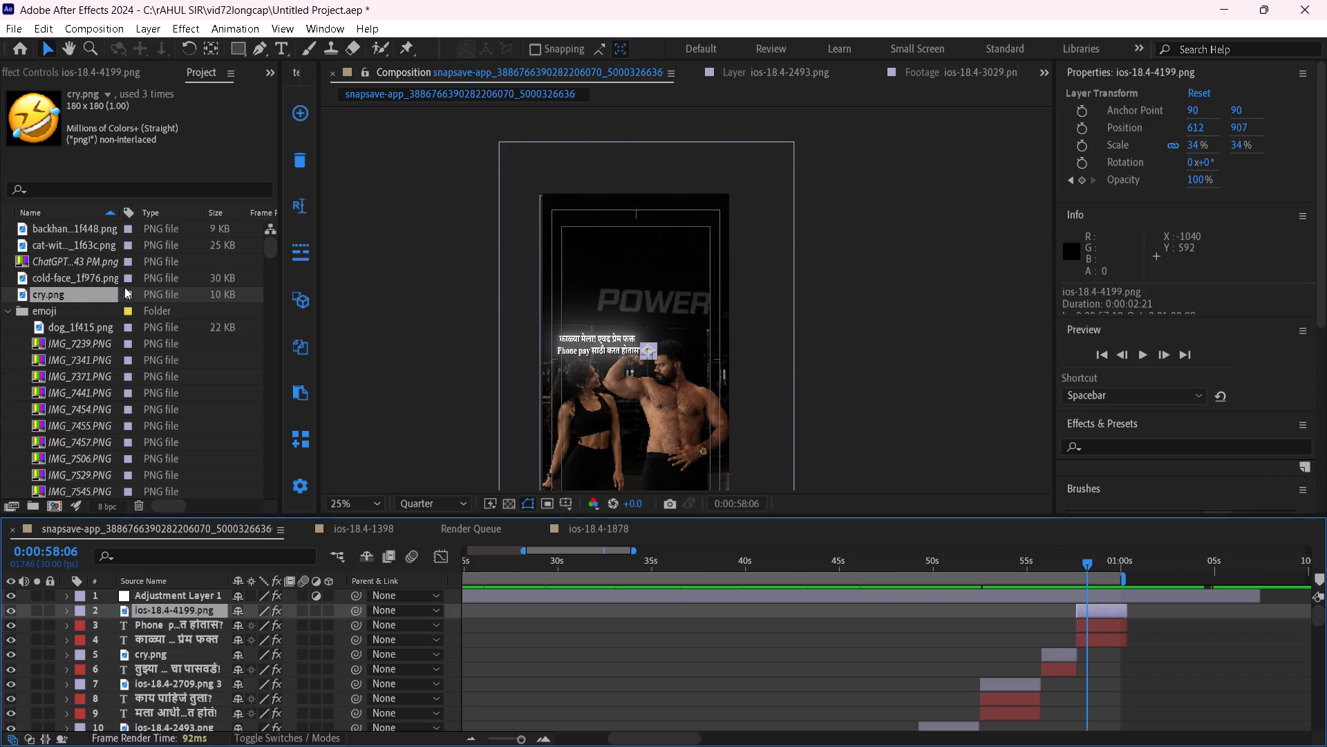
pyautogui.keyDown('alt'); pyautogui.moveTo(106, 295); pyautogui.dragTo(1130, 606); pyautogui.keyUp('alt')
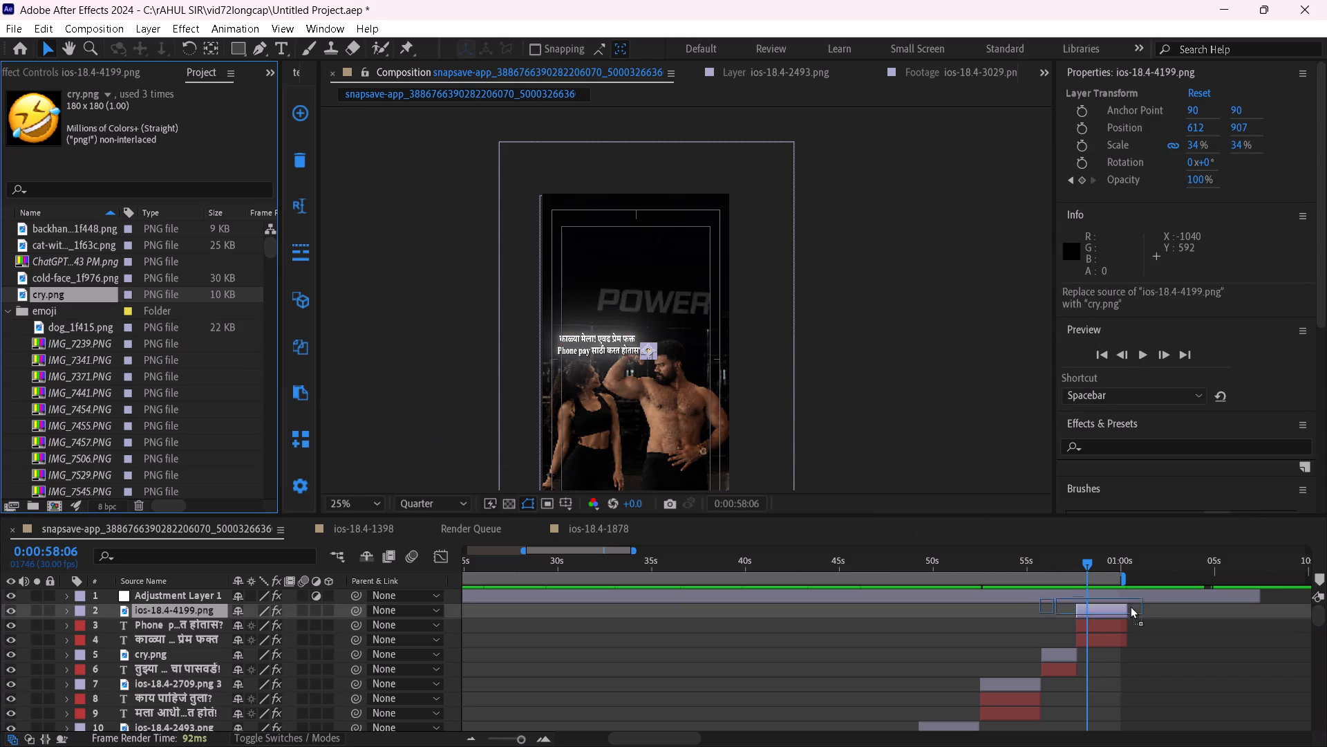
pyautogui.keyDown('alt'); pyautogui.moveTo(1130, 606); pyautogui.dragTo(1133, 609); pyautogui.keyUp('alt')
pyautogui.click(934, 405)
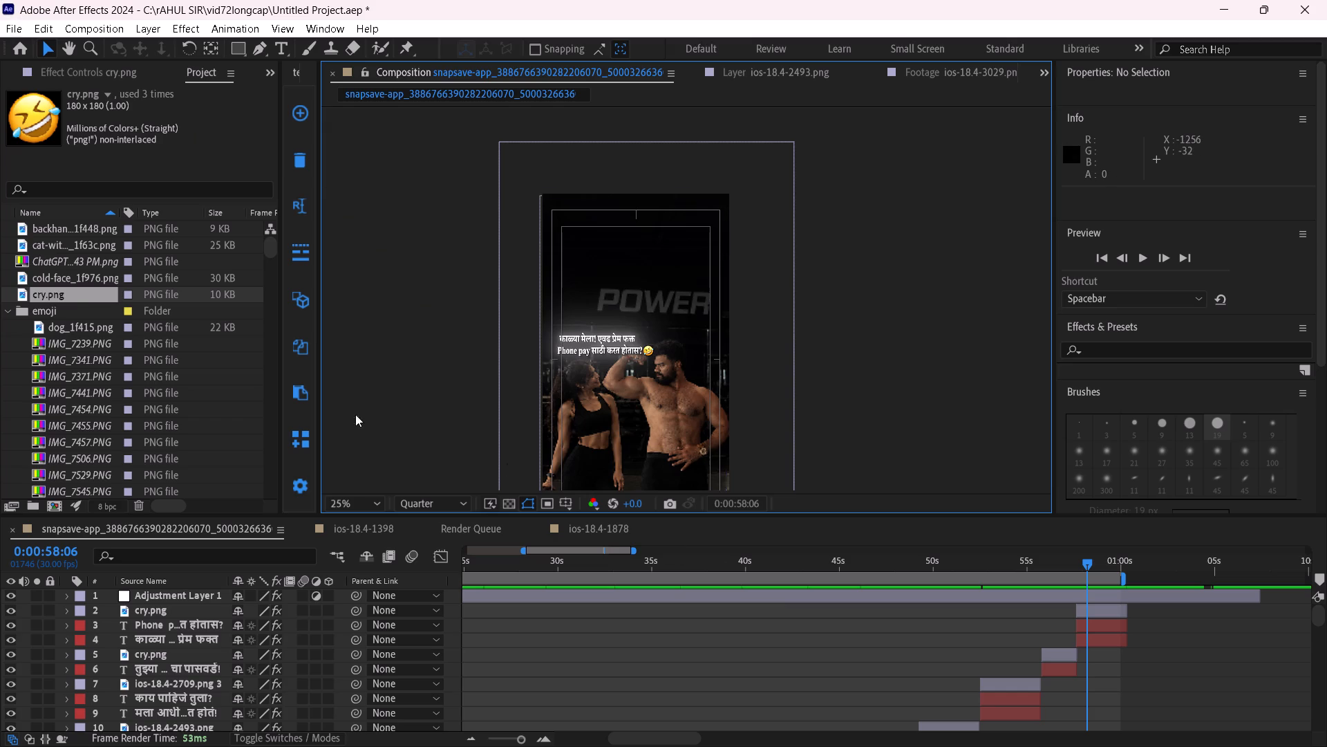
# Add the finished snapsave-app caption composition to the render queue for export.
pyautogui.scroll(-19, 727, 656)
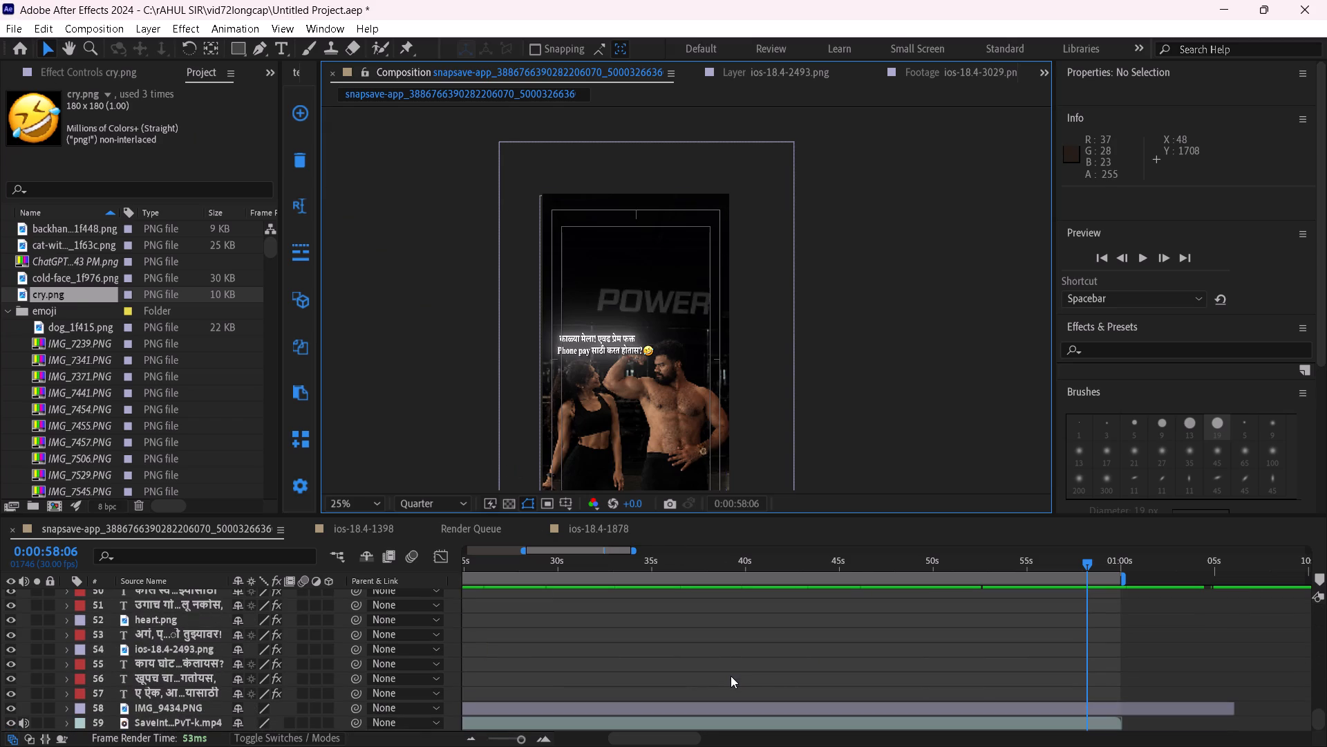
pyautogui.click(20, 34)
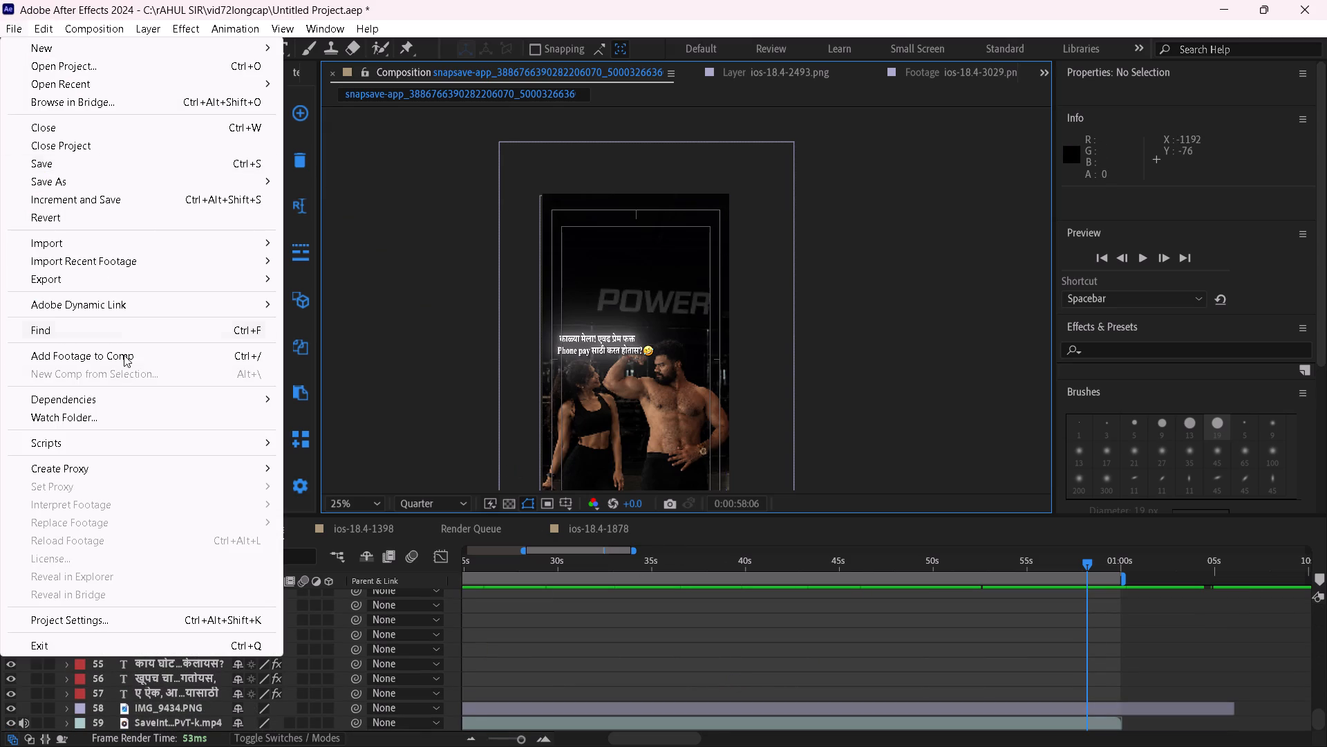
pyautogui.click(111, 277)
pyautogui.click(366, 299)
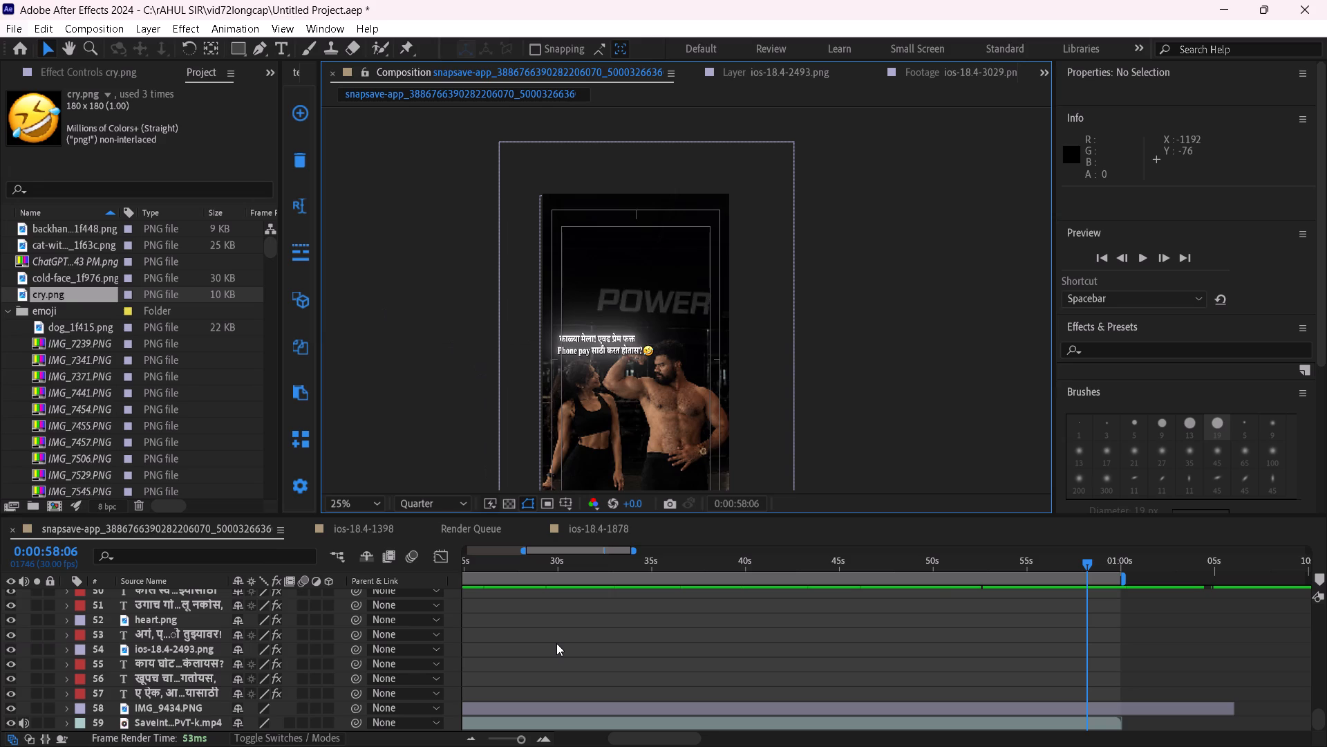
pyautogui.scroll(-13, 556, 643)
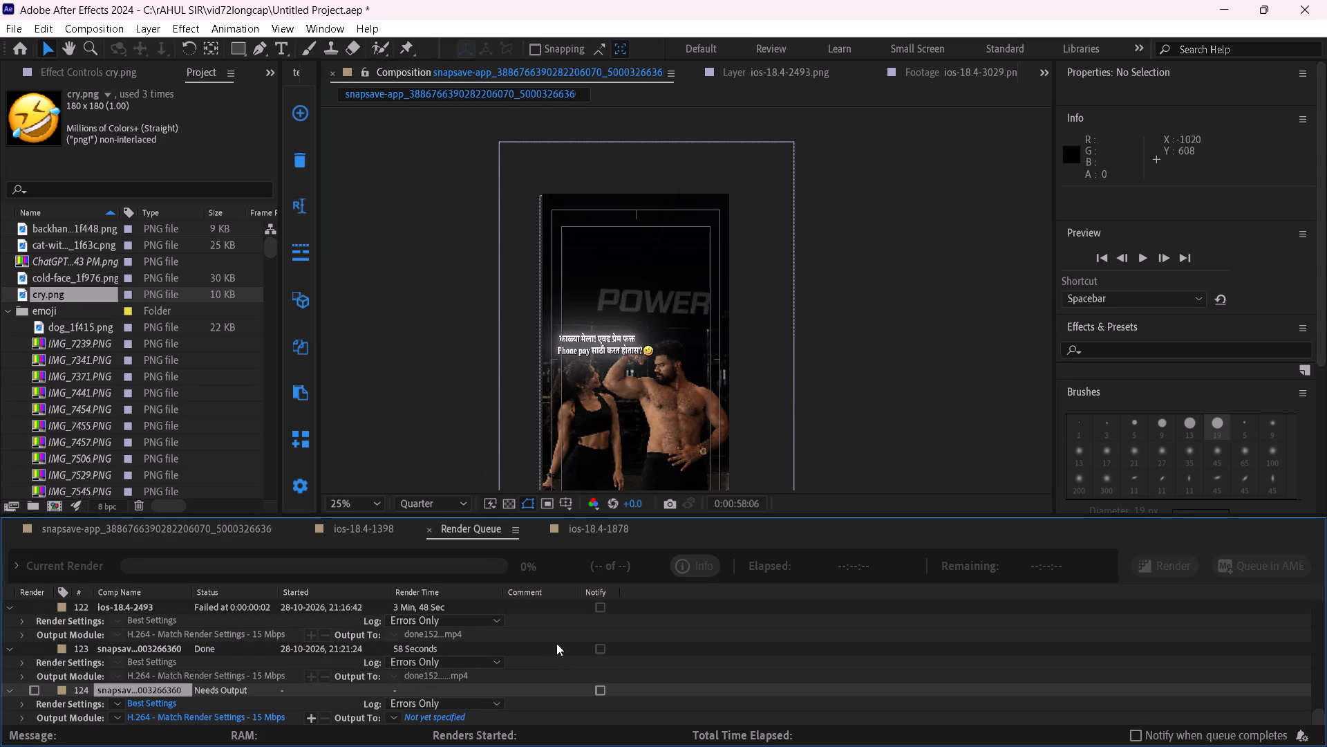
pyautogui.scroll(-2, 556, 643)
# Choose the vid153 folder inside rAHUL SIR as the output location for the newly queued H.264 render.
pyautogui.click(438, 726)
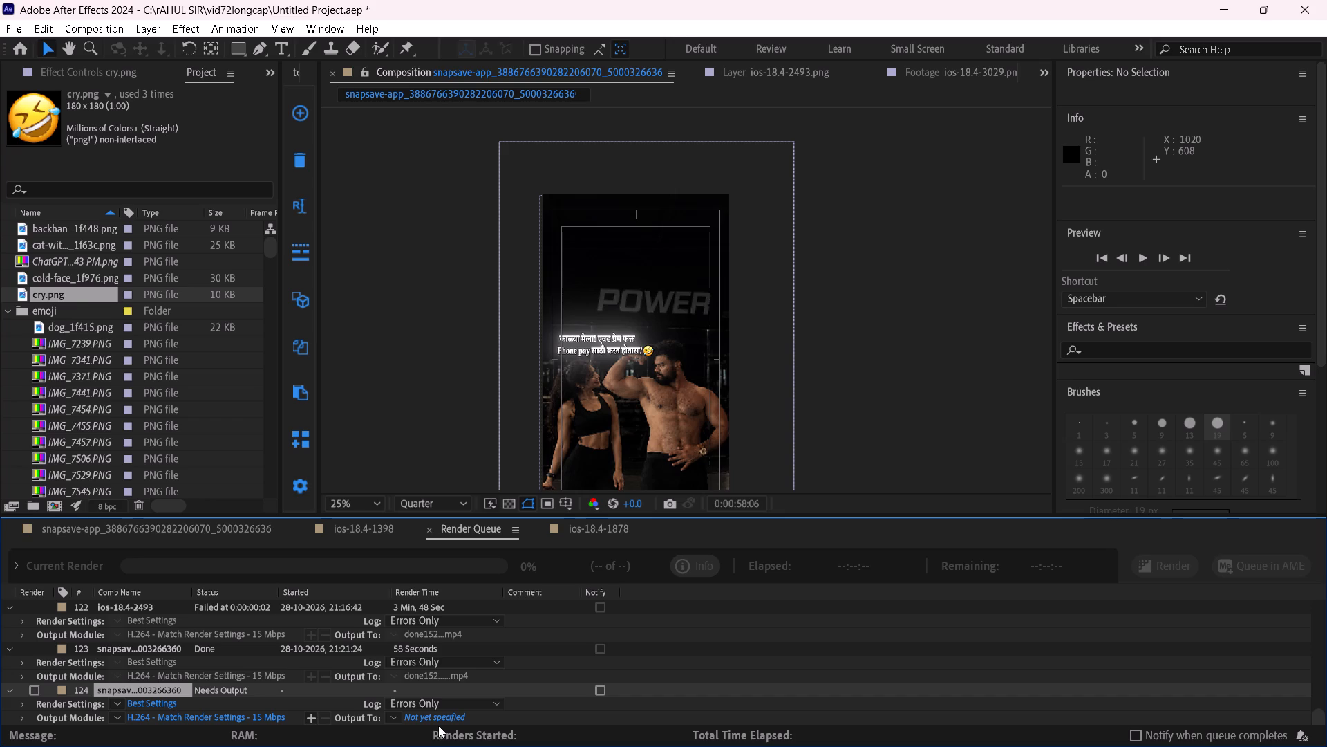
pyautogui.click(451, 716)
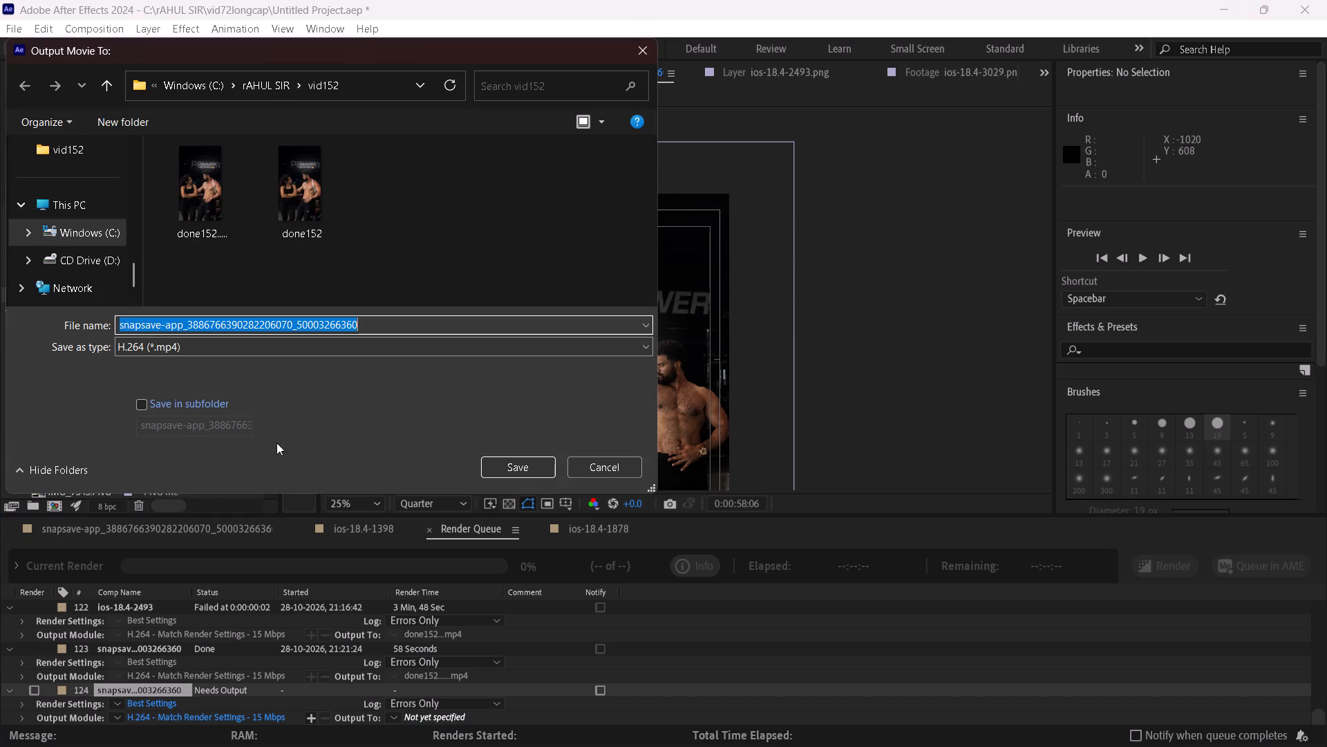
pyautogui.scroll(2, 54, 190)
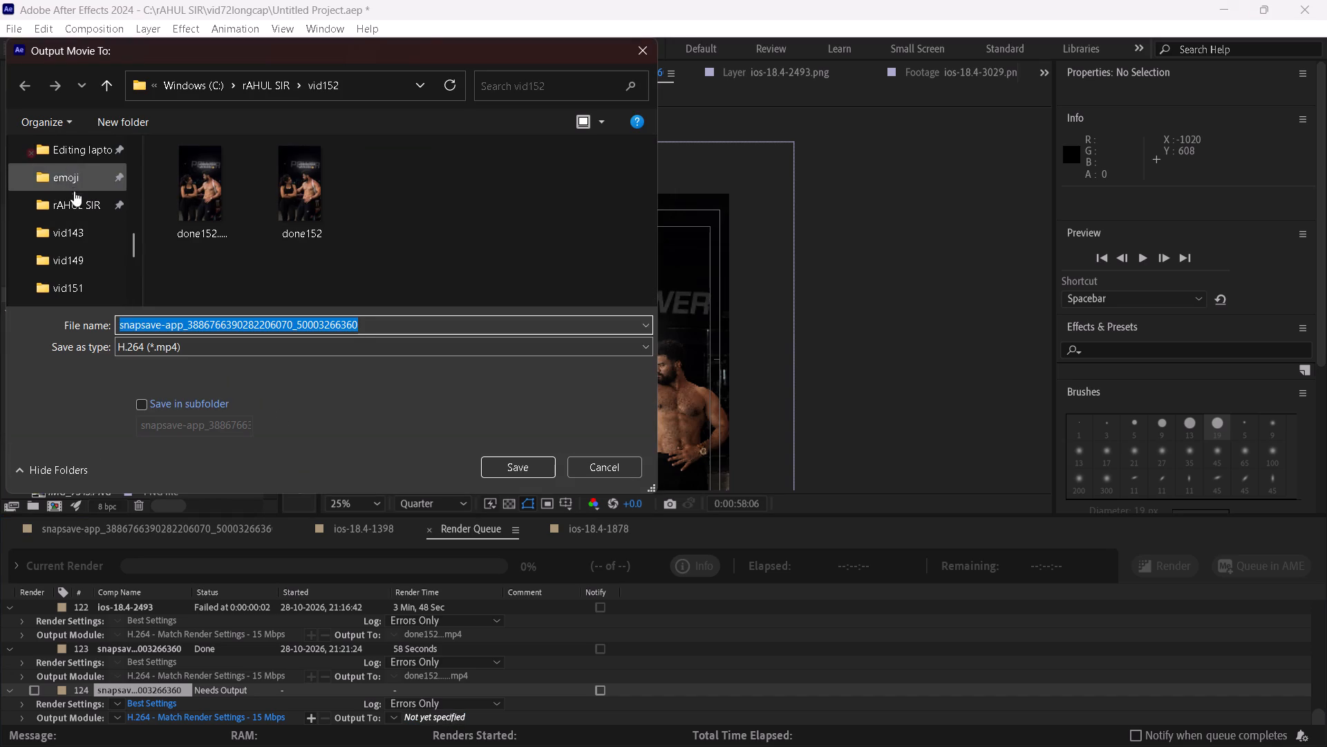
pyautogui.click(78, 205)
pyautogui.scroll(-18, 227, 247)
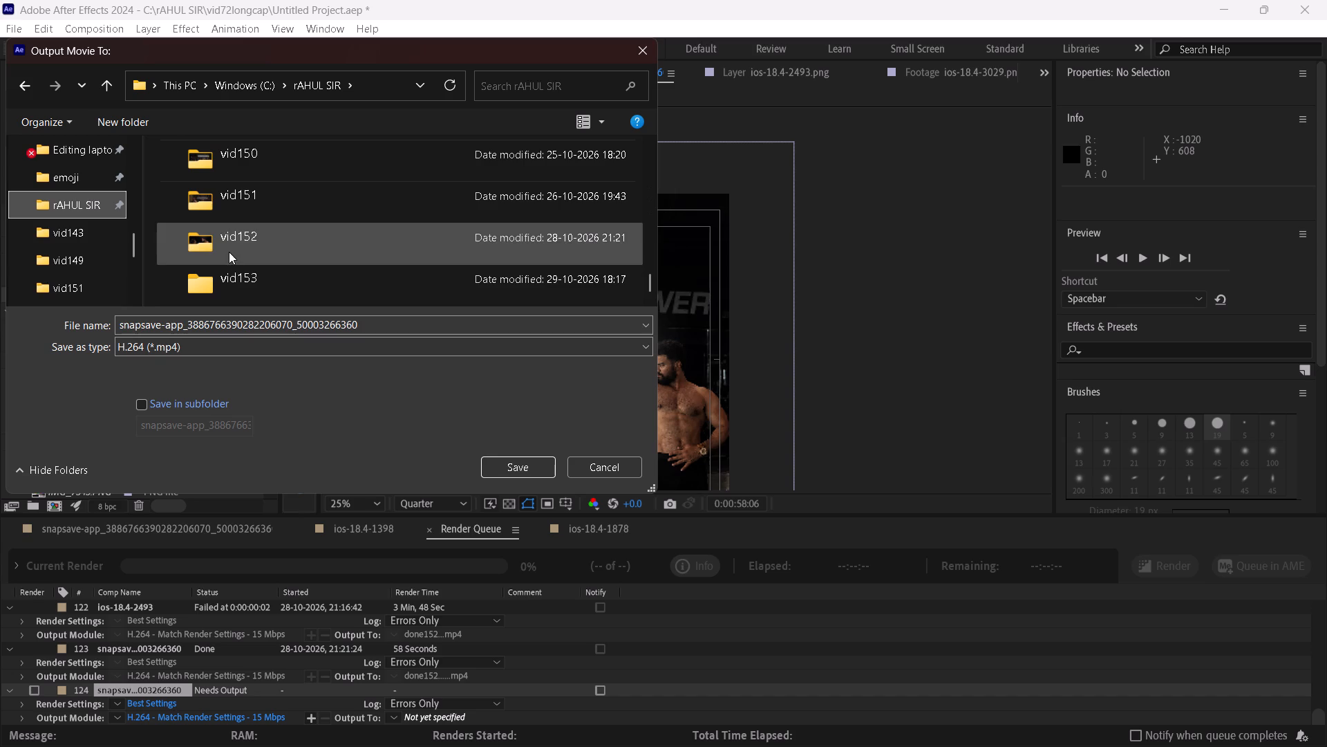
pyautogui.doubleClick(245, 278)
pyautogui.click(418, 356)
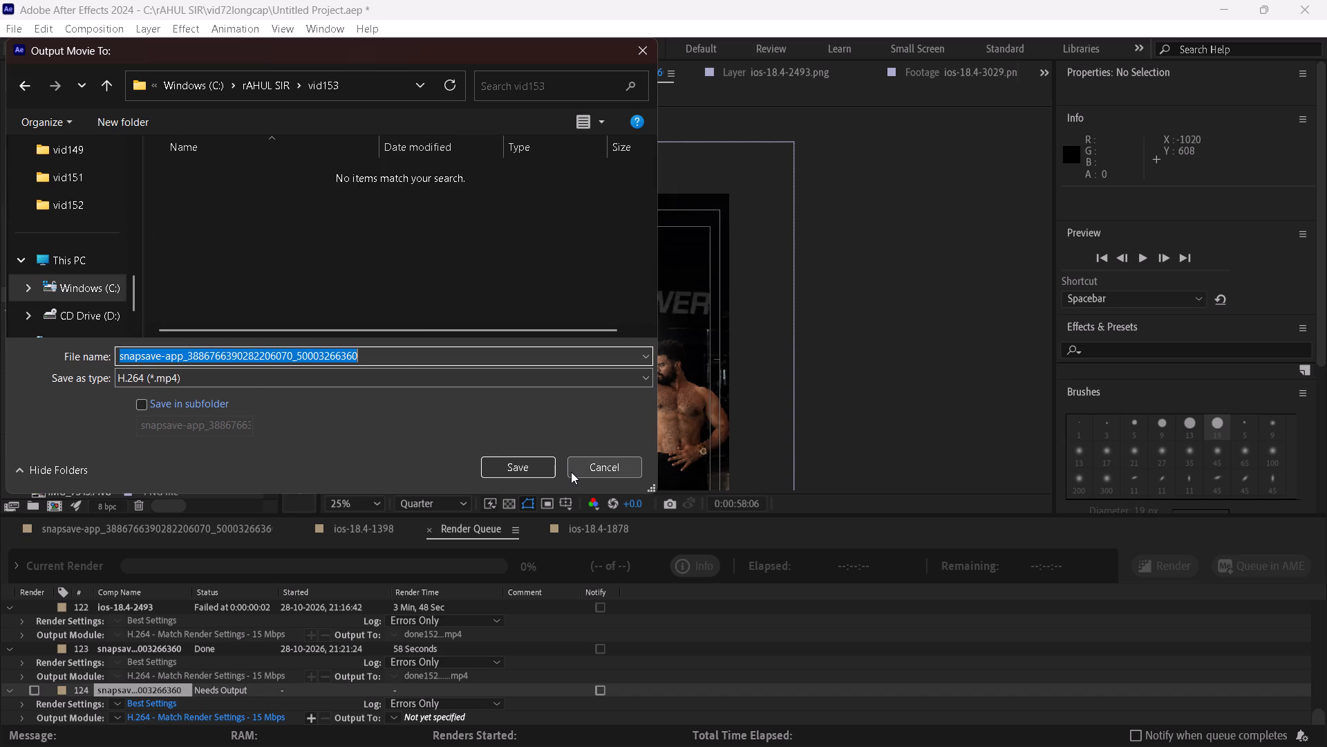
# Name the output file done153 and start rendering the queued snapsave-app composition.
pyautogui.press('BackSpace')
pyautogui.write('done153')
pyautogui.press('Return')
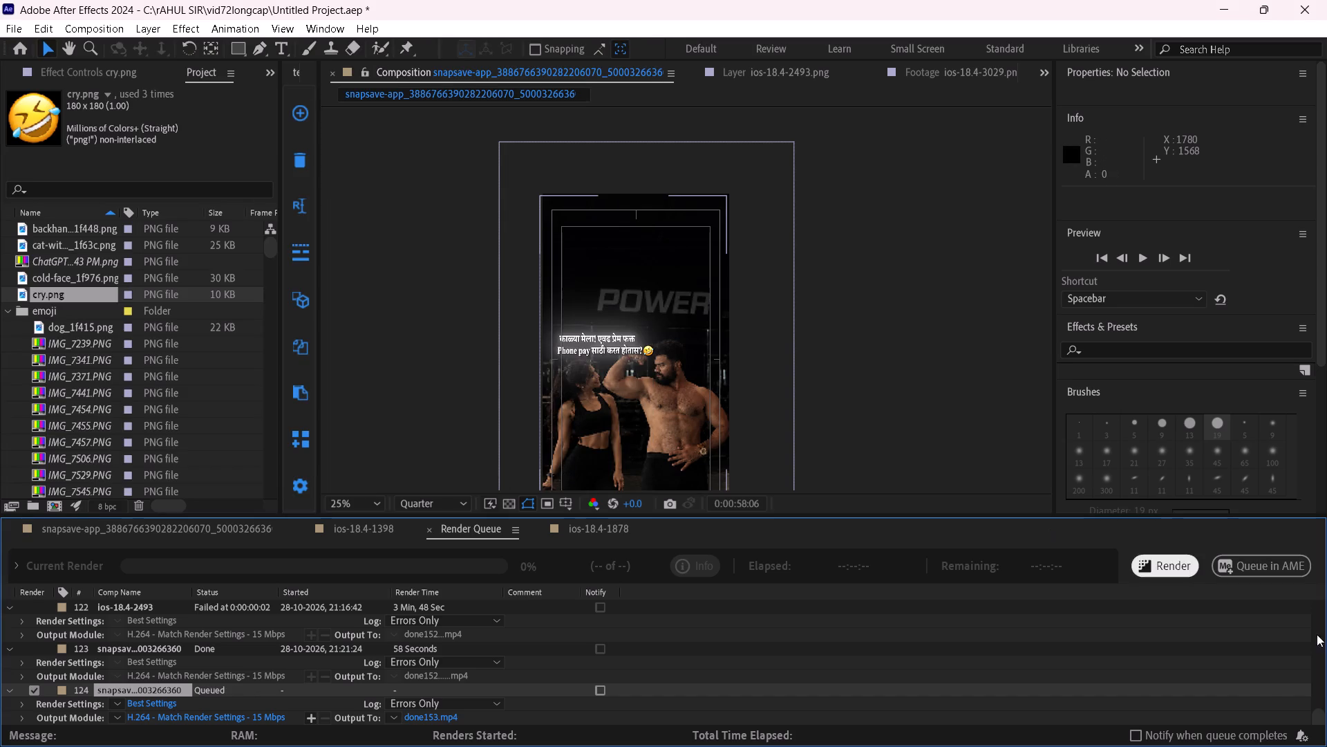
pyautogui.click(1194, 572)
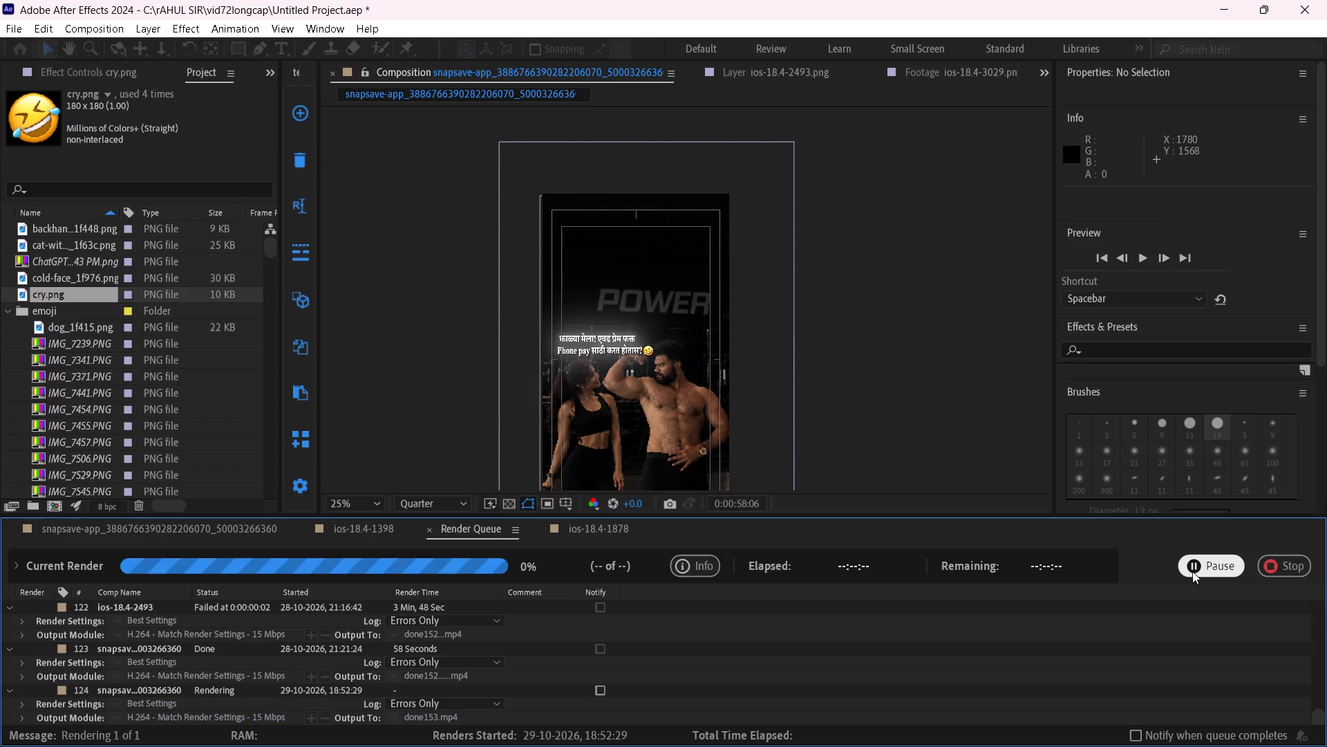
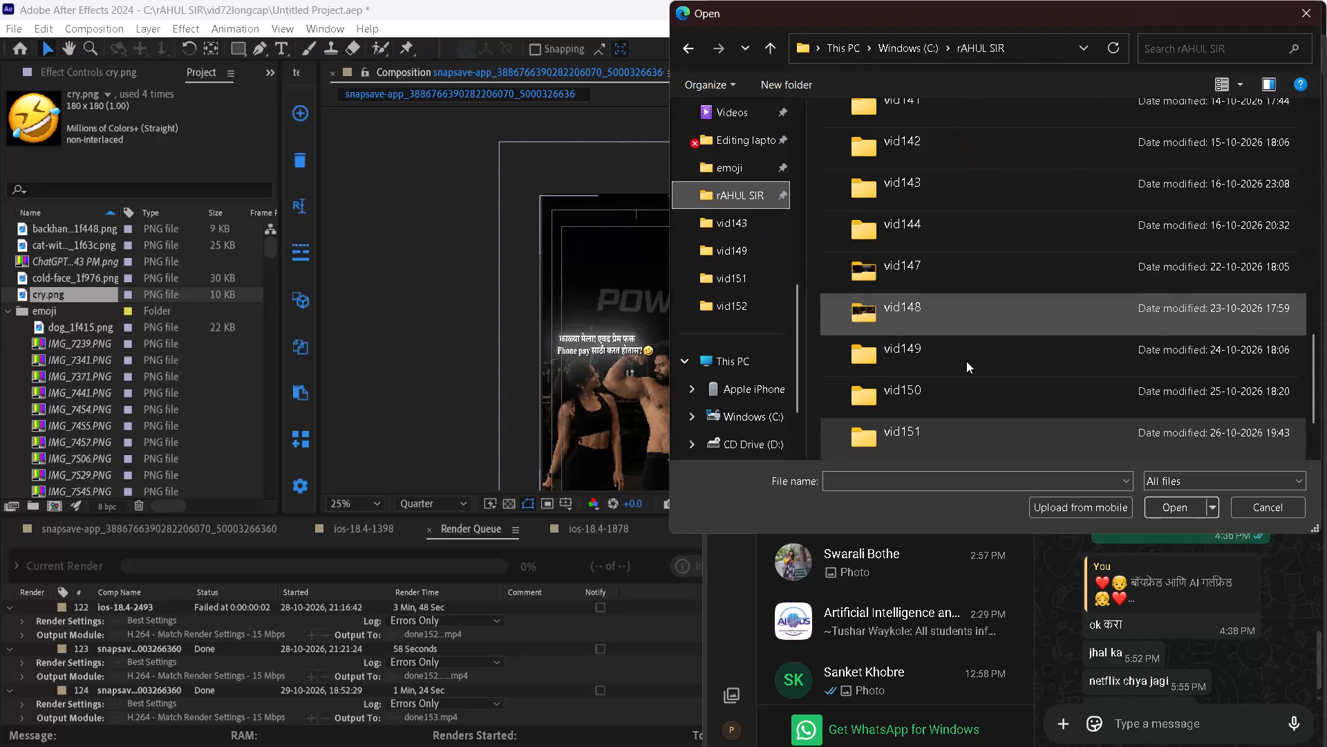
# Choose the rendered done153 video from the vid153 folder inside rAHUL SIR as the file to open in Microsoft Edge.
pyautogui.scroll(-5, 966, 361)
pyautogui.doubleClick(950, 430)
pyautogui.click(958, 178)
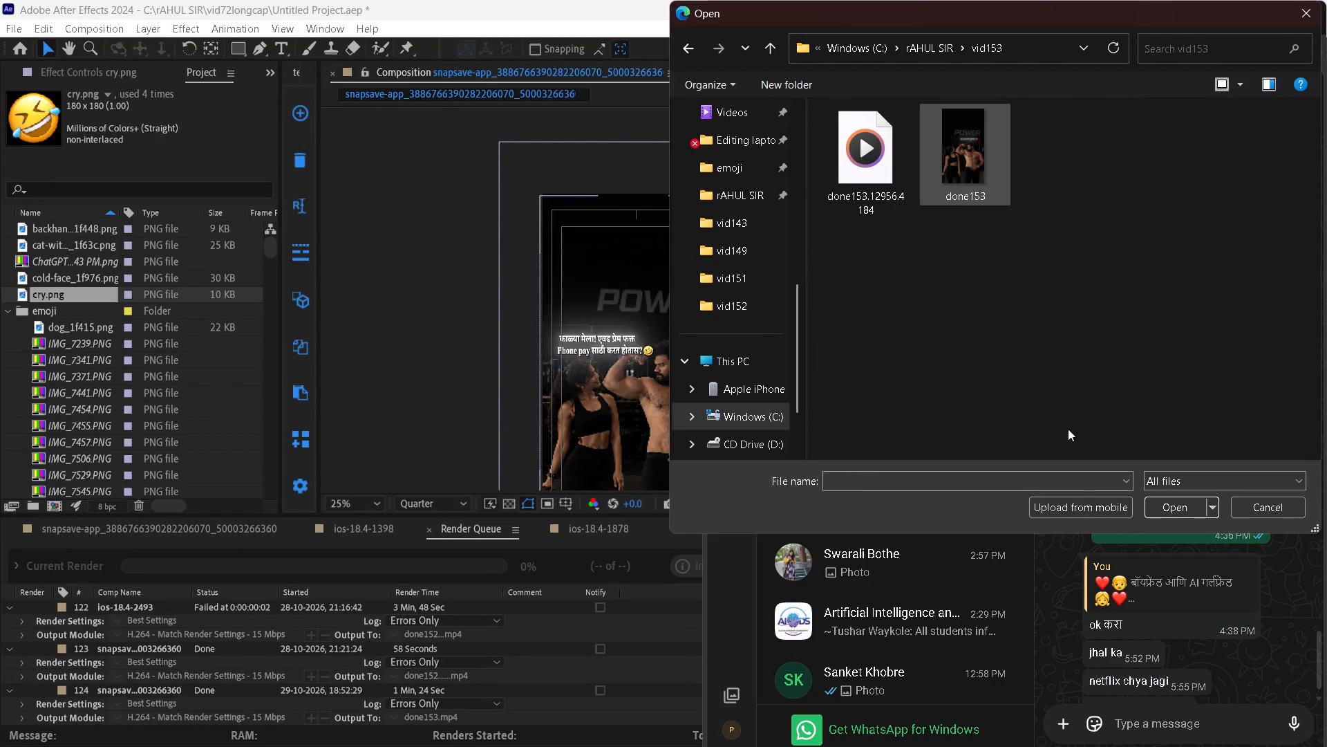